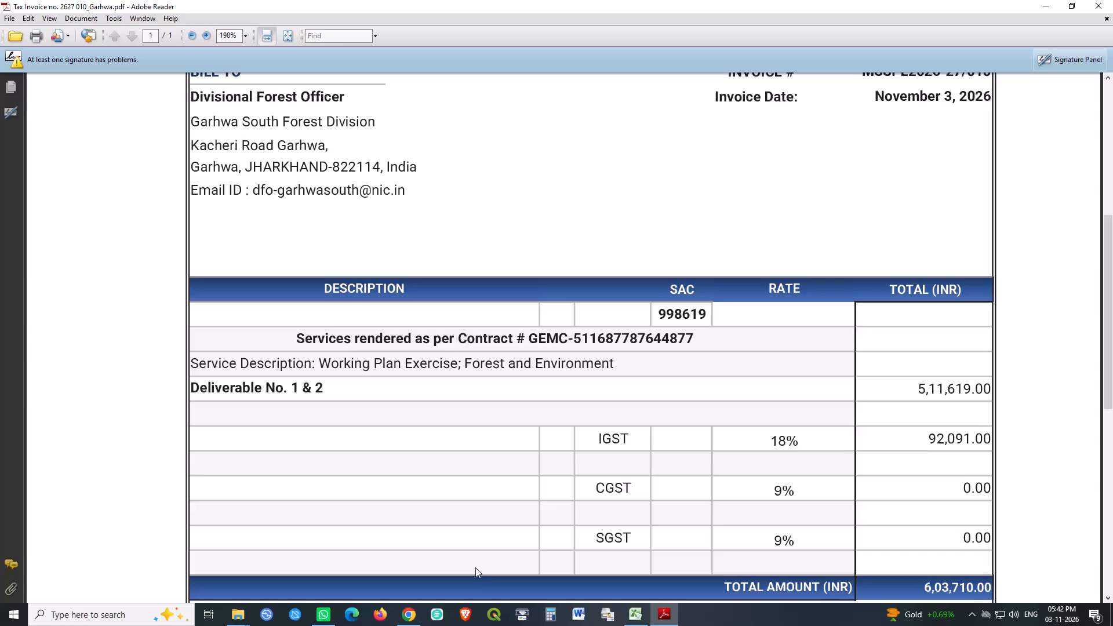
Review the Garhwa tax invoice from its header and billing details through the tax amounts to the banking information, and close it.
scroll(0, 625, down, 2)
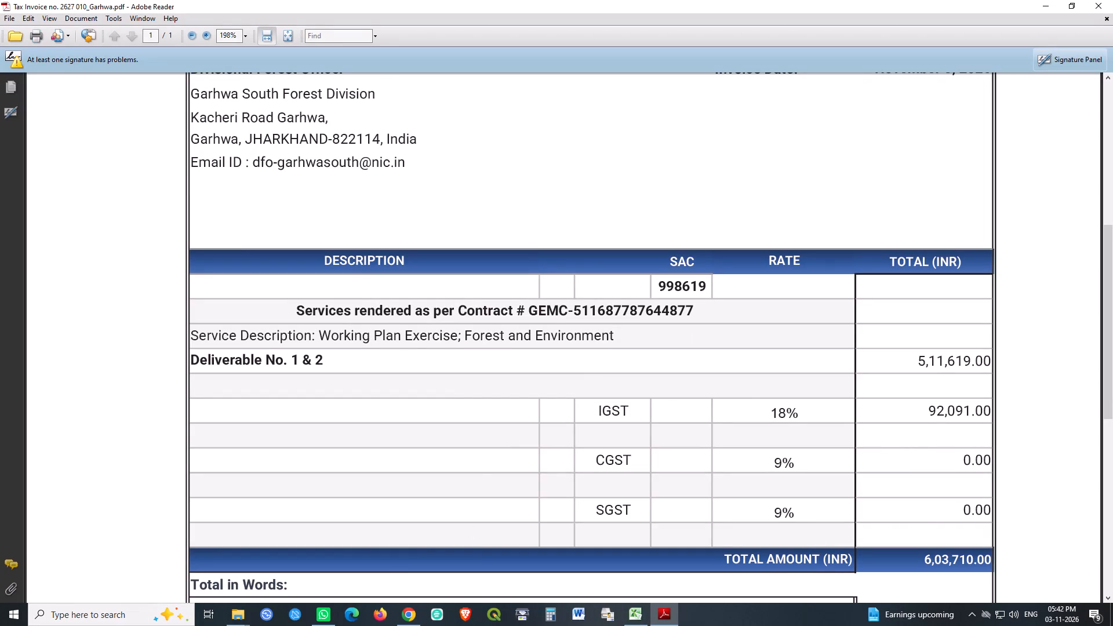
scroll(982, 450, down, 1)
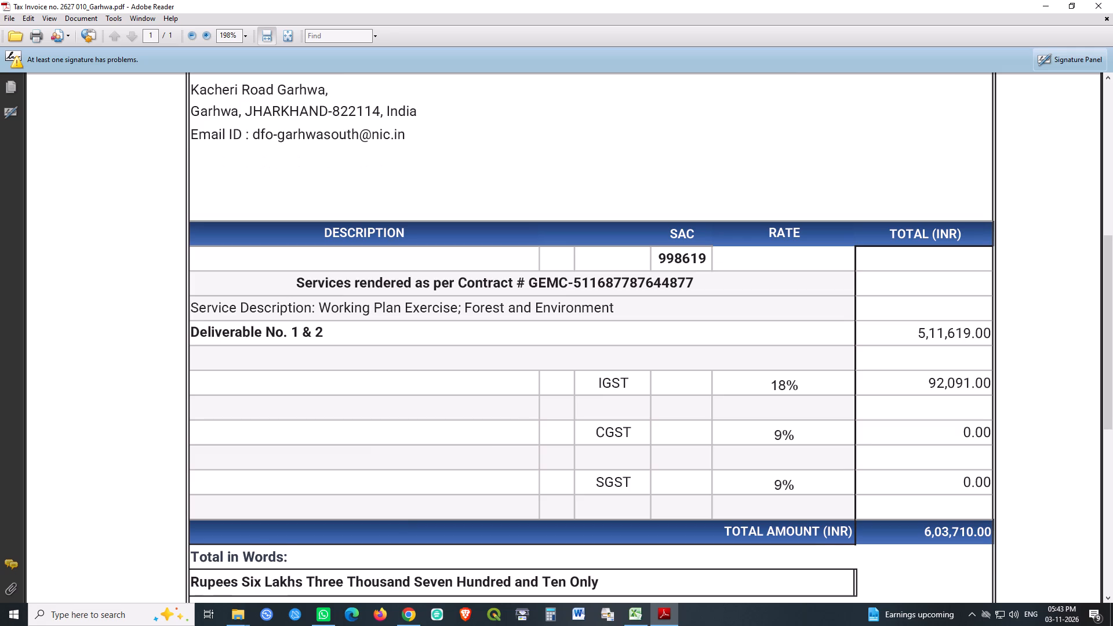
scroll(927, 491, down, 3)
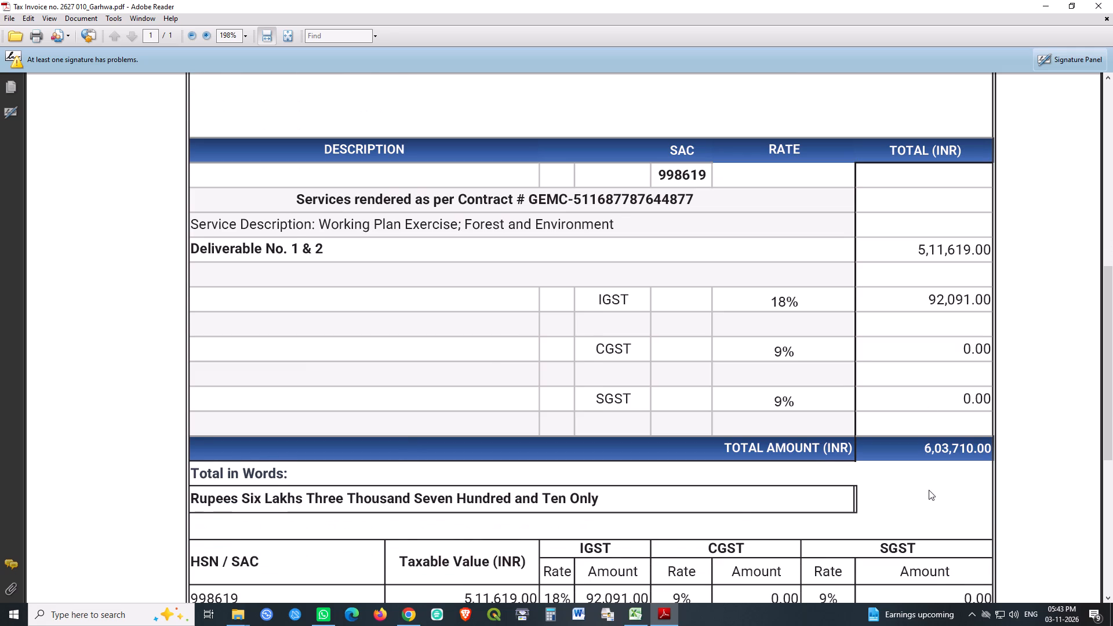
scroll(929, 485, down, 2)
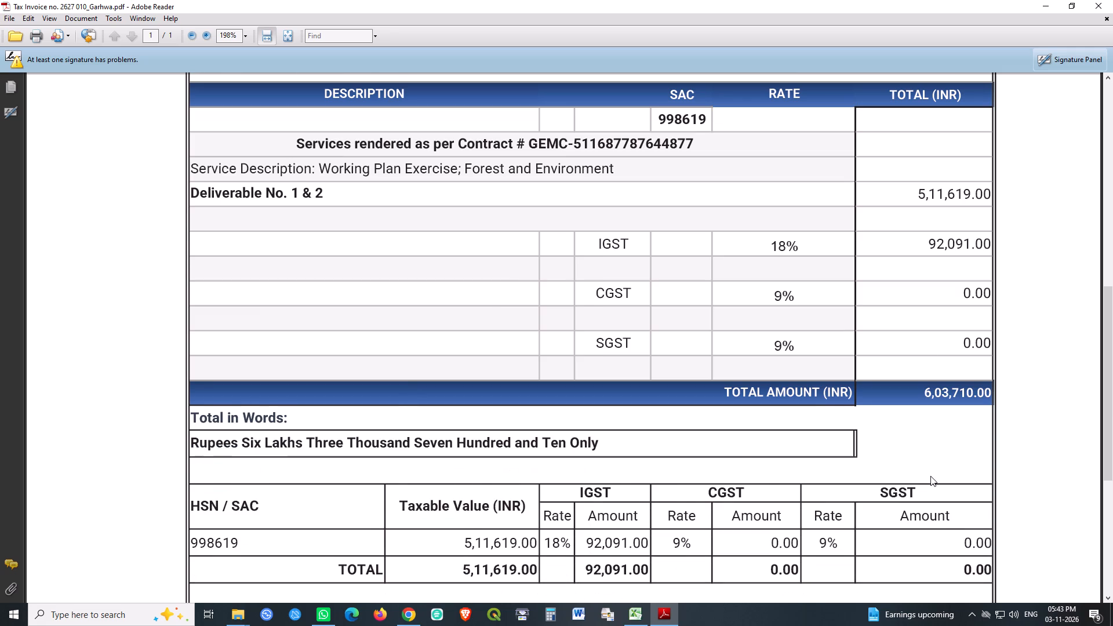
scroll(925, 482, down, 4)
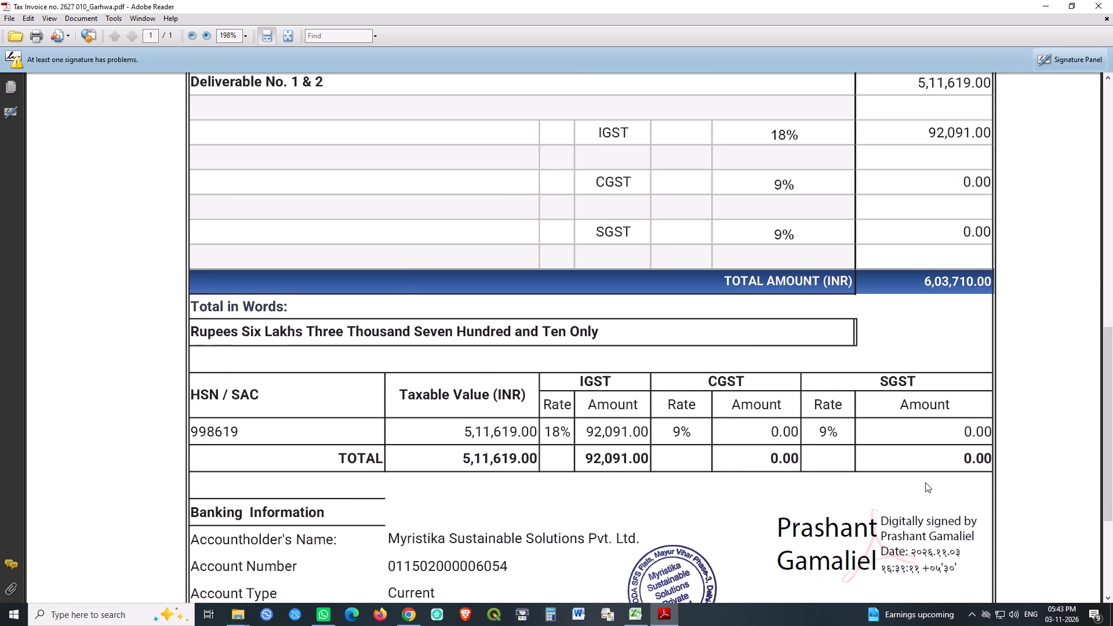
scroll(925, 478, down, 3)
scroll(925, 478, up, 4)
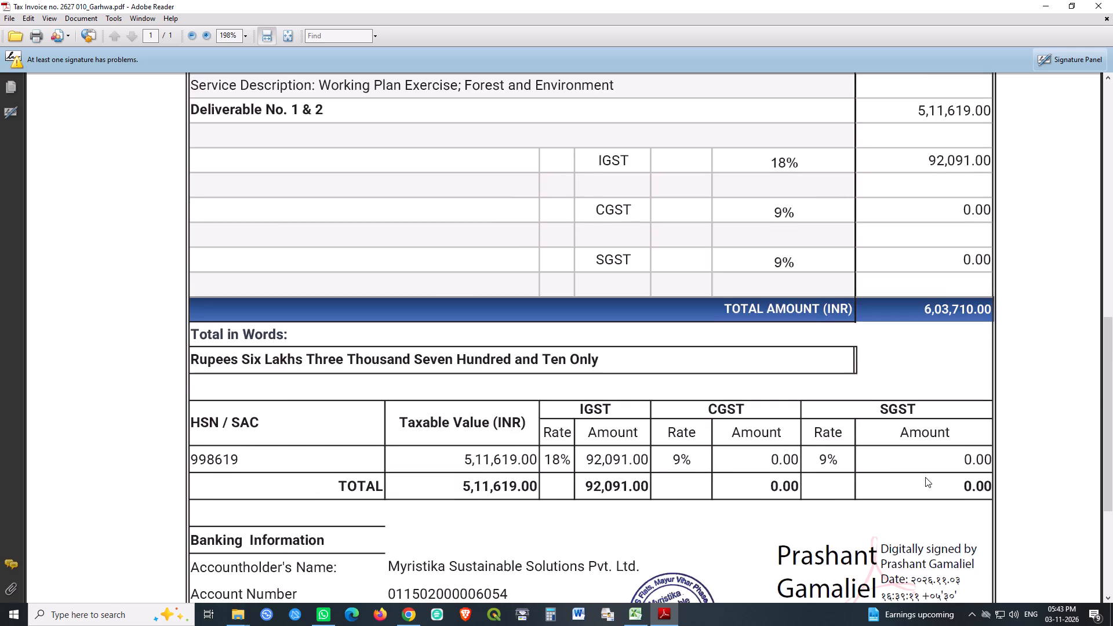
scroll(925, 477, up, 2)
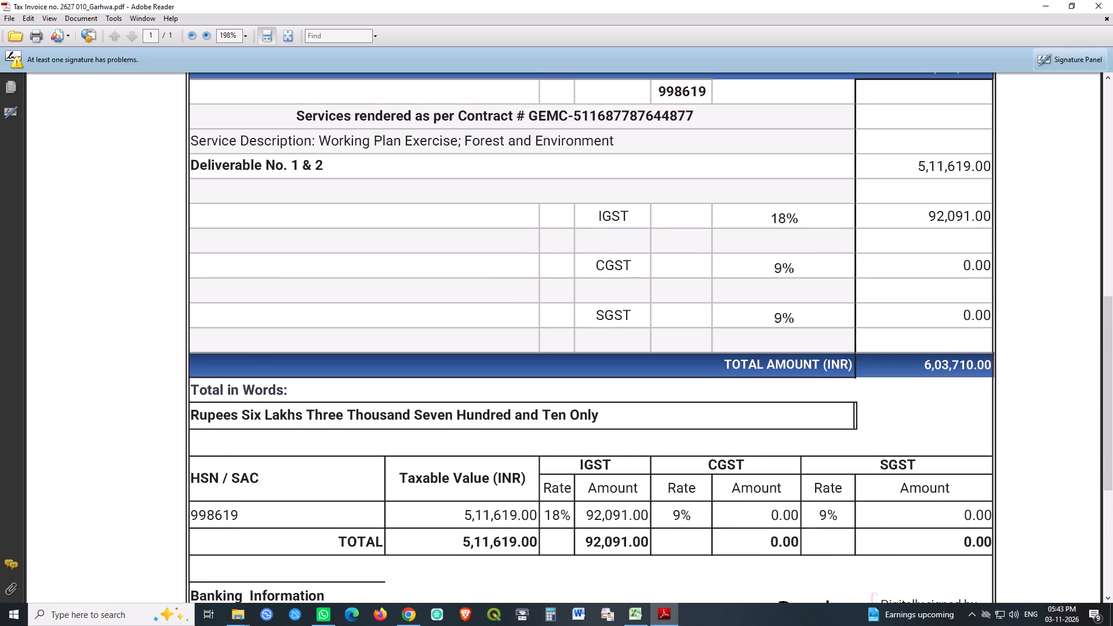
scroll(922, 478, up, 7)
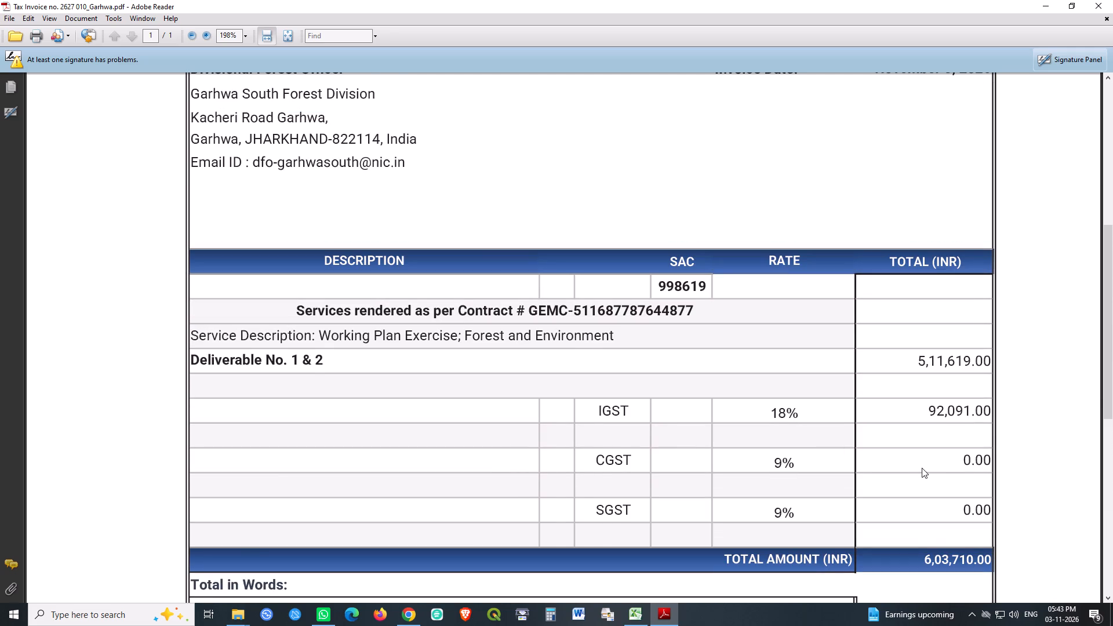
scroll(914, 471, up, 9)
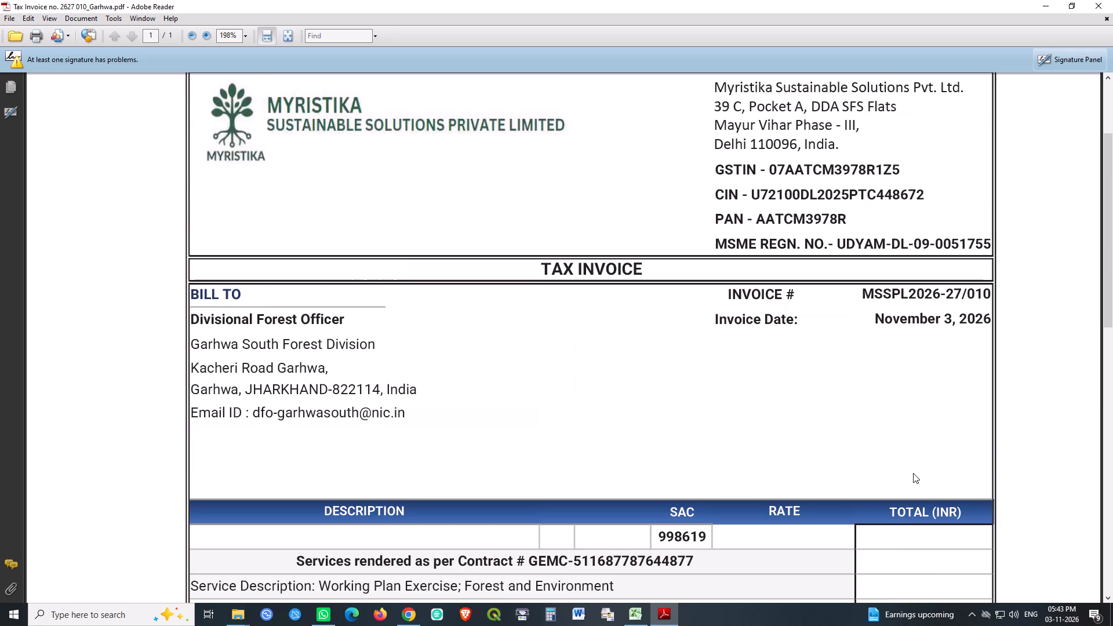
click(1112, 0)
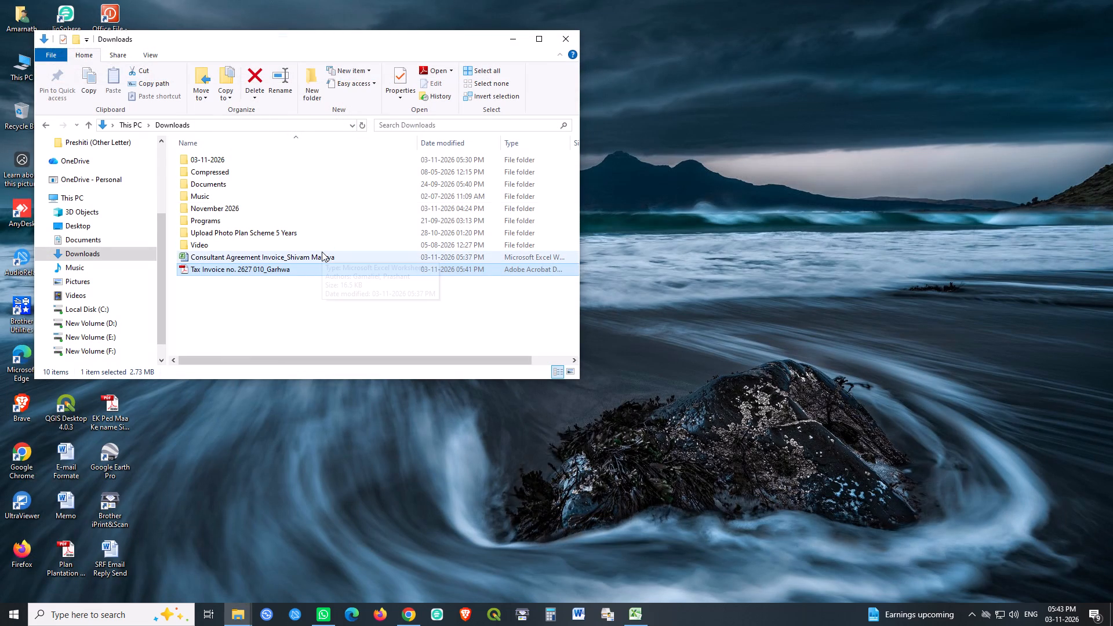
Delete the Consultant Agreement Invoice Excel workbook from the Downloads folder.
right_click(322, 252)
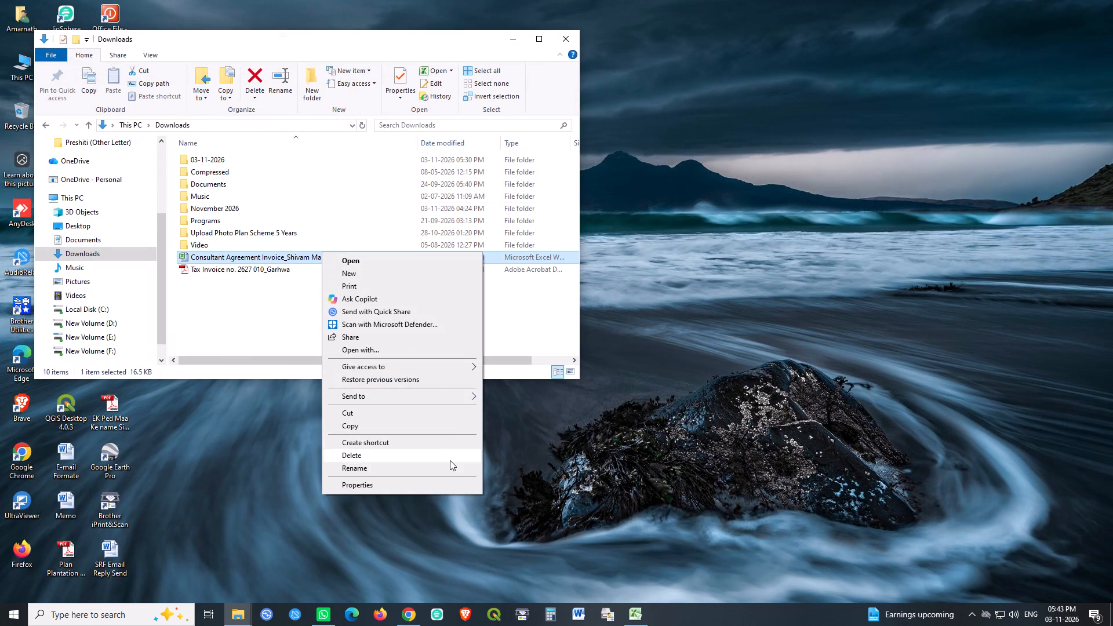
click(450, 460)
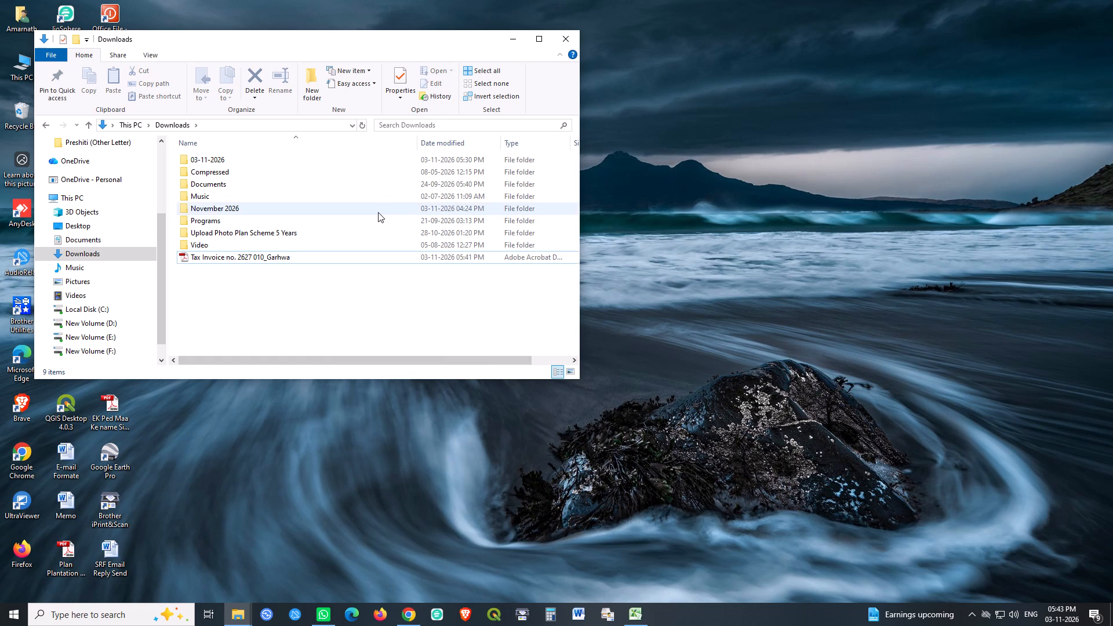
key(Delete)
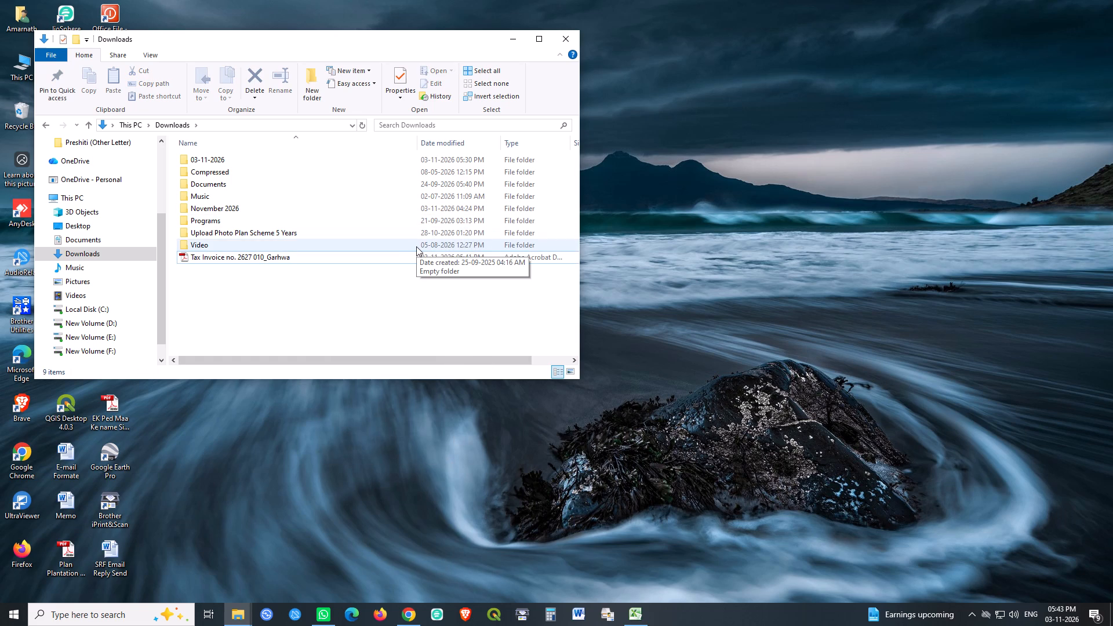
Open the 03-11-2026 folder inside Downloads.
key(Down)
key(Down)
key(Up)
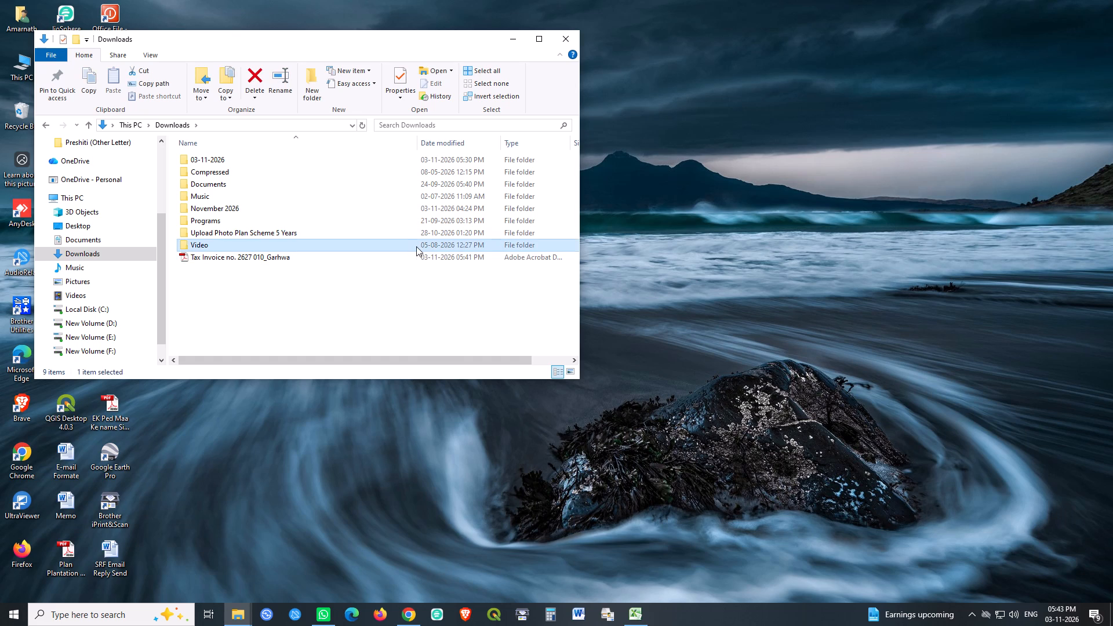
key(Up)
key(Down)
key(Down)
key(Up)
key(Up)
key(Up)
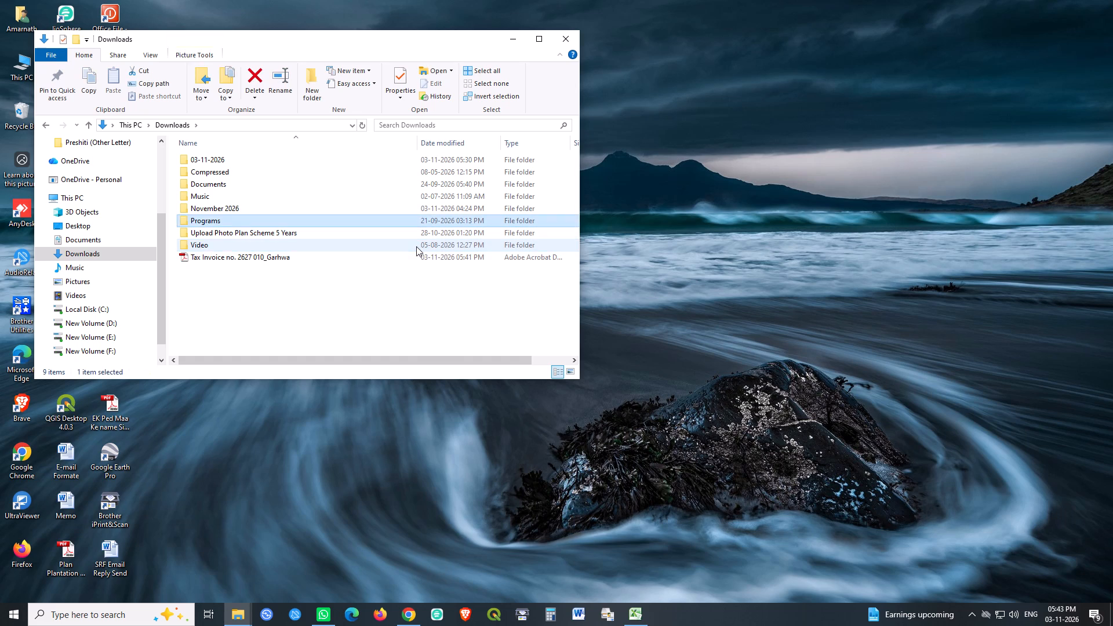
key(Up)
key(Up)
key(Up)
key(Up)
key(Down)
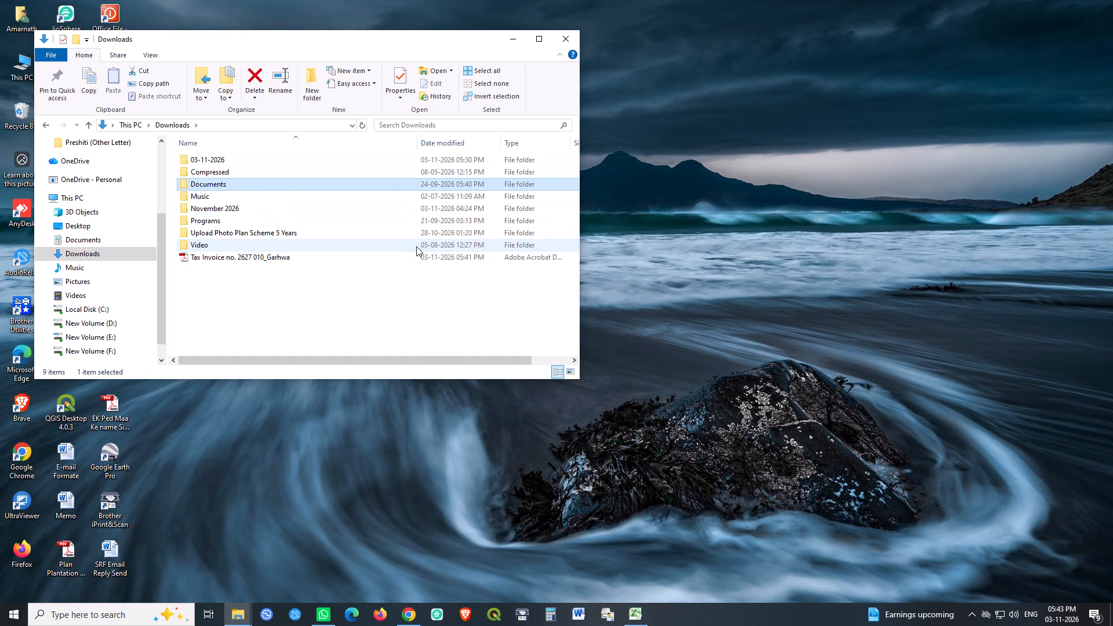
key(Down)
key(Up)
key(Up)
key(Up)
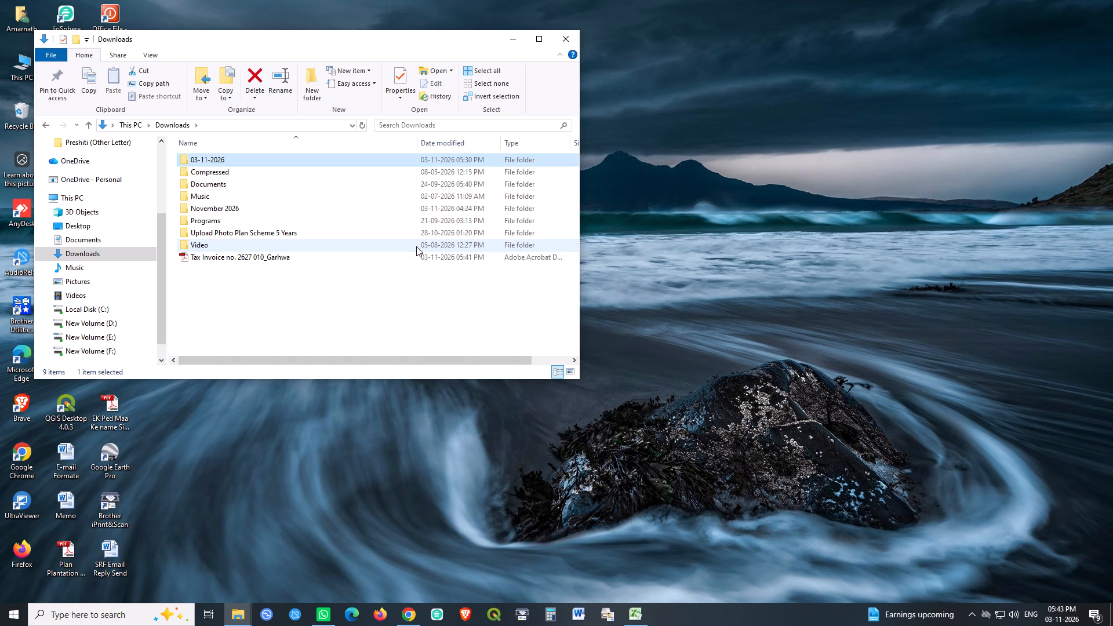
key(Return)
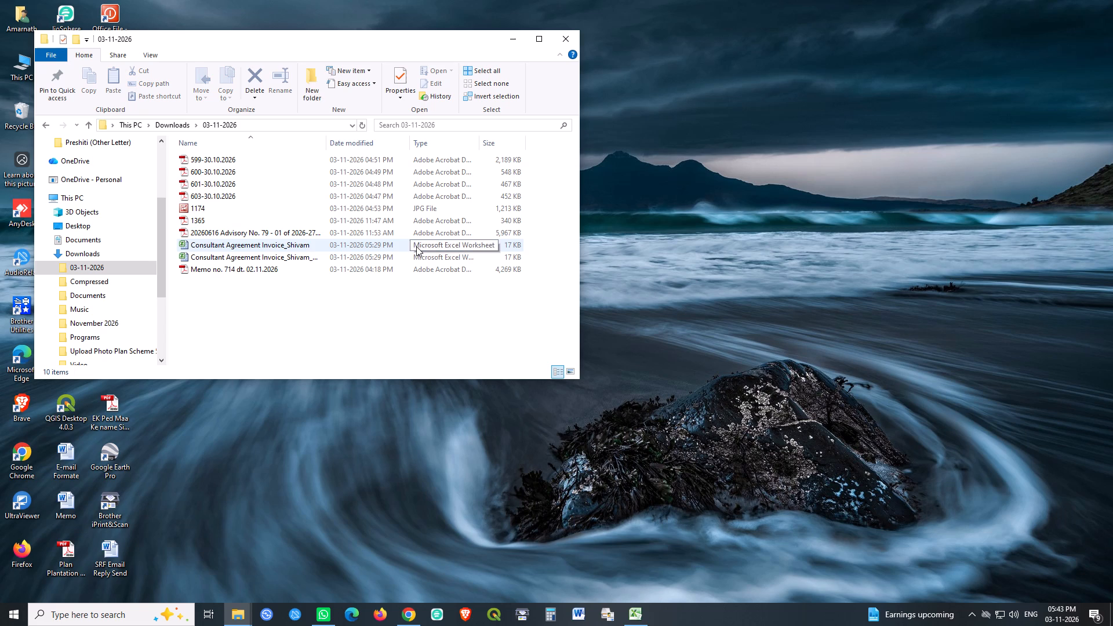
Delete both Consultant Agreement Invoice Excel workbooks from the 03-11-2026 folder.
key(Down)
scroll(416, 246, up, 1)
key(Down)
key(Down)
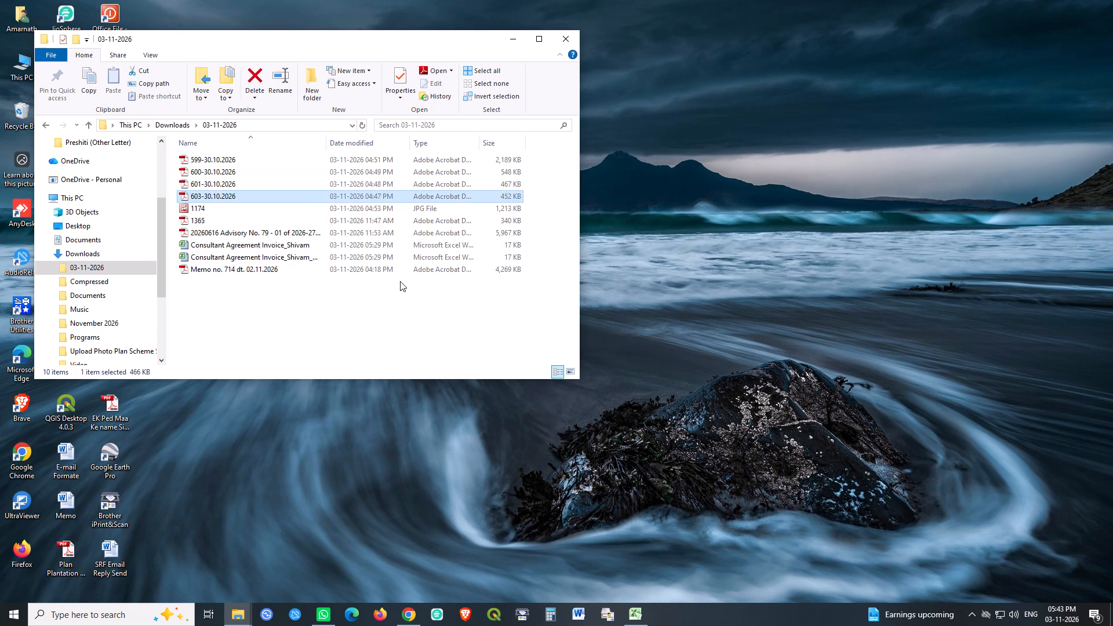
key(Down)
key(Down)
key(Down)
key(Down)
key(Delete)
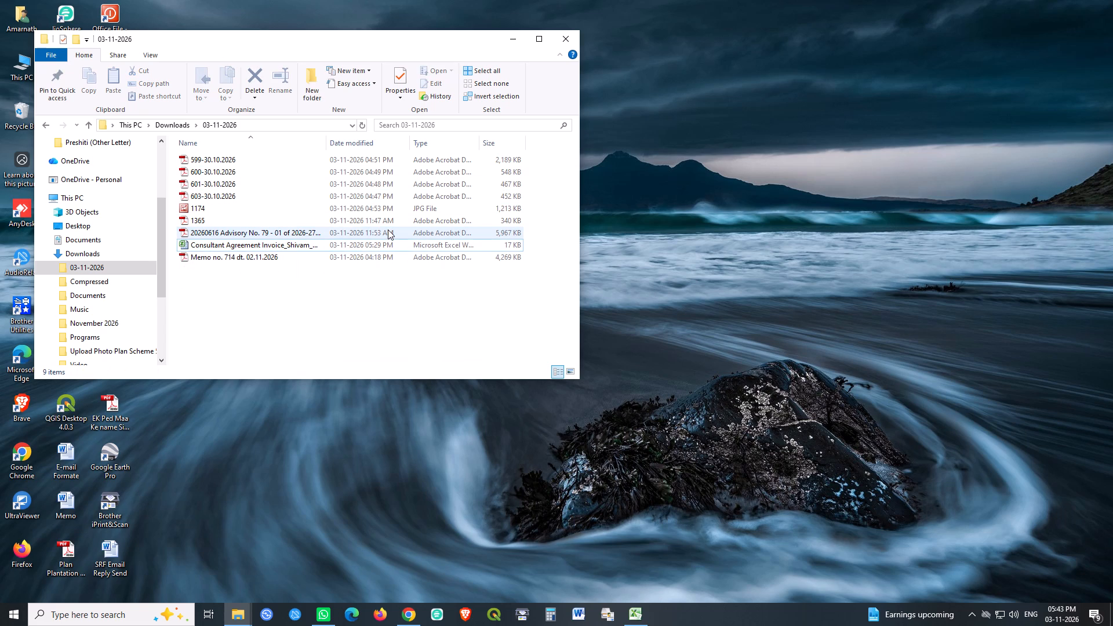
key(Delete)
key(Down)
key(Up)
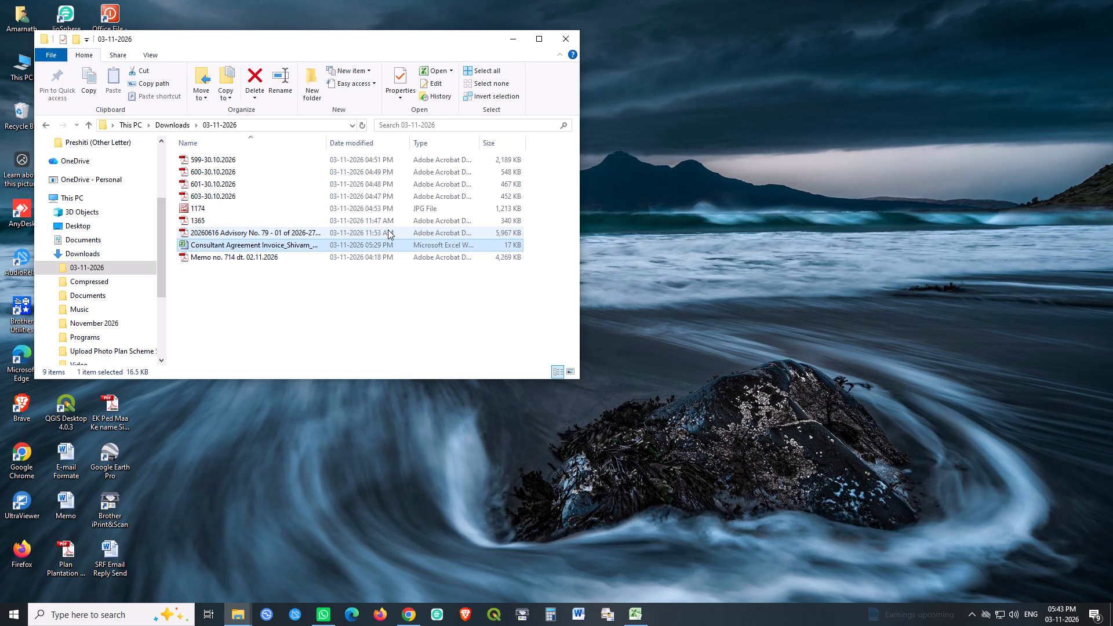
key(Delete)
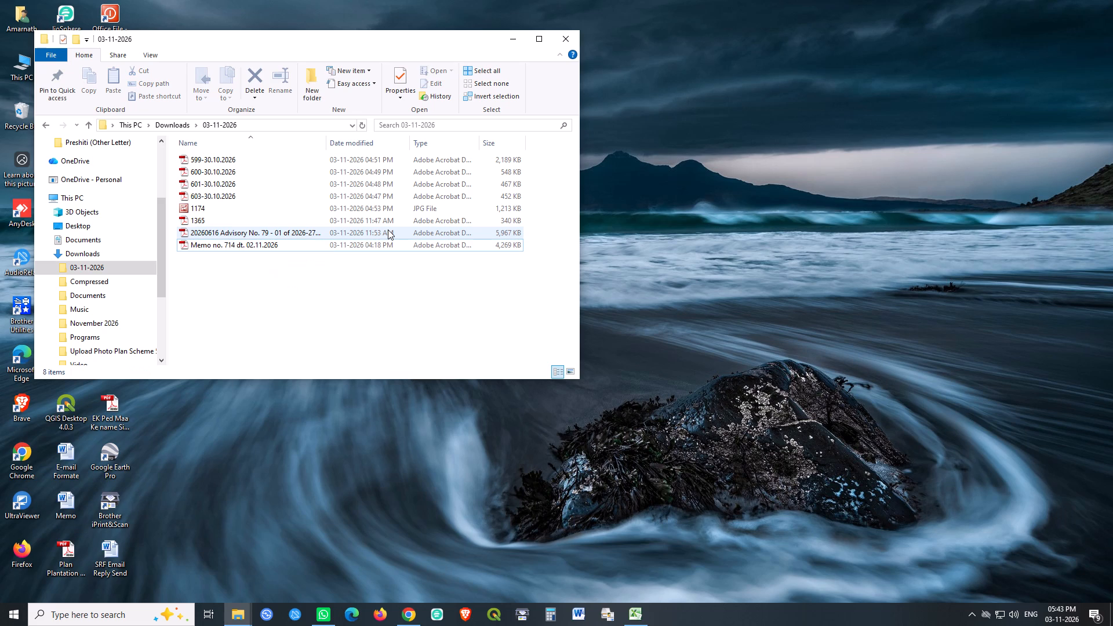
key(Escape)
Go back up from the 03-11-2026 folder to This PC.
key(BackSpace)
key(BackSpace)
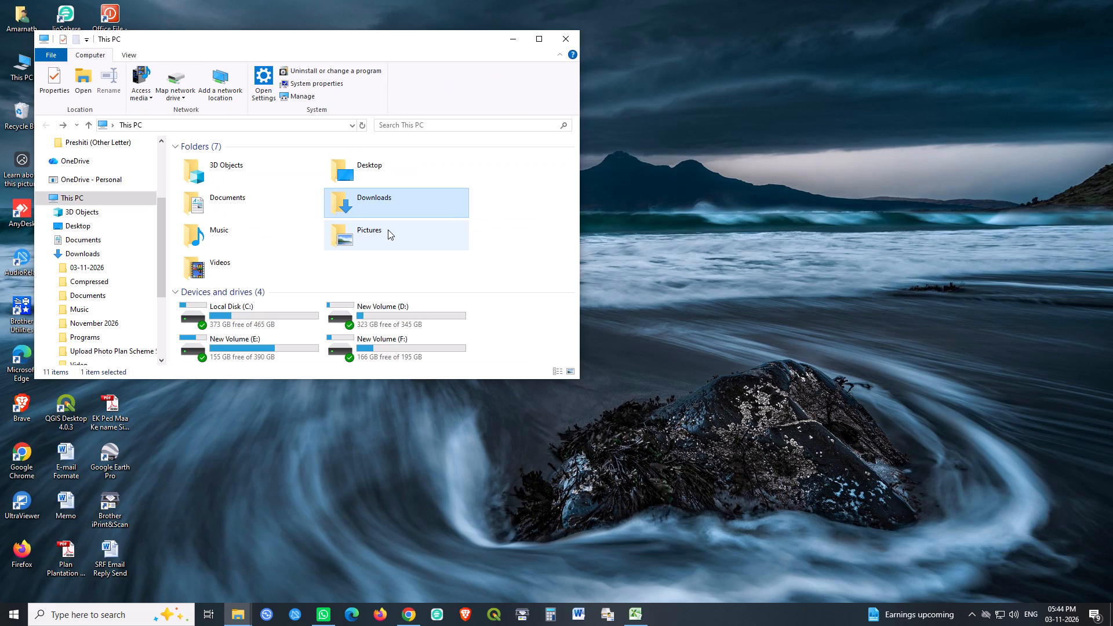
key(BackSpace)
key(BackSpace)
key(BackSpace)
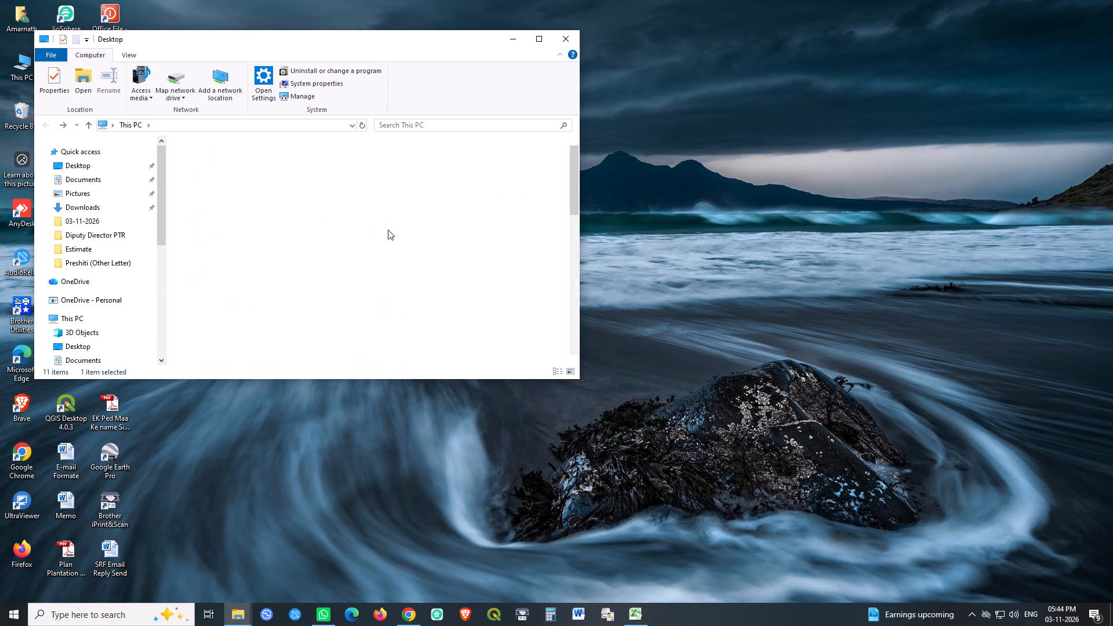
key(BackSpace)
key(BackSpace)
key(BackSpace)
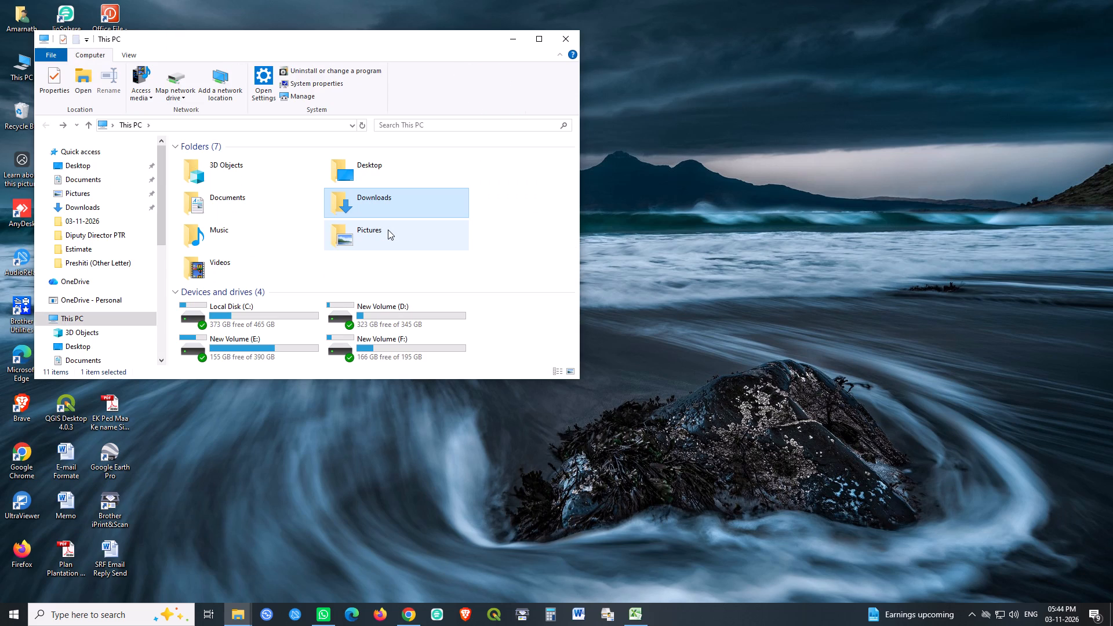
Switch to the open Excel workbook Silvicultural Opration 2nd Year (Completion Work) 2025-26.
key(super+d)
key(super+Tab)
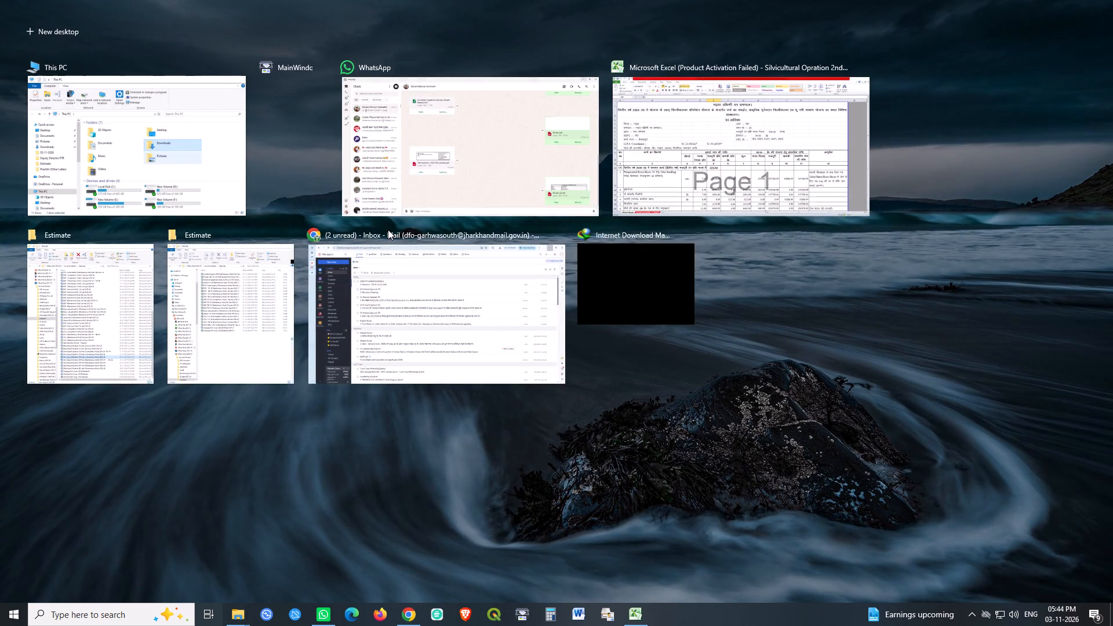
key(super+Tab)
key(super+Tab)
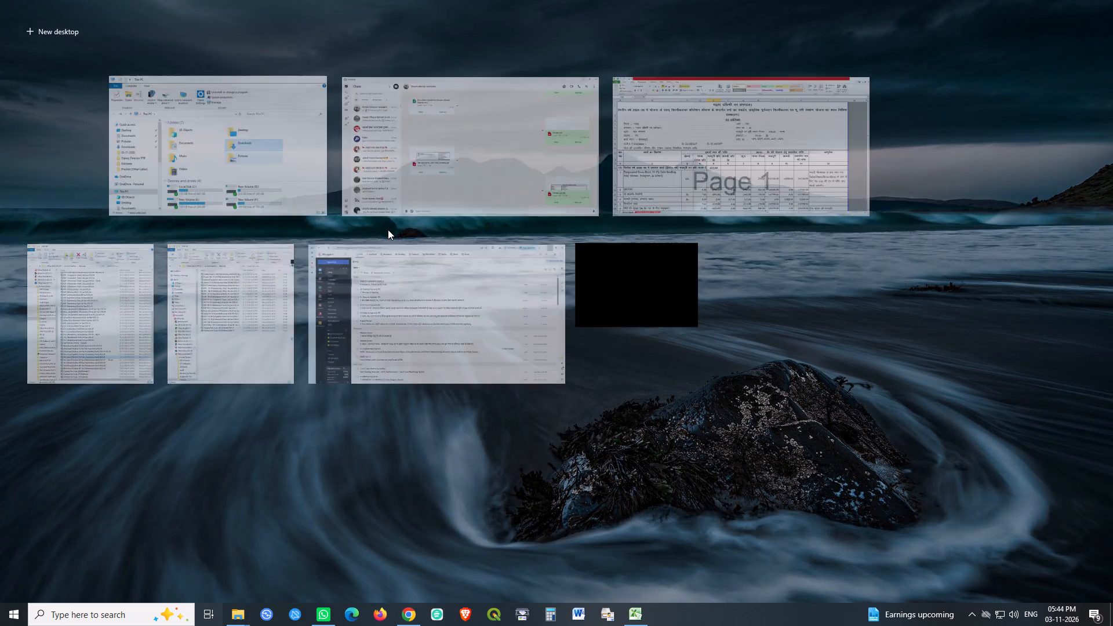
key(Tab)
key(Tab)
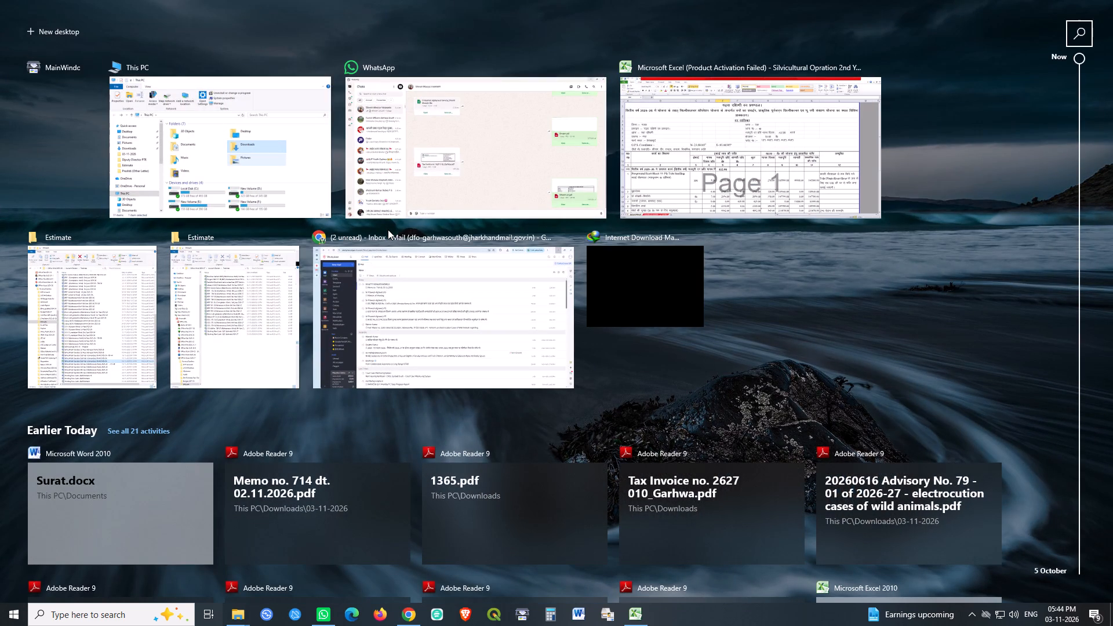
key(Tab)
key(Tab)
key(Tab)
key(Tab)
key(Tab)
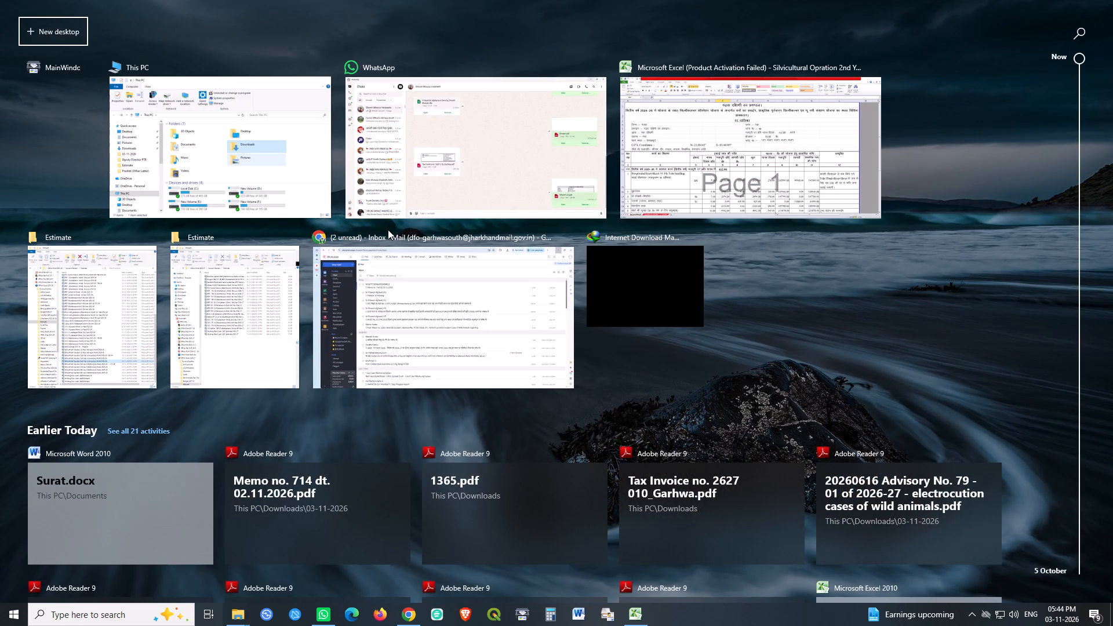
key(Up)
key(Up)
key(Down)
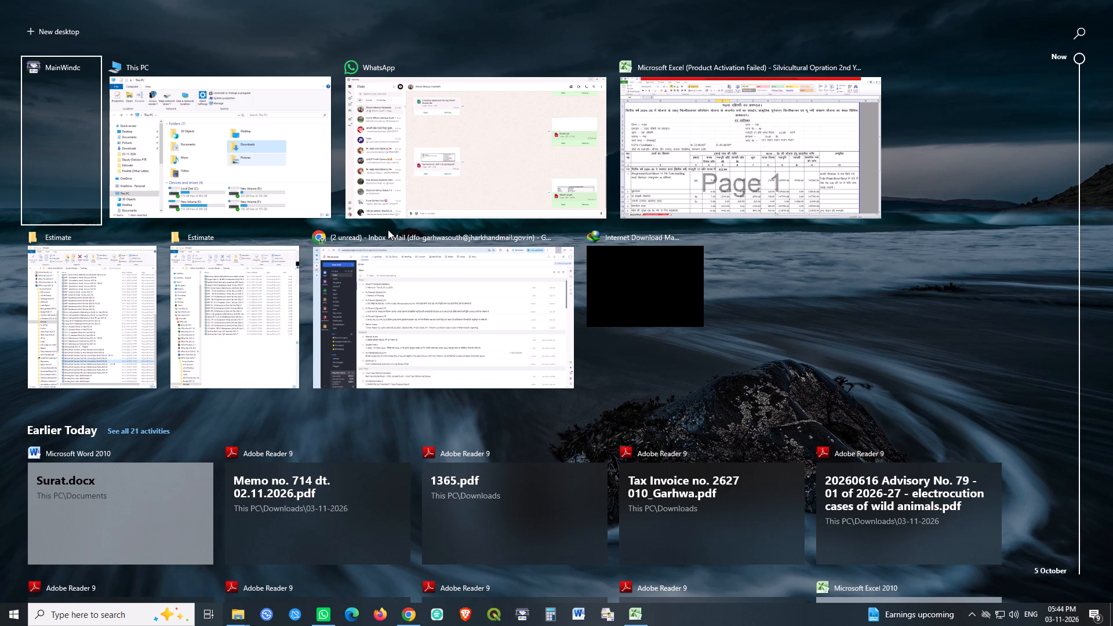
key(Down)
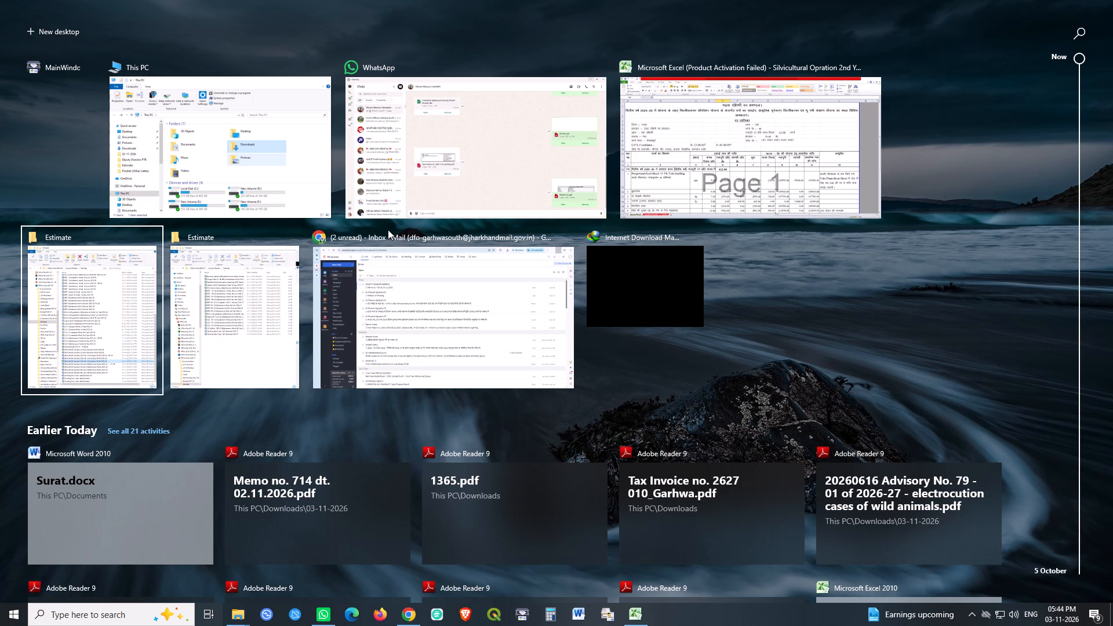
key(Right)
key(Right)
key(Right)
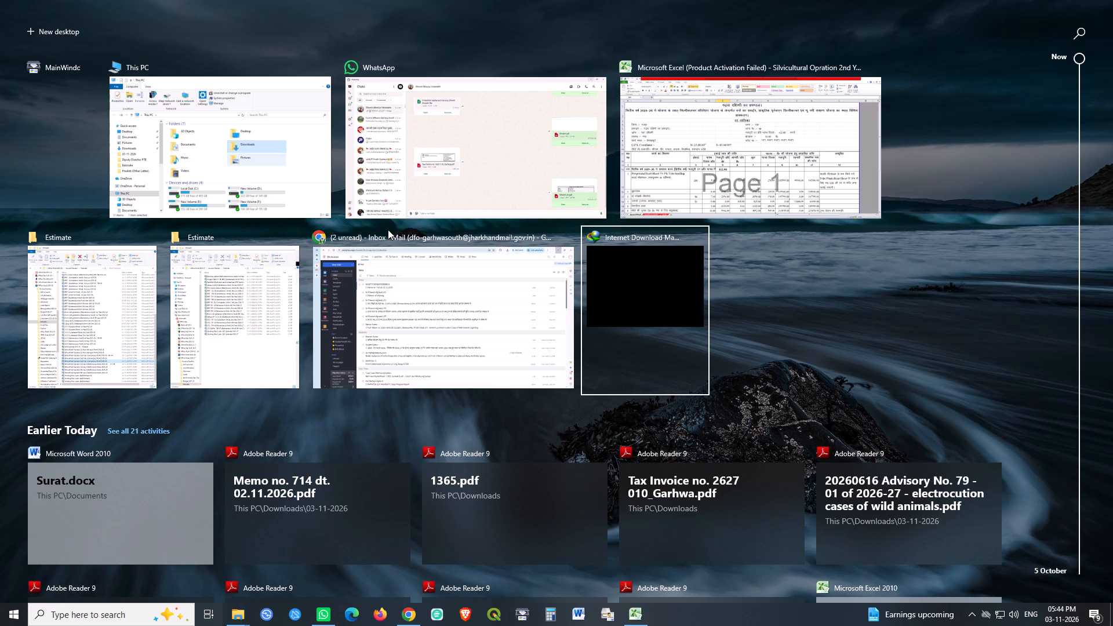
key(Up)
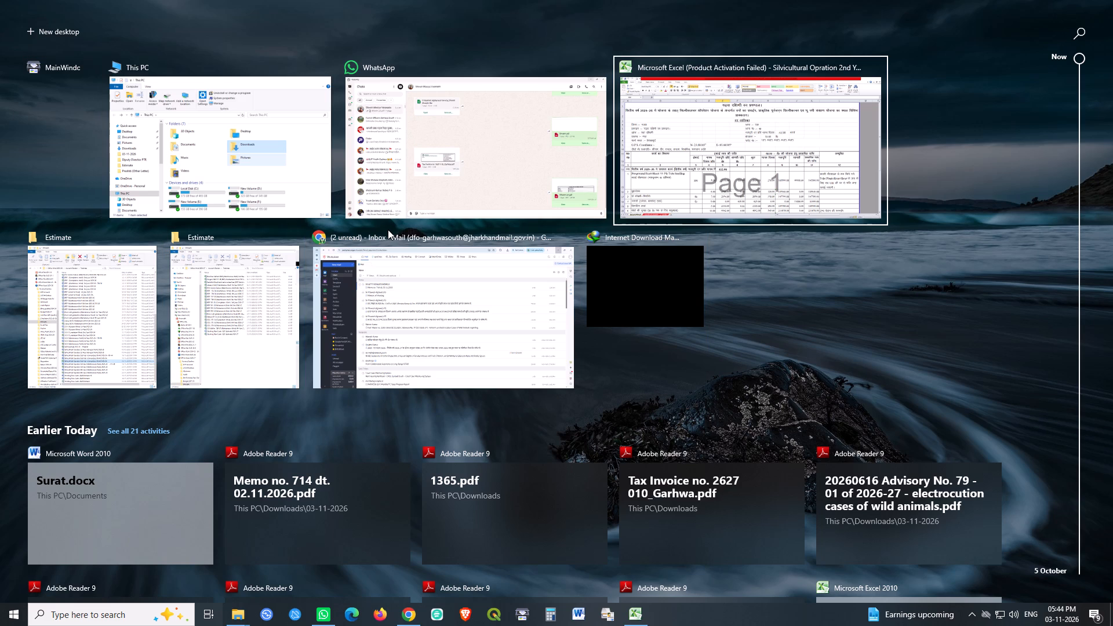
key(Return)
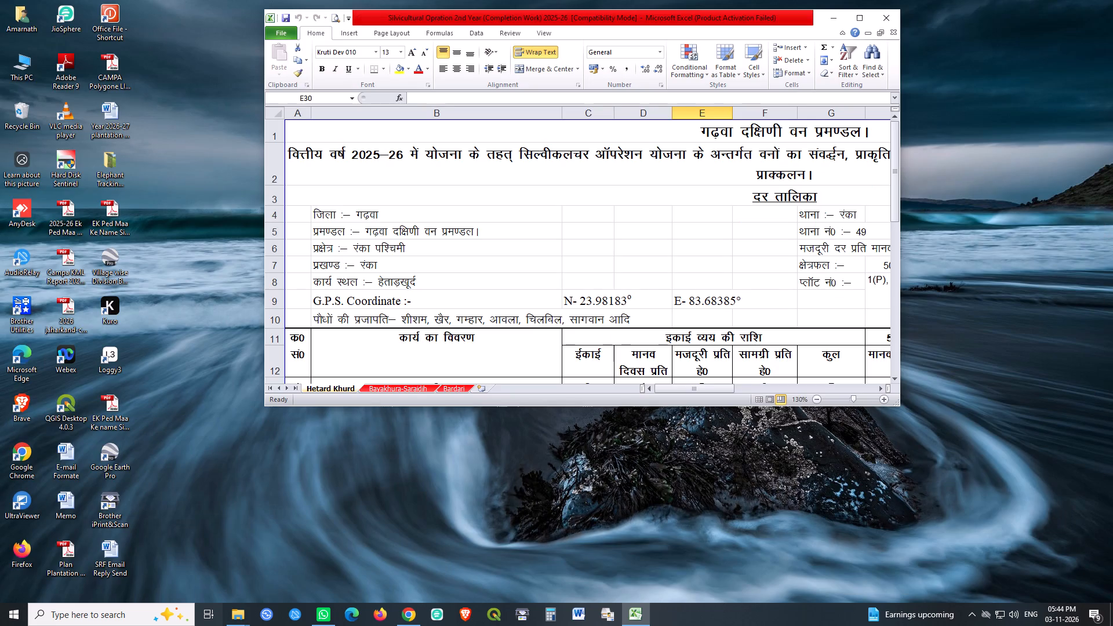
Maximize the silvicultural estimate workbook's window.
key(Return)
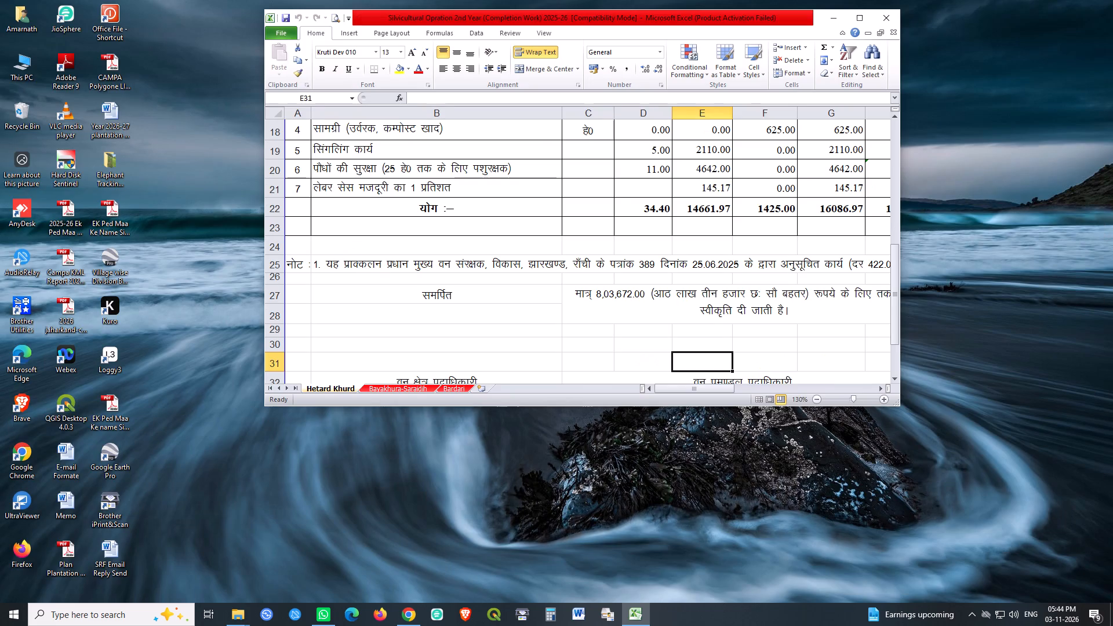
key(ctrl+z)
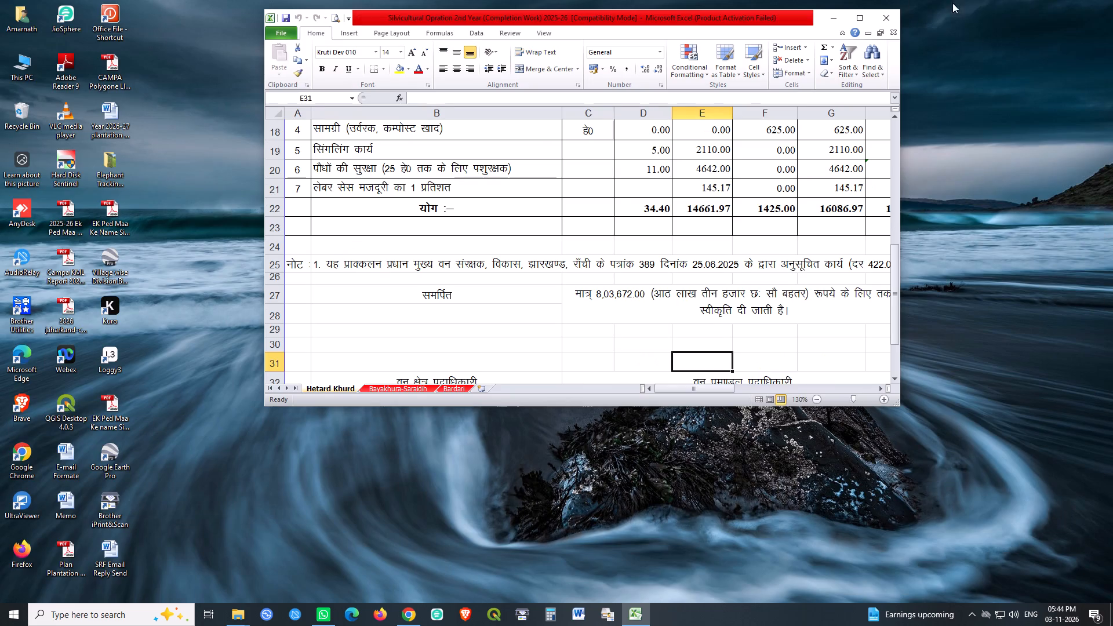
click(854, 20)
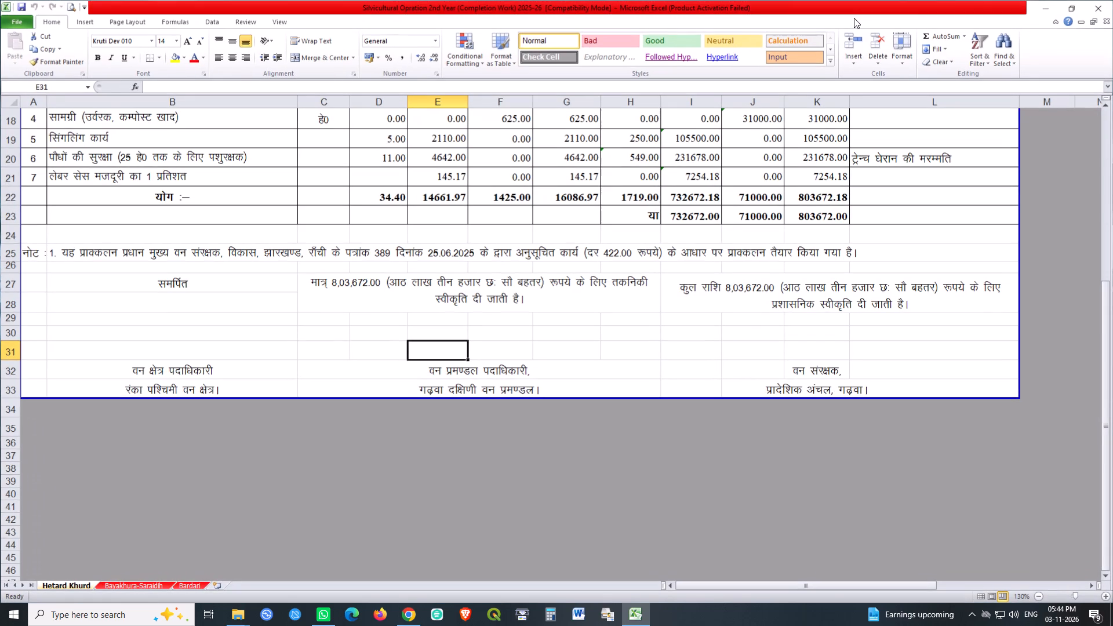
Review the Hetard Khurd estimate sheet, from the G.P.S. coordinates through the cost table to the note and approval lines.
key(Up)
key(Down)
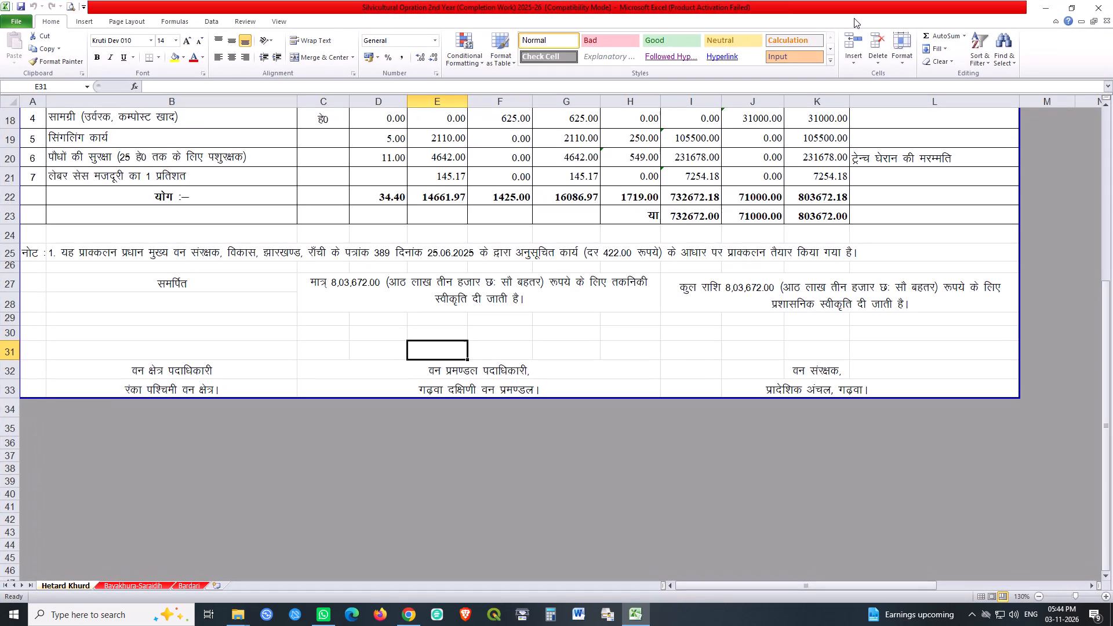
key(Up)
key(Return)
key(Up)
key(Up)
key(Up)
key(Up)
key(Up)
key(Up)
key(Up)
key(Up)
key(Up)
key(Up)
key(Up)
key(Up)
key(Up)
key(Up)
key(Up)
key(Up)
key(Up)
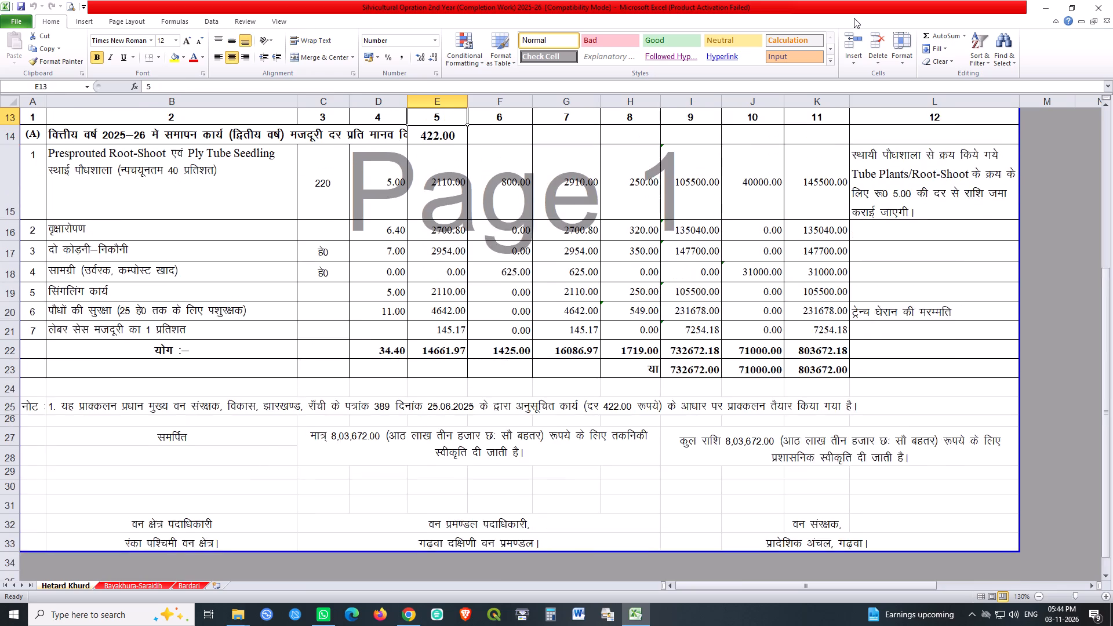
key(Up)
key(Up)
key(Up)
key(Up)
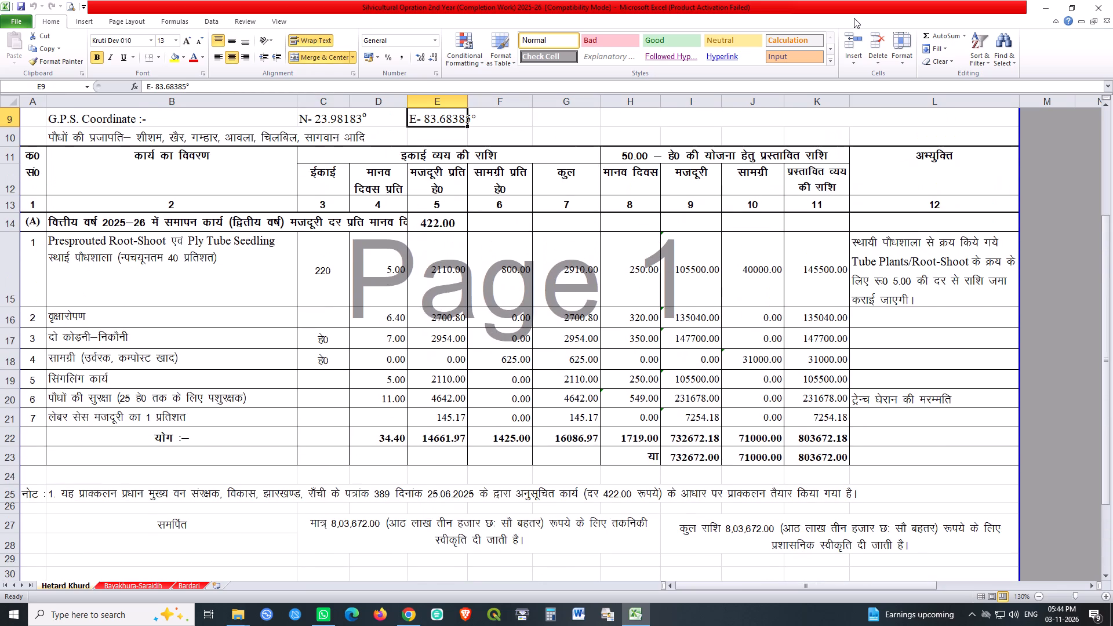
key(Down)
key(Down)
key(Down)
key(Down)
key(Down)
key(Down)
key(Down)
key(Down)
key(Down)
key(Down)
key(Down)
key(Down)
key(Down)
key(Down)
key(Down)
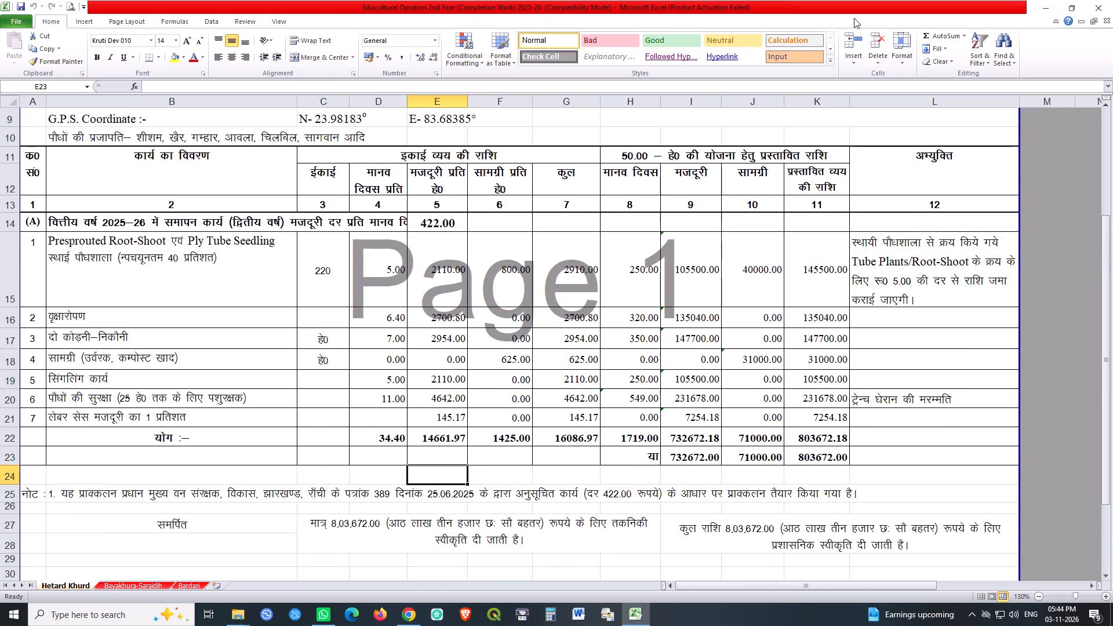
key(Down)
key(Down)
key(Down)
key(Down)
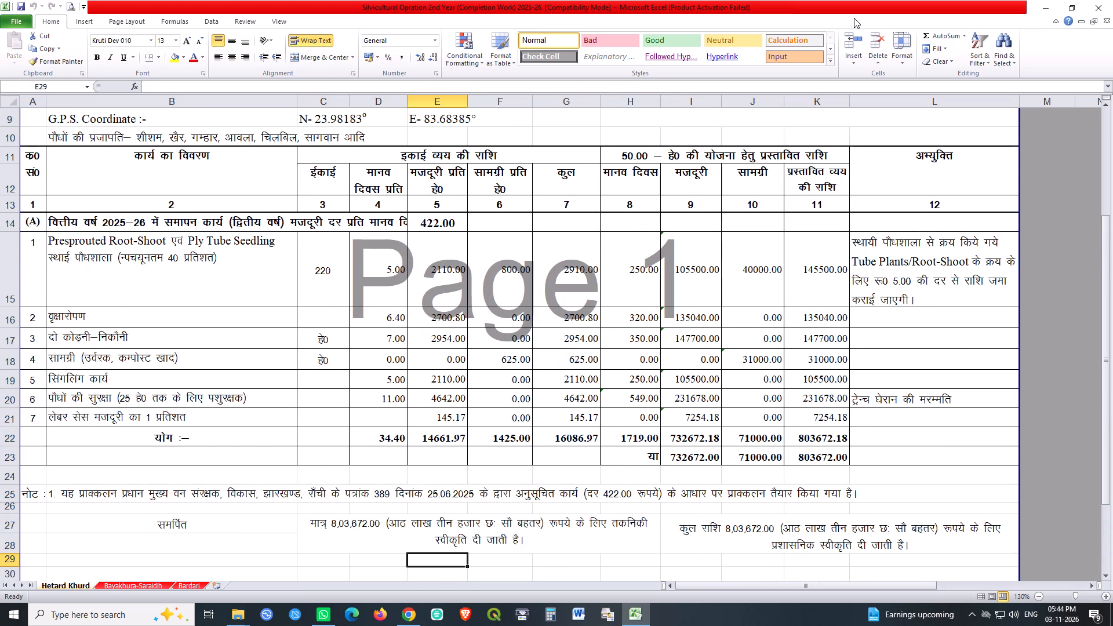
key(Up)
key(Down)
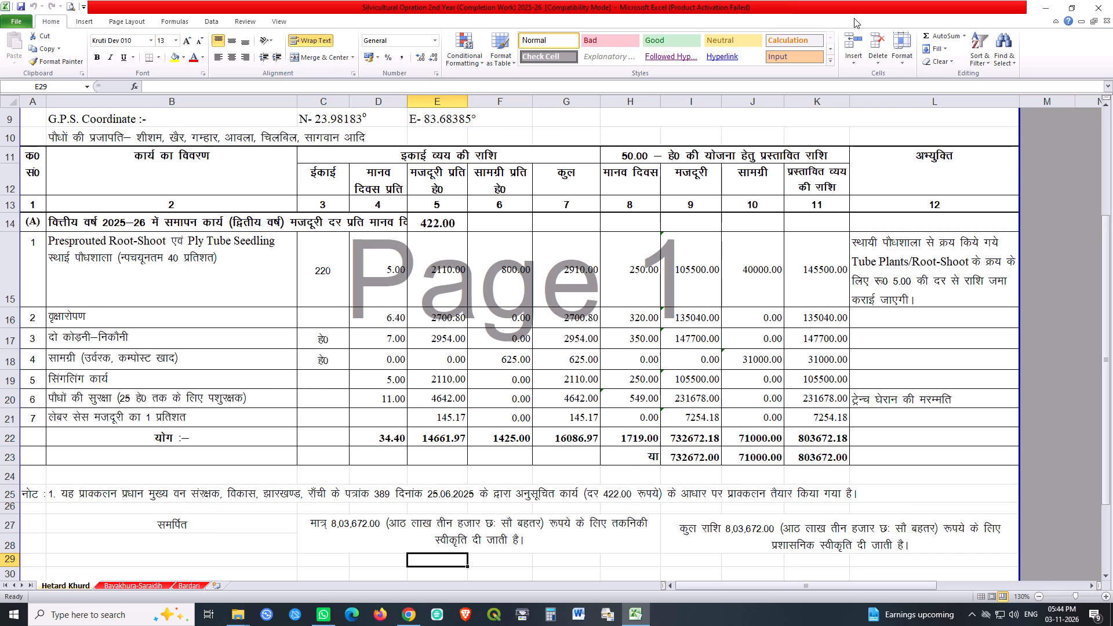
key(Down)
key(Up)
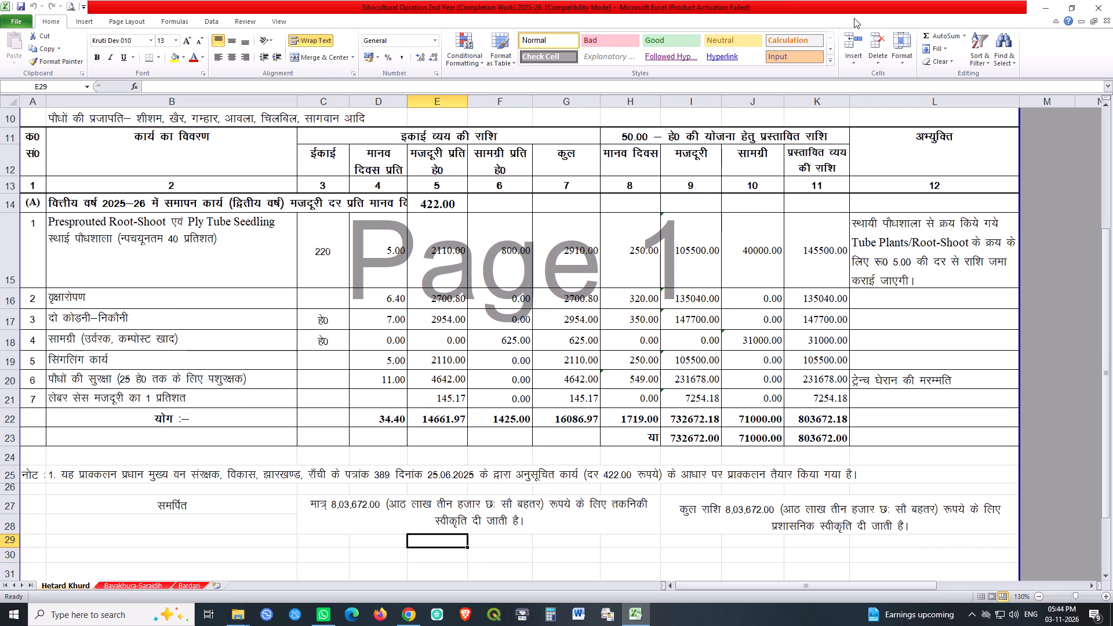
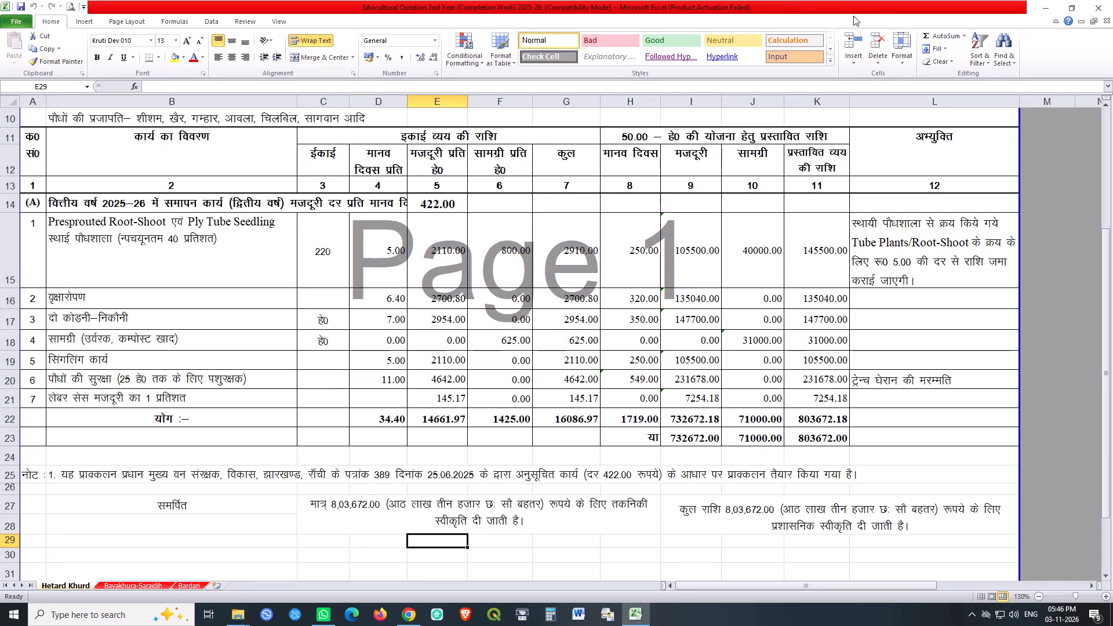
Check the Bardari sheet and close the Silvicultural Opration 2nd Year (Completion Work) 2025-26 workbook.
click(191, 583)
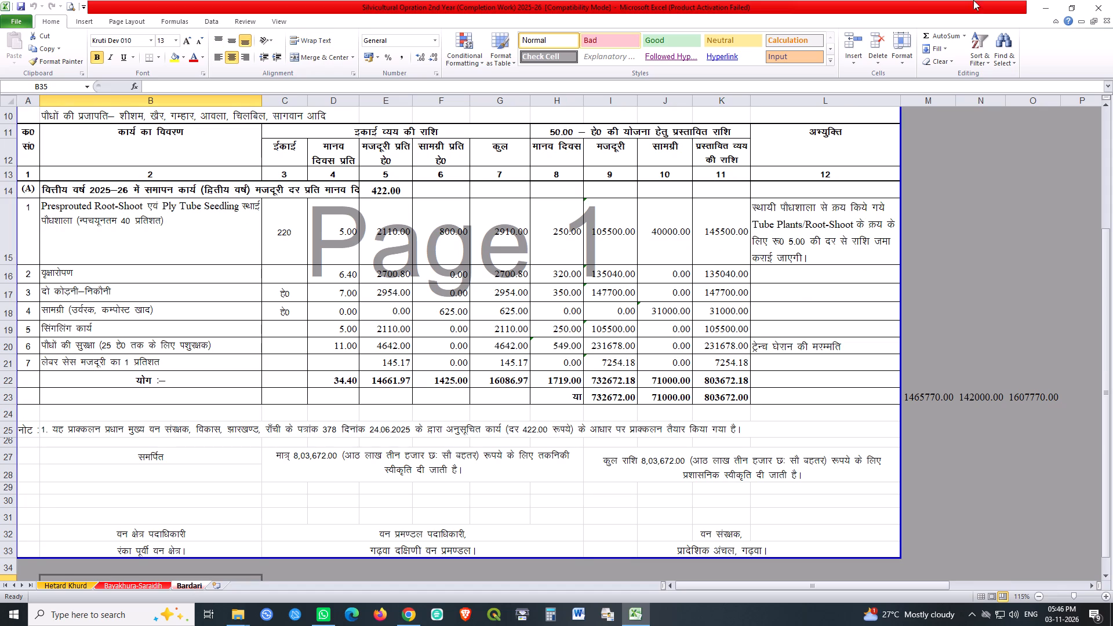
click(1100, 3)
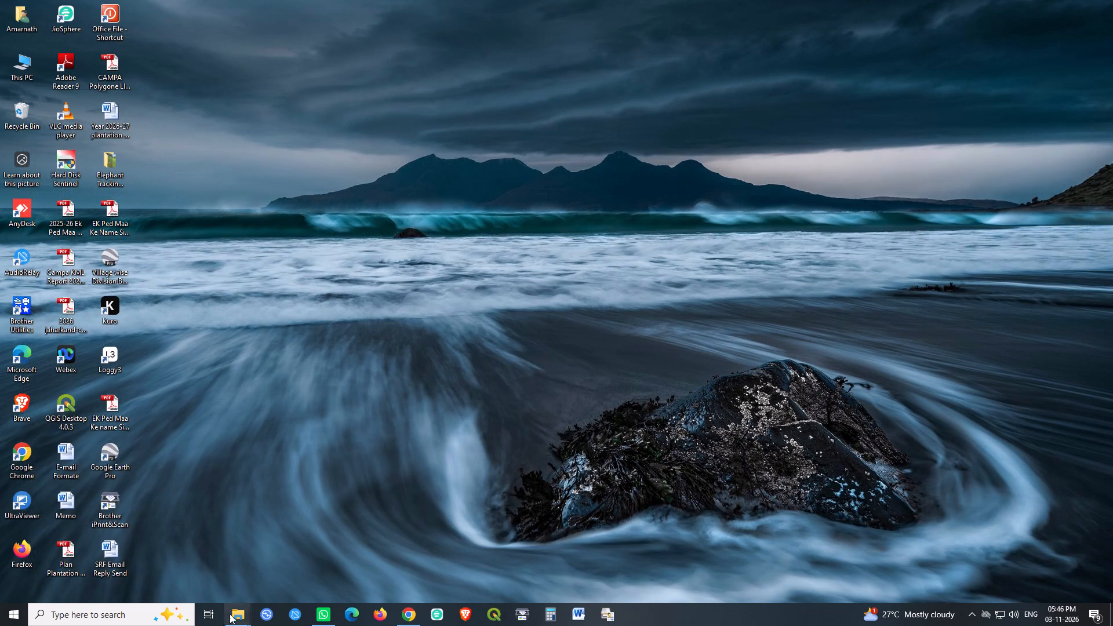
Bring up the 2025-26 and 2026-27 Estimate folder windows in File Explorer and close the This PC window.
click(223, 625)
click(239, 607)
click(206, 580)
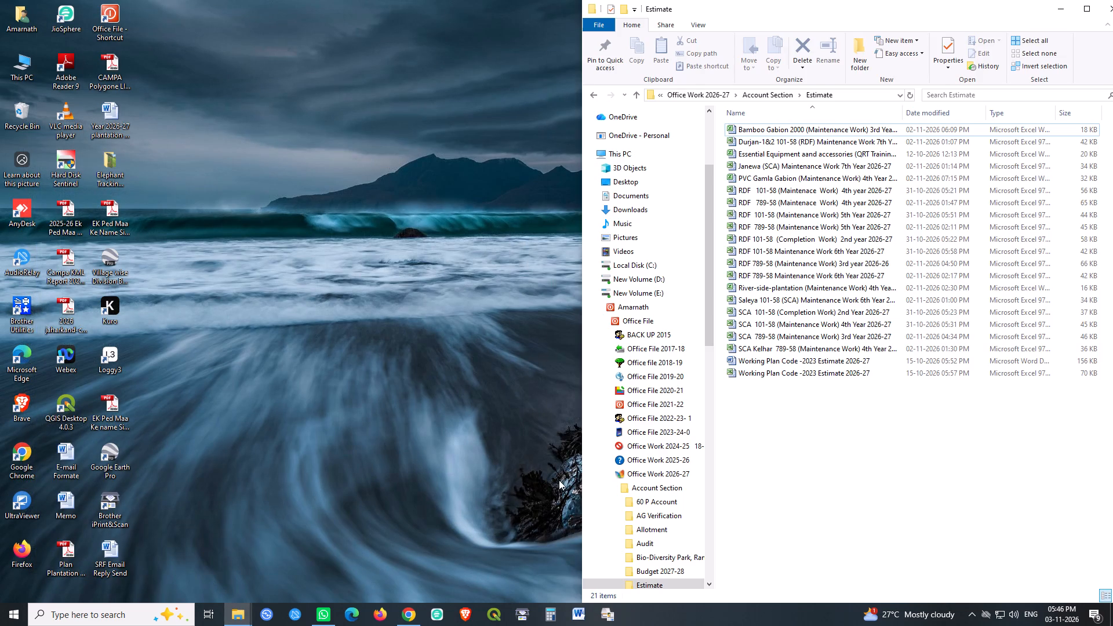
click(246, 609)
click(228, 567)
click(235, 610)
click(152, 556)
click(235, 613)
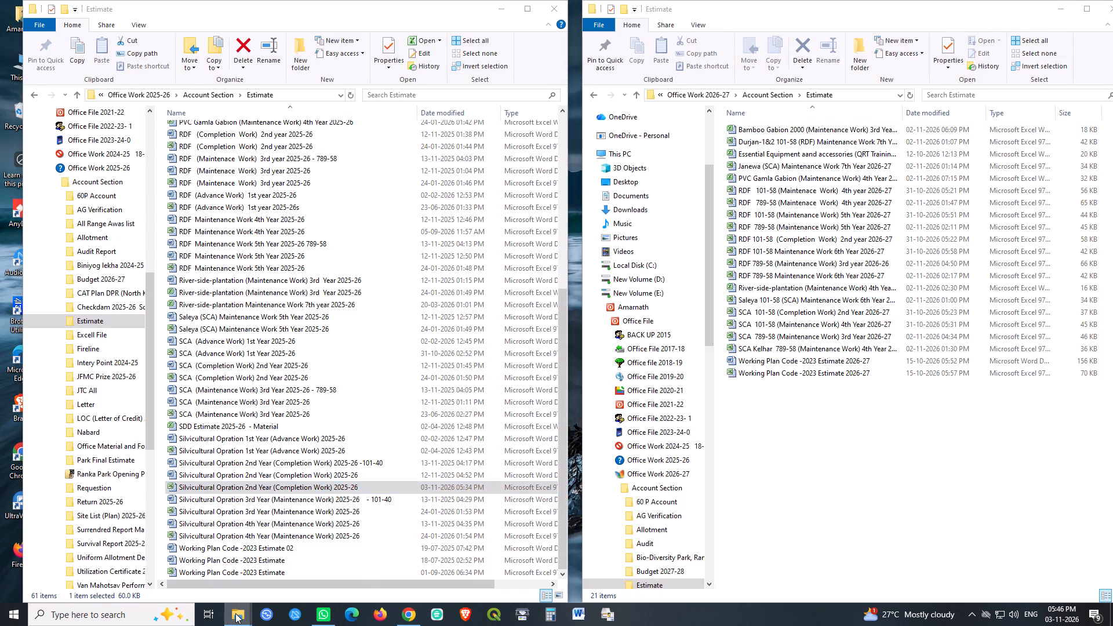
click(317, 570)
click(539, 39)
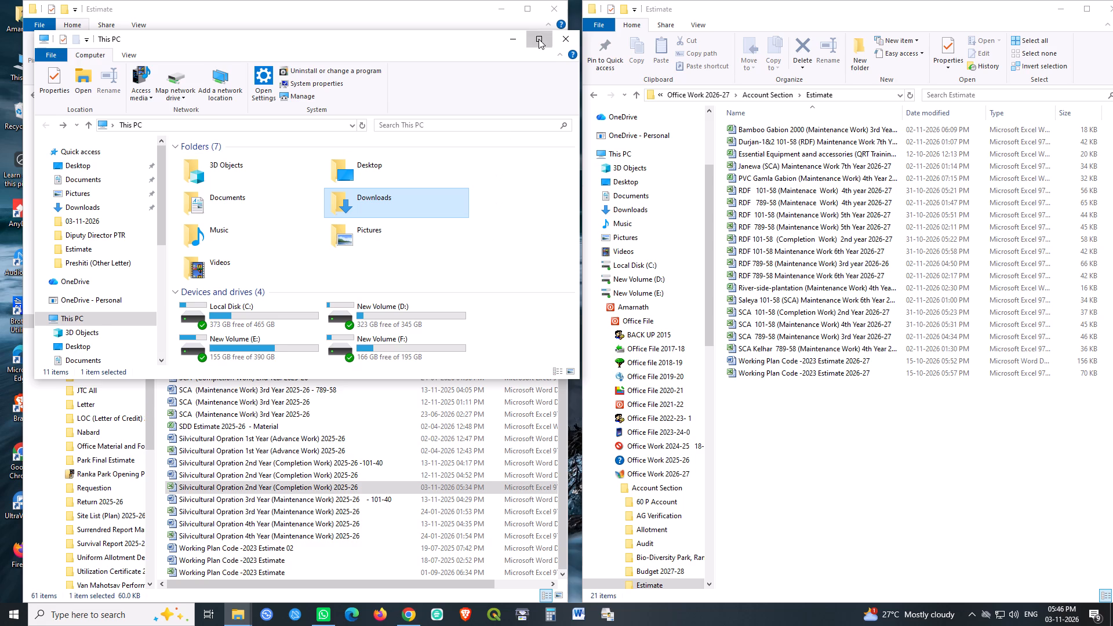
click(1100, 2)
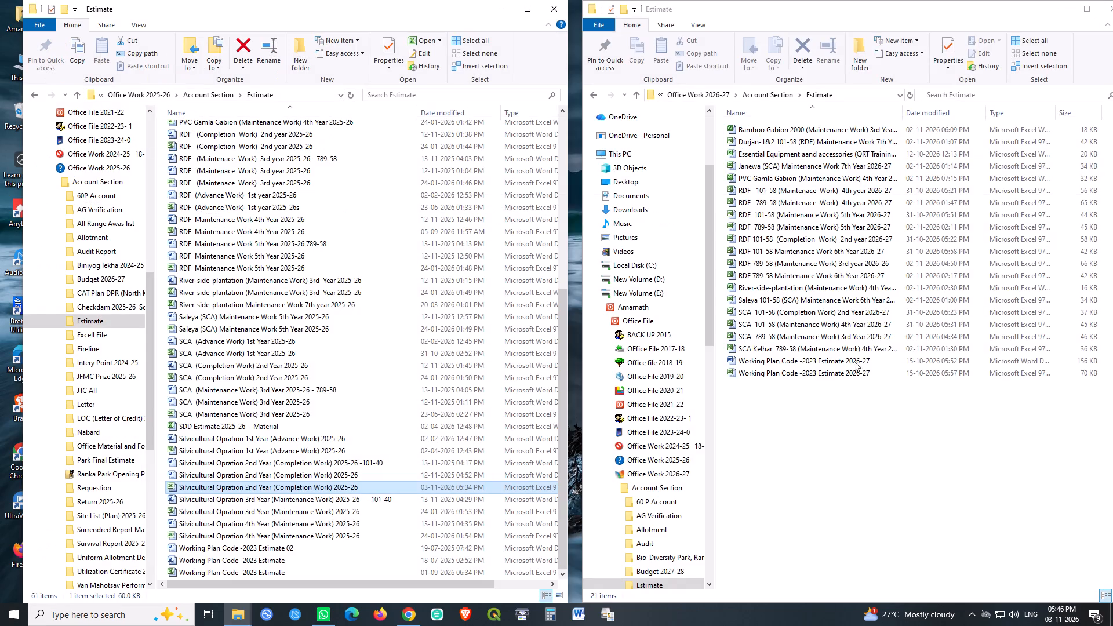
Copy the Silvicultural Opration 2nd Year (Completion Work) 2025-26 Excel workbook into the Office Work 2026-27 Estimate folder.
click(859, 424)
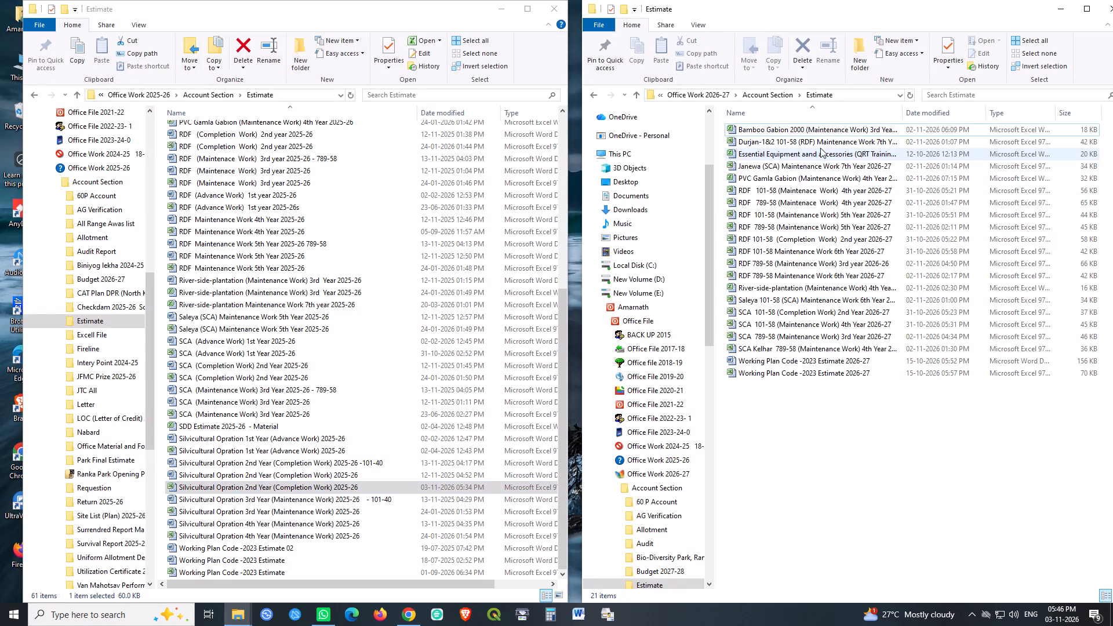
key(s)
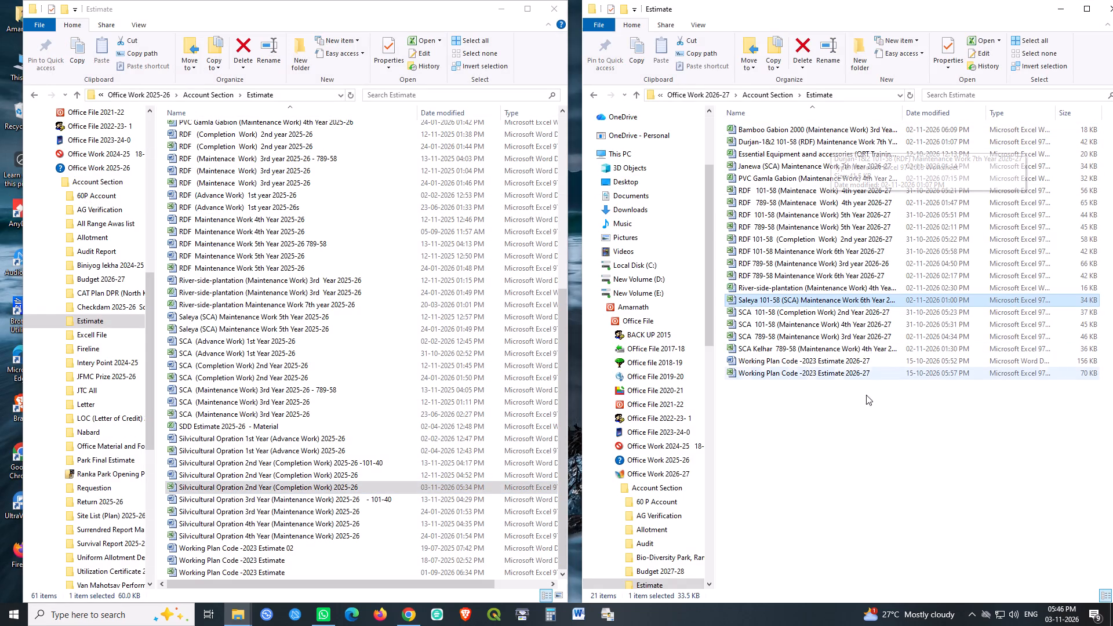
text(sssss)
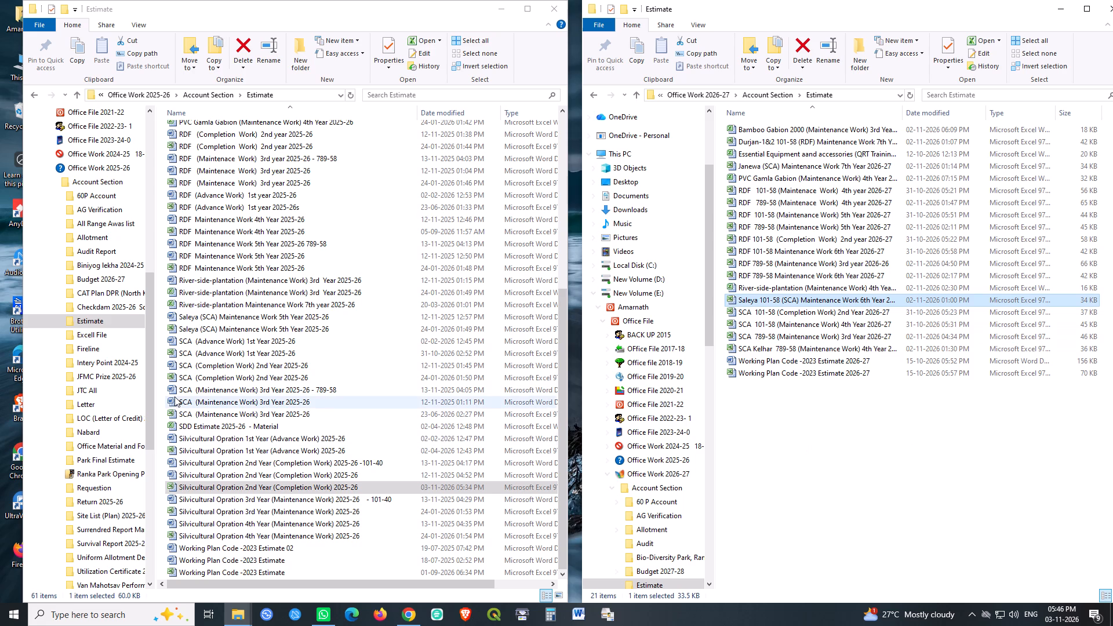
ctrl+drag(285, 486, 830, 515)
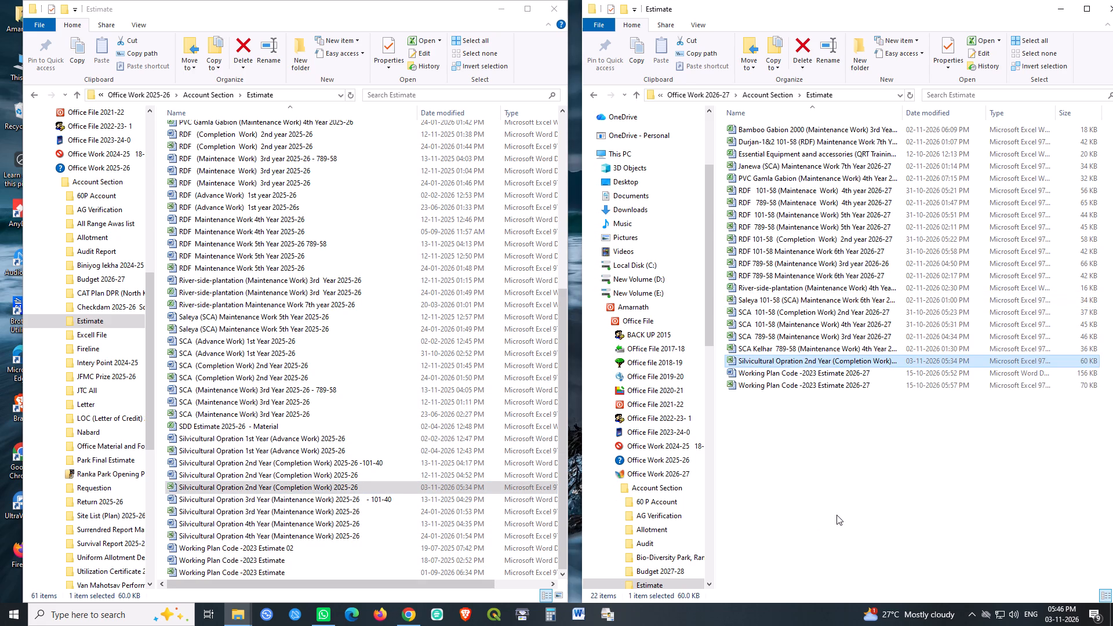
Rename the copied workbook as Silvicultural Opration 3rd Year (Maintenance Work) 2026-27.
key(F2)
key(Right)
key(Left)
key(Left)
key(Left)
key(Left)
key(Left)
key(Left)
key(Left)
key(Left)
key(Left)
key(Left)
key(Left)
key(Left)
key(Left)
key(Left)
key(Left)
key(Left)
key(Left)
key(Left)
key(Left)
key(Left)
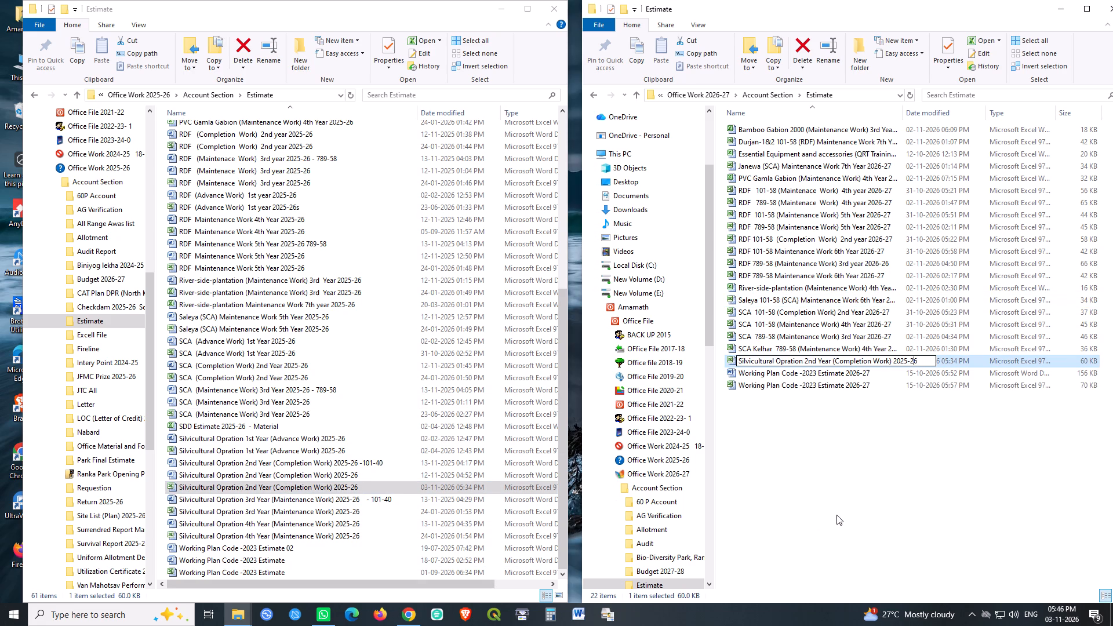
key(Left)
key(shift+Left)
text(3rd)
key(Delete)
key(Delete)
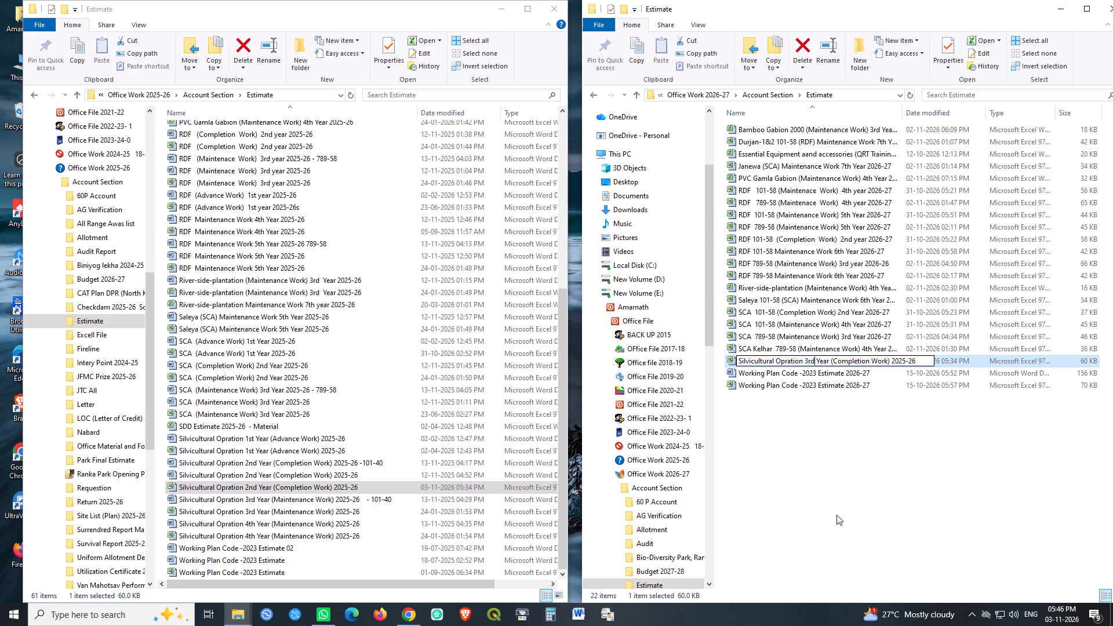
key(Right)
key(Right)
key(Right)
key(Right)
key(Right)
key(Right)
key(Right)
key(ctrl+shift+Right)
text(Maintenance)
key(space)
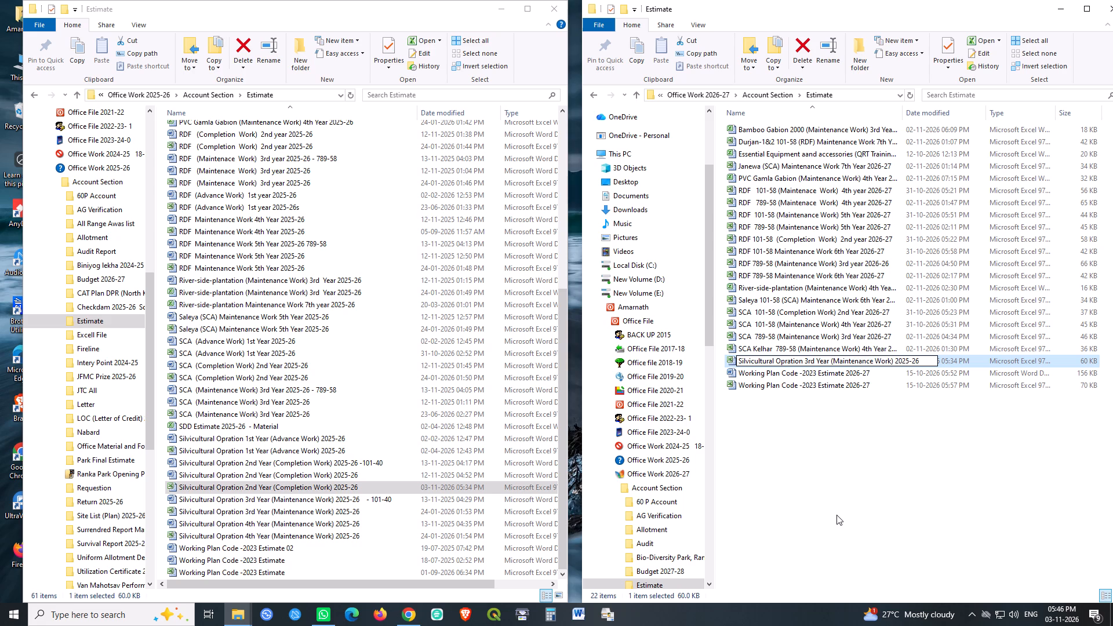
key(Right)
key(Right)
key(Right)
key(Right)
key(Right)
key(Right)
key(Right)
key(Right)
key(Right)
key(shift+Right)
key(6)
key(Right)
key(Right)
key(shift+Right)
key(7)
key(Return)
Open the renamed workbook in Excel, dismiss the activation wizard and take the file out of Protected View.
key(Return)
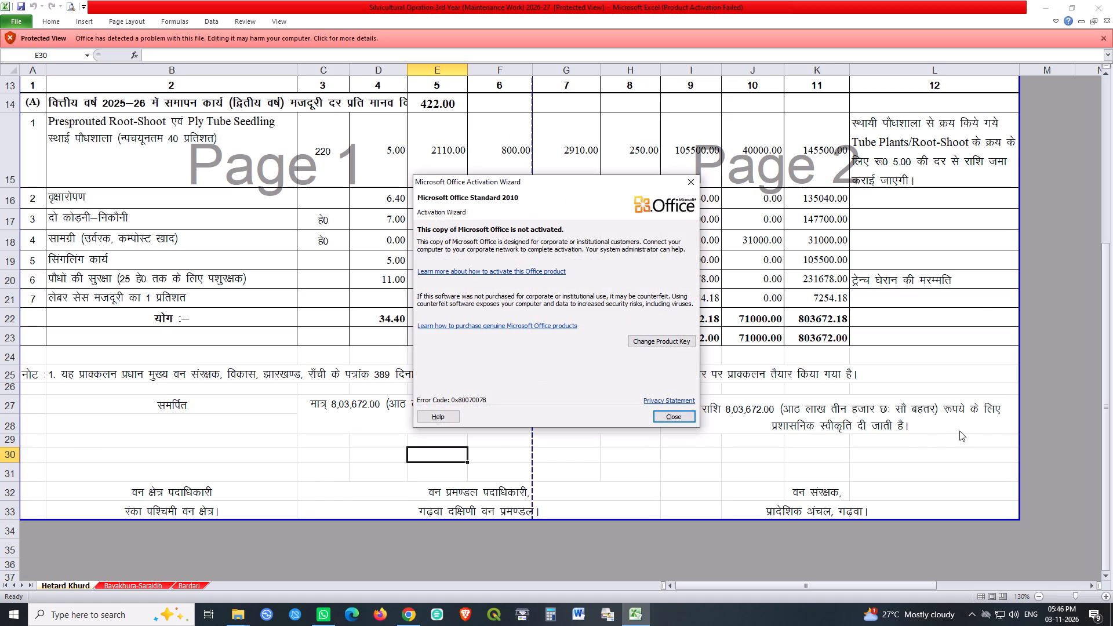
click(668, 423)
click(668, 421)
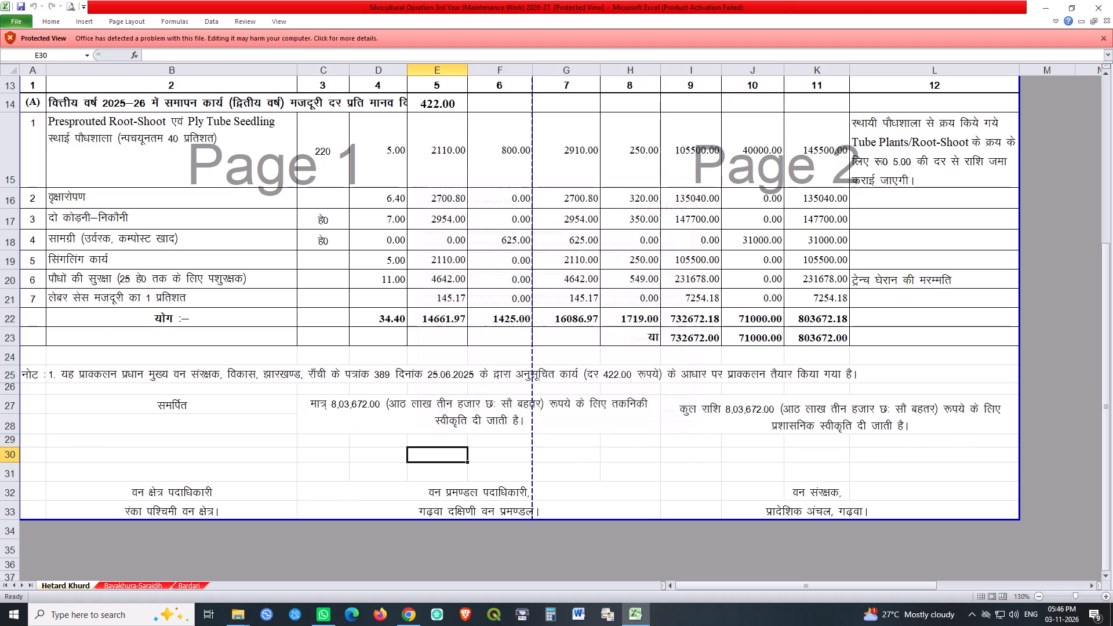
key(ctrl+s)
click(513, 337)
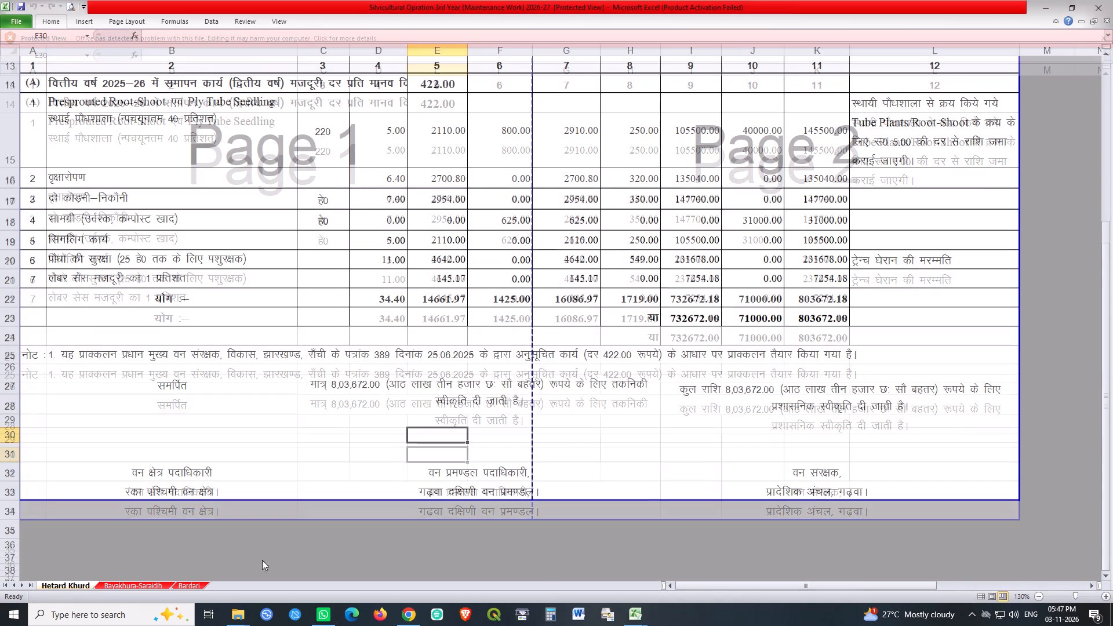
On the Bardari sheet, change the financial year in the row 2 heading to 2026-27.
click(194, 584)
scroll(606, 472, up, 6)
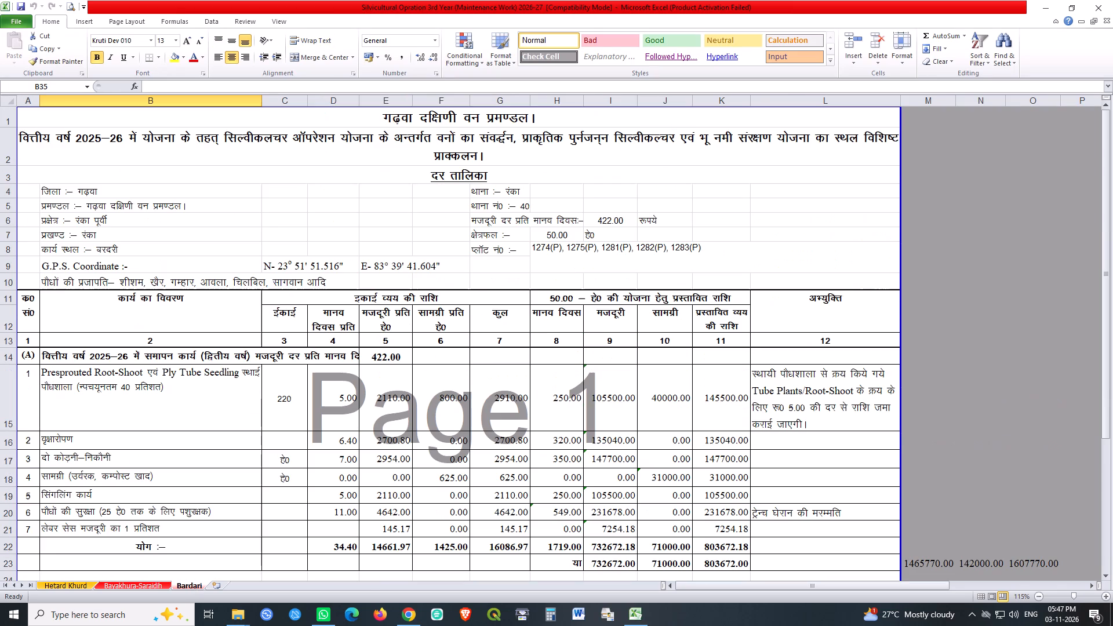
scroll(606, 472, up, 8)
key(ctrl+s)
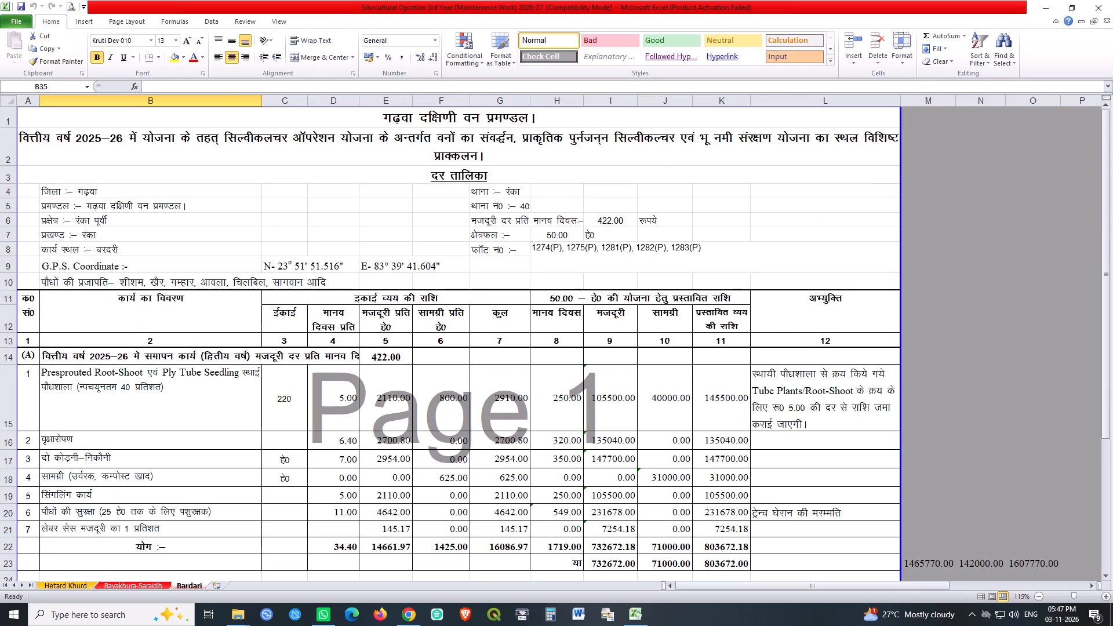
double_click(101, 140)
key(shift+Down)
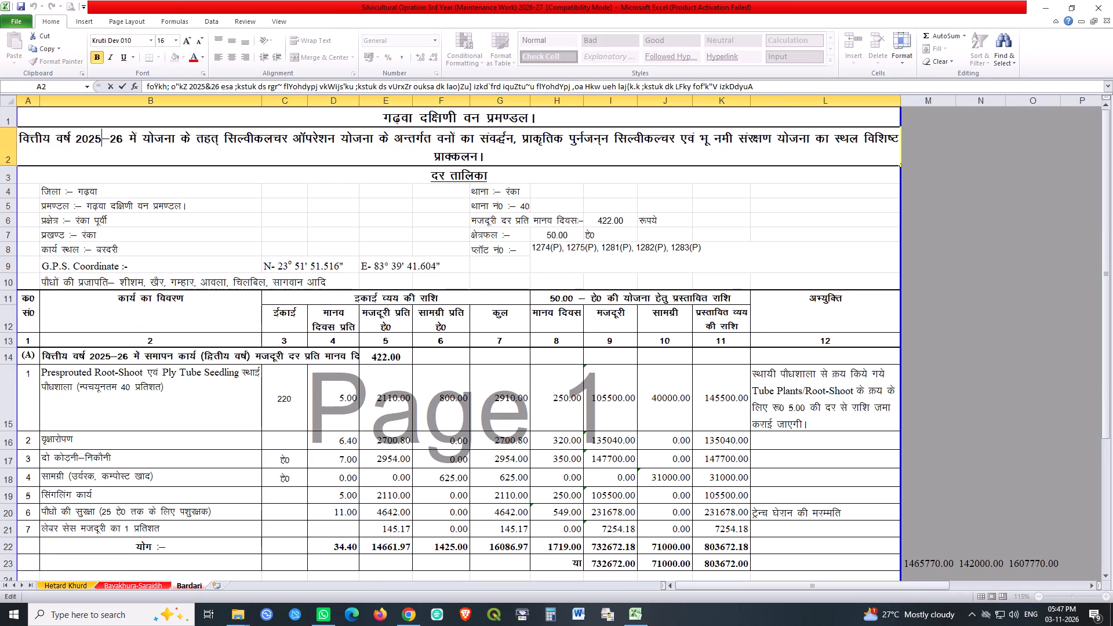
key(Left)
click(101, 140)
key(6)
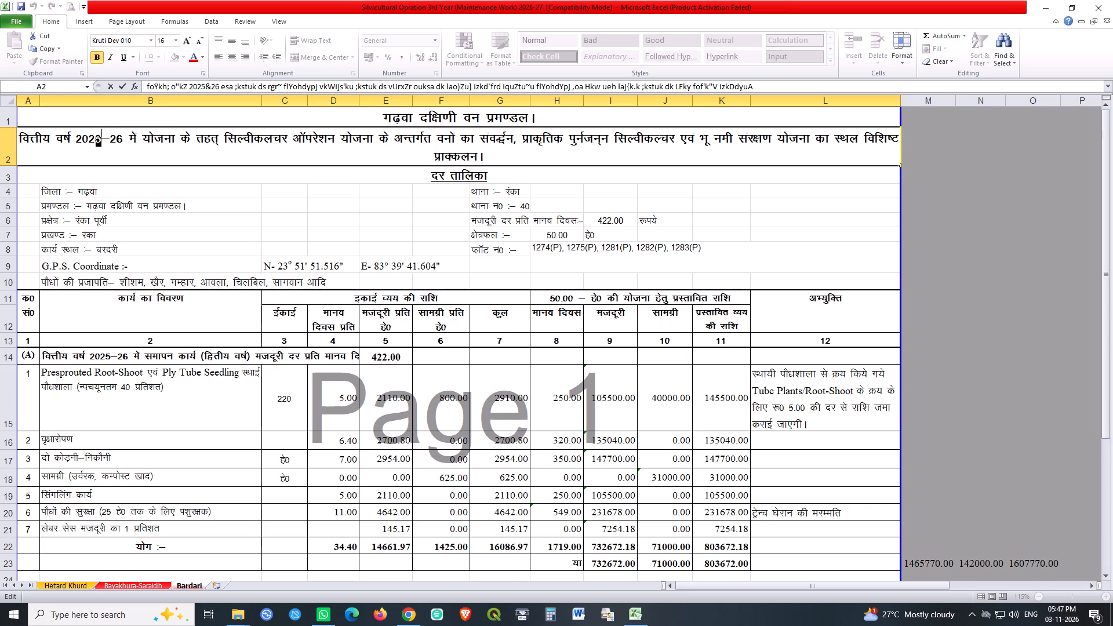
key(Right)
key(Right)
key(shift+Right)
key(7)
key(Return)
Save the 3rd Year (Maintenance Work) 2026-27 workbook.
click(786, 200)
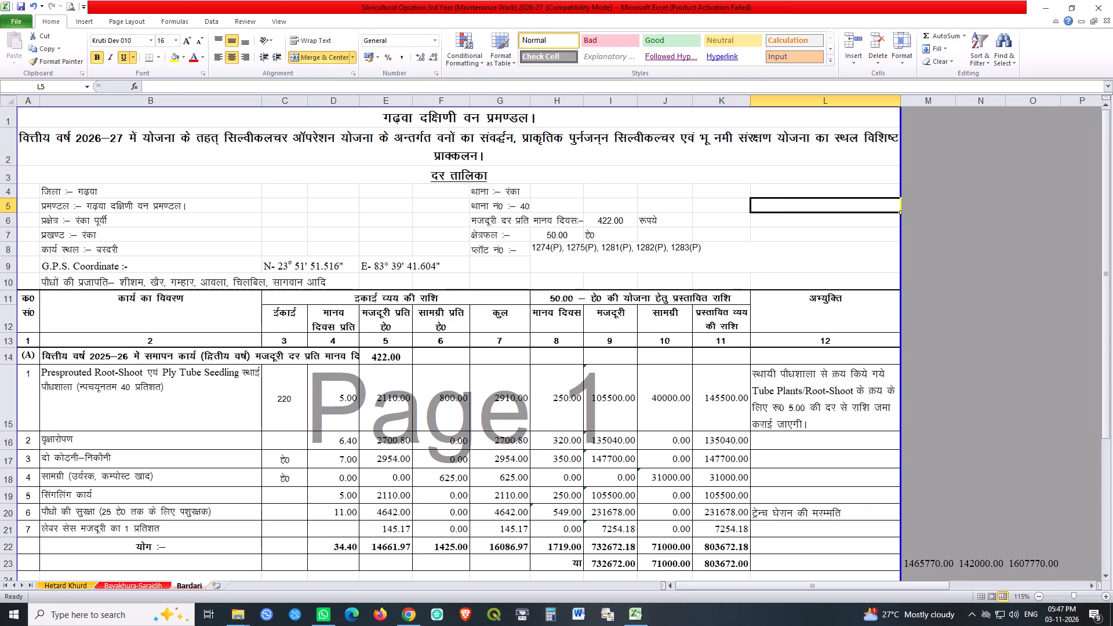
key(ctrl+s)
key(ctrl+s)
key(ctrl+s)
key(ctrl+s)
key(ctrl+s)
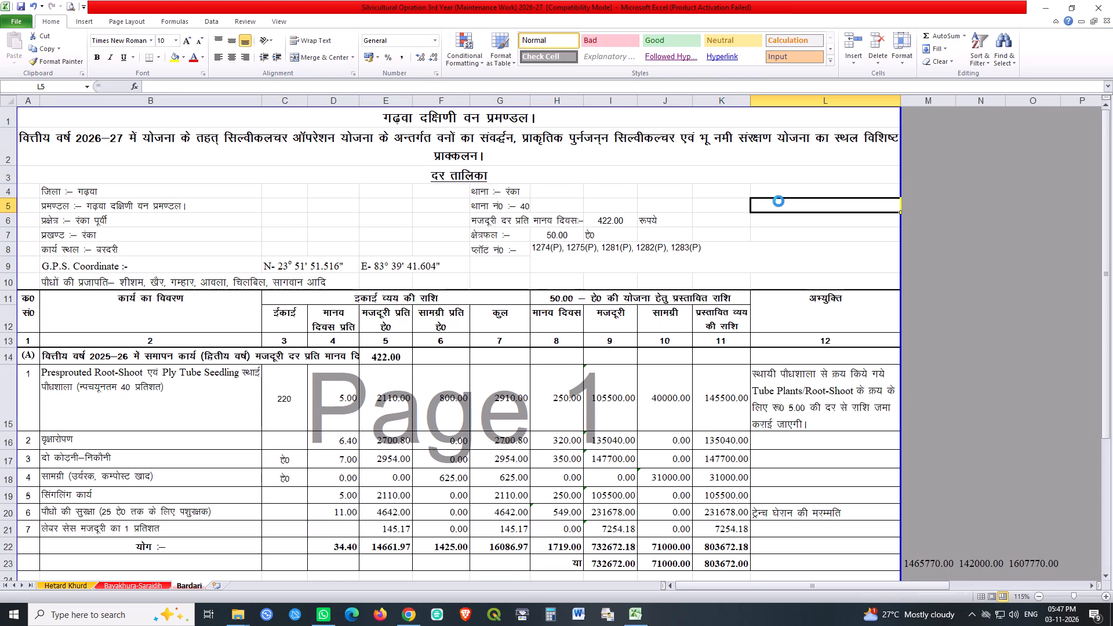
key(ctrl+s)
key(ctrl+s)
key(ctrl+s)
key(ctrl+s)
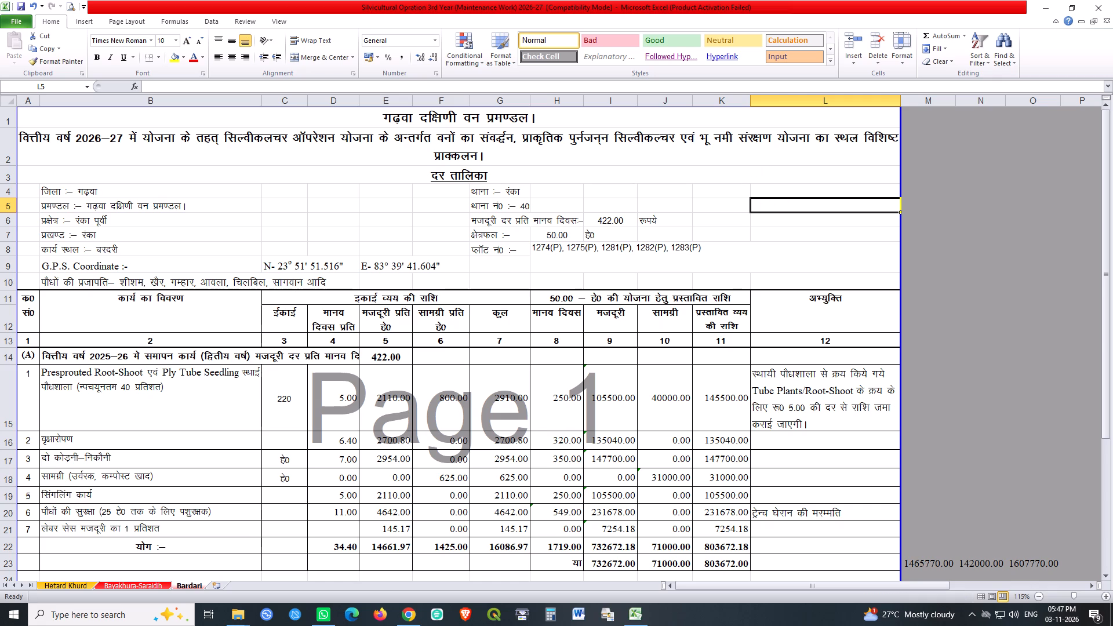
Set the wage rate per man-day in cell I6 of the Bardari sheet to 468.
click(612, 218)
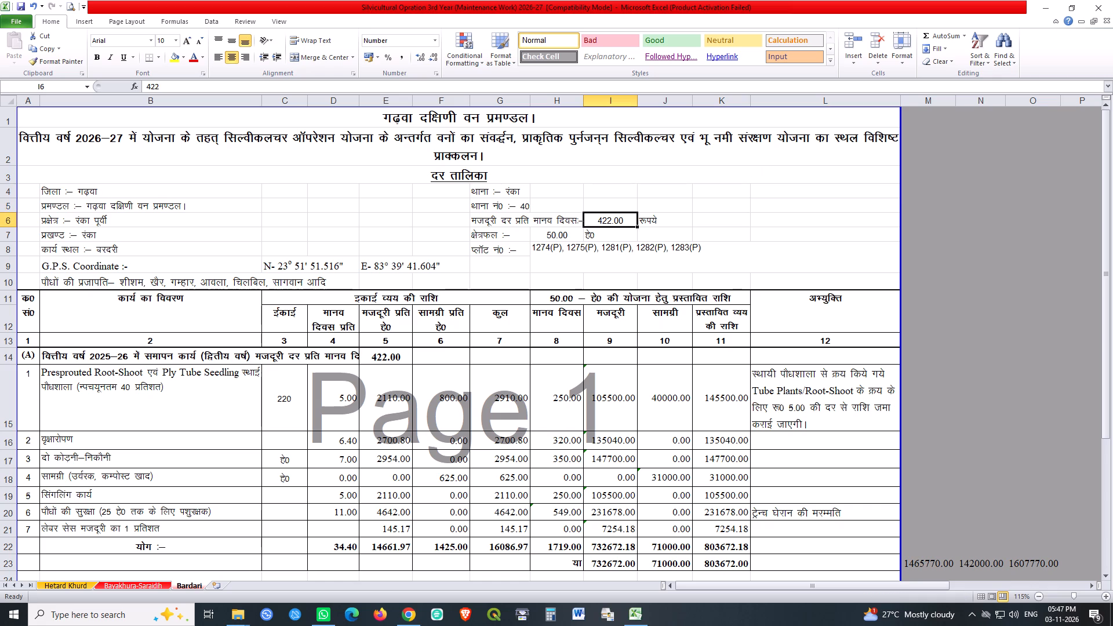
text(468)
key(Return)
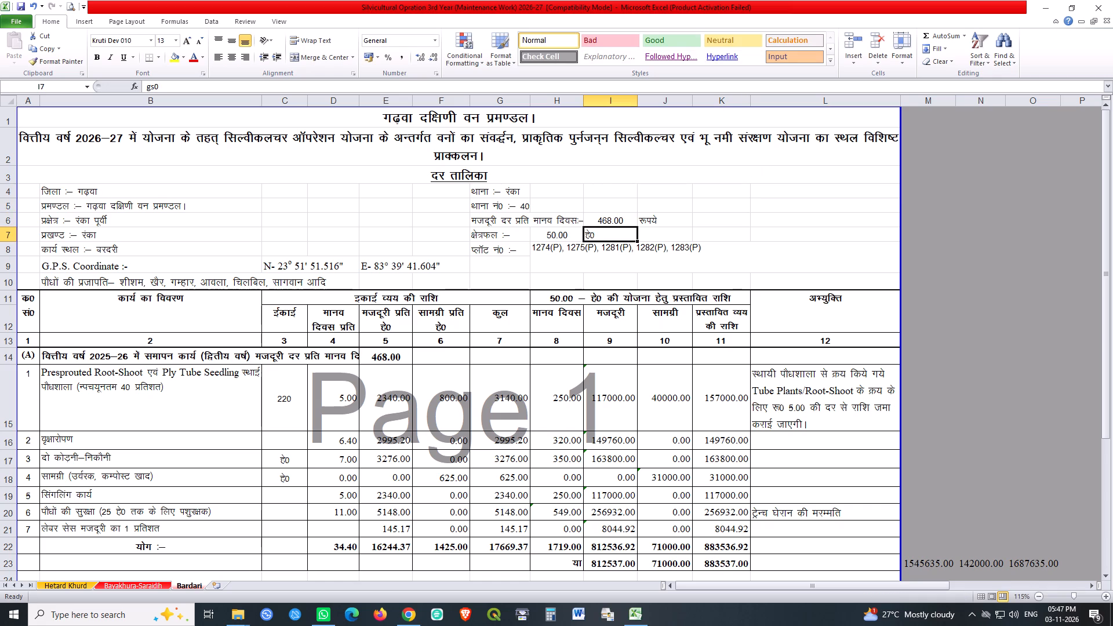
On the Bayakhura-Saraidih sheet, change the financial year in the row 2 heading to 2026-27.
click(146, 584)
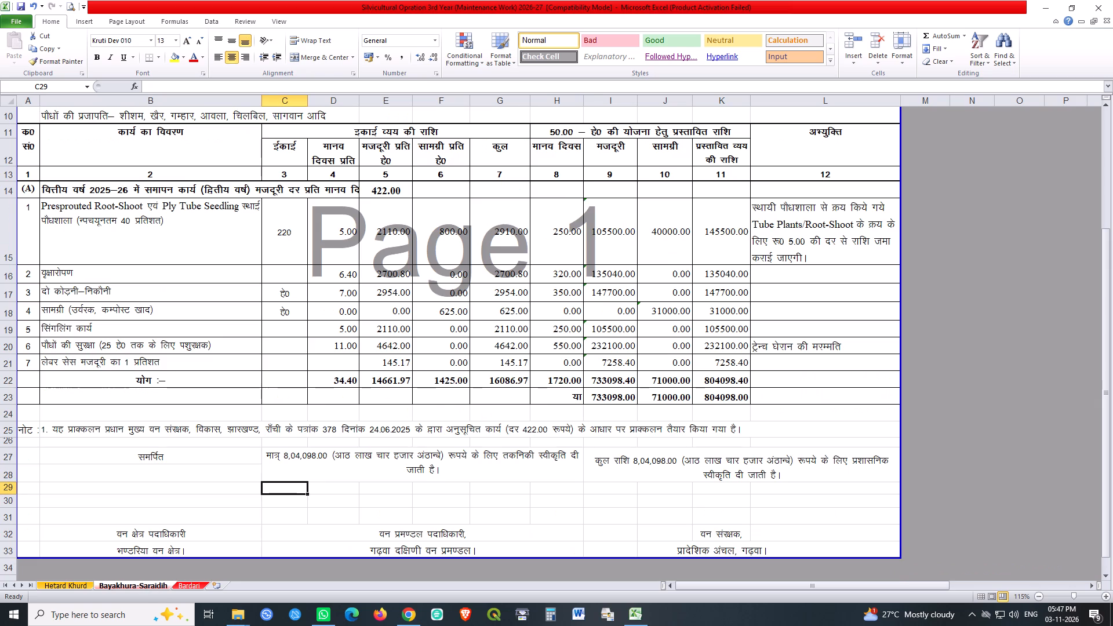
scroll(533, 283, up, 8)
double_click(93, 140)
drag(93, 140, 99, 140)
key(6)
key(Right)
key(Right)
key(shift+Right)
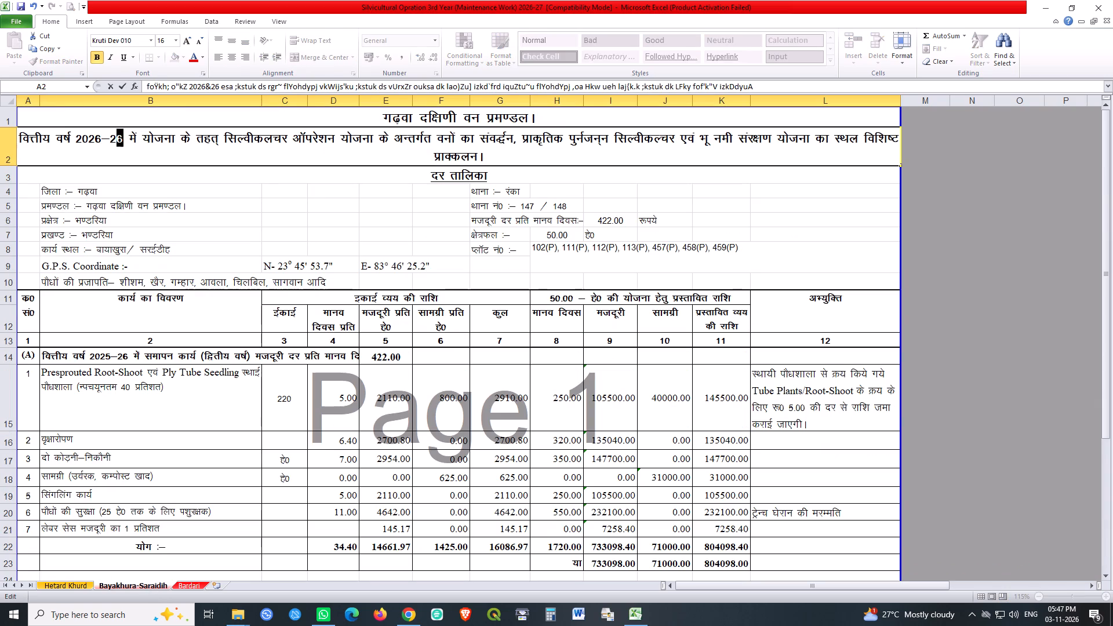
key(7)
key(Return)
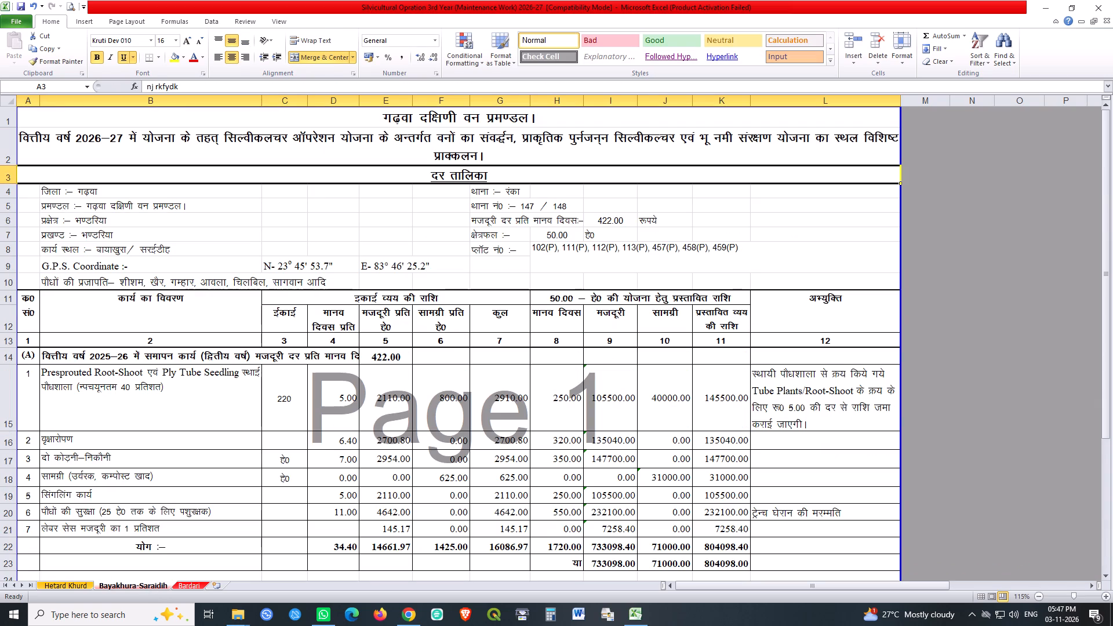
Set the wage rate per man-day in cell I6 of the Bayakhura-Saraidih sheet to 468.
click(613, 217)
text(468)
key(Return)
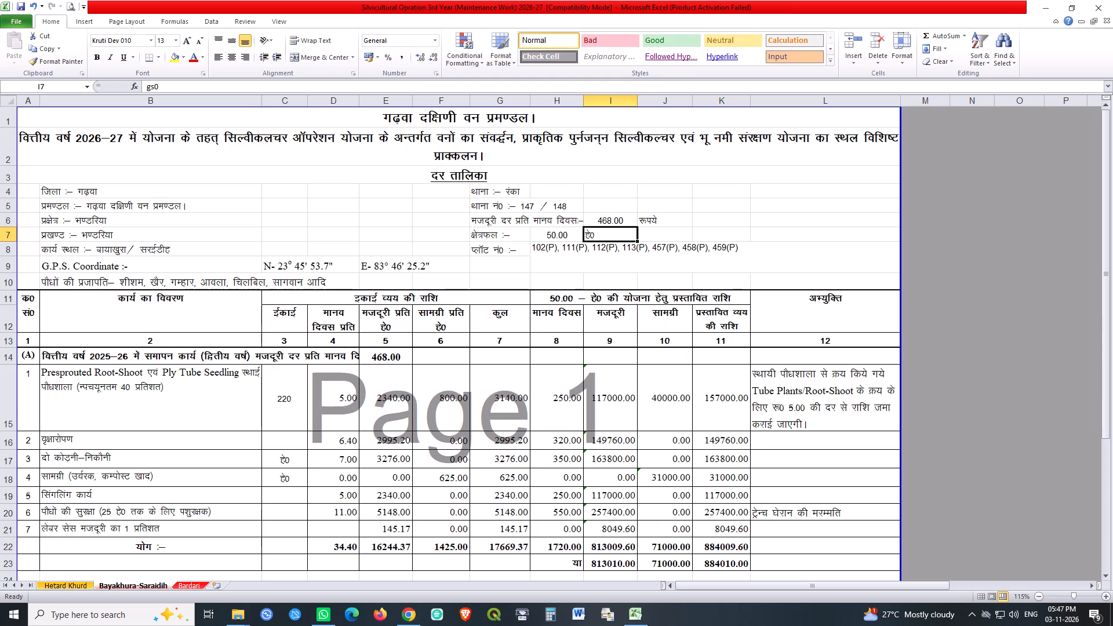
Save the workbook with the Bayakhura-Saraidih wage rate.
key(ctrl+s)
key(ctrl+s)
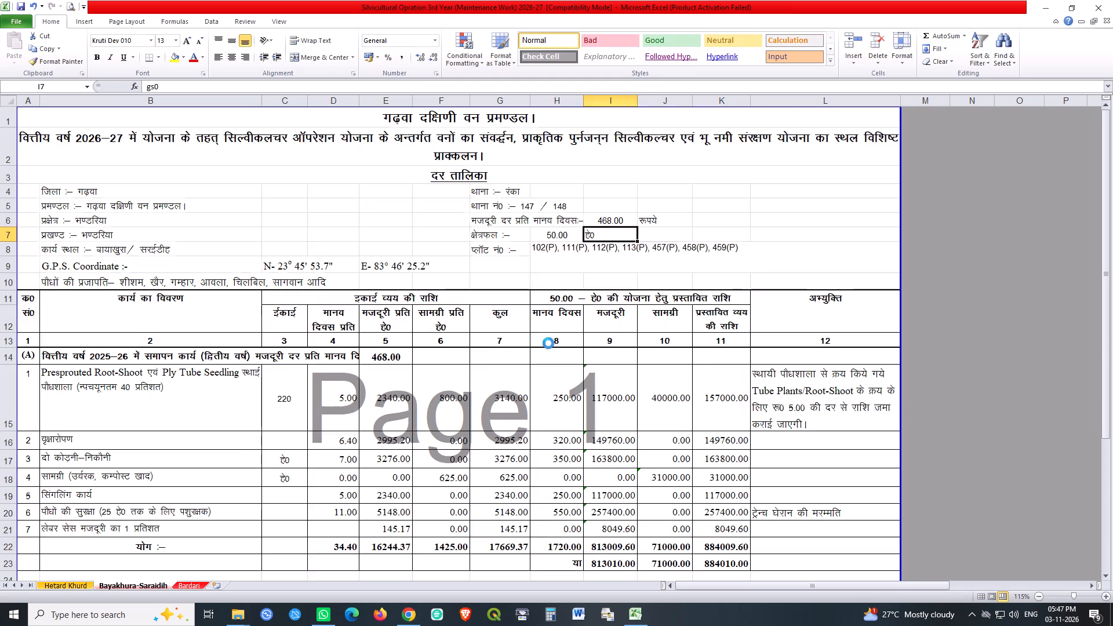
In the section (A) heading in cell B14 of Bayakhura-Saraidih, change the financial year to 2026-27.
double_click(91, 359)
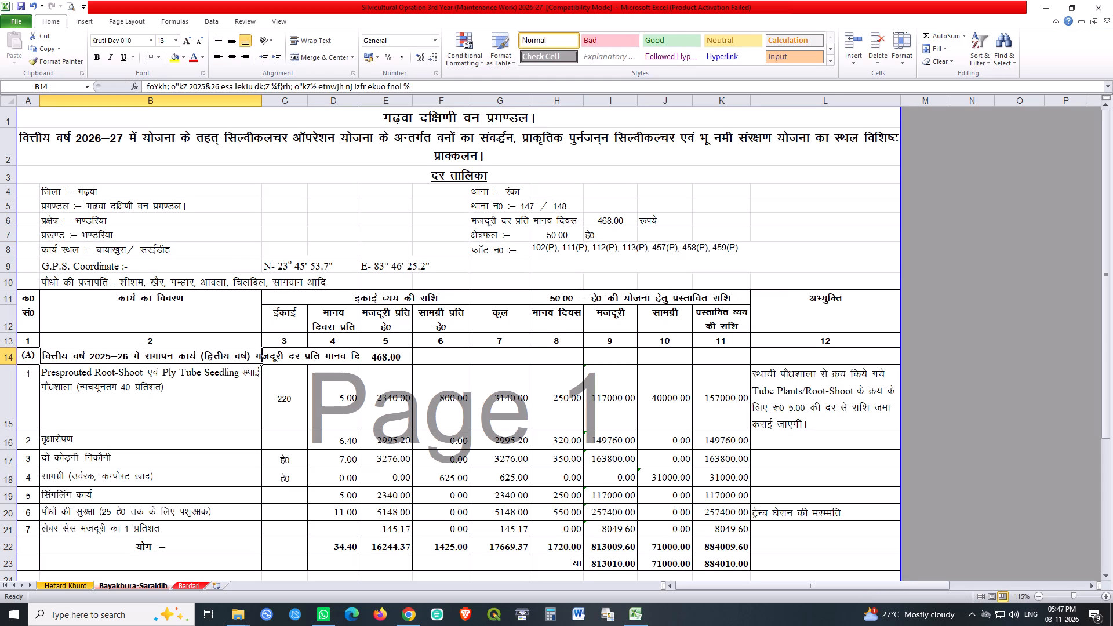
key(Right)
key(Right)
key(Right)
key(shift+Right)
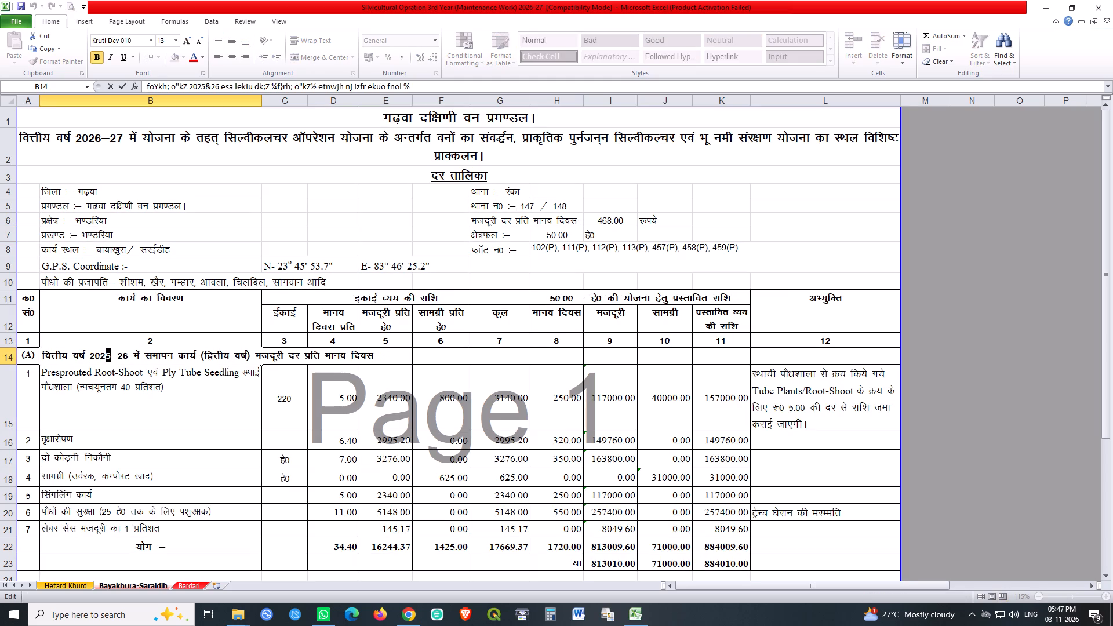
key(6)
key(Right)
key(Right)
key(shift+Right)
key(7)
key(Right)
key(Right)
key(Right)
key(Right)
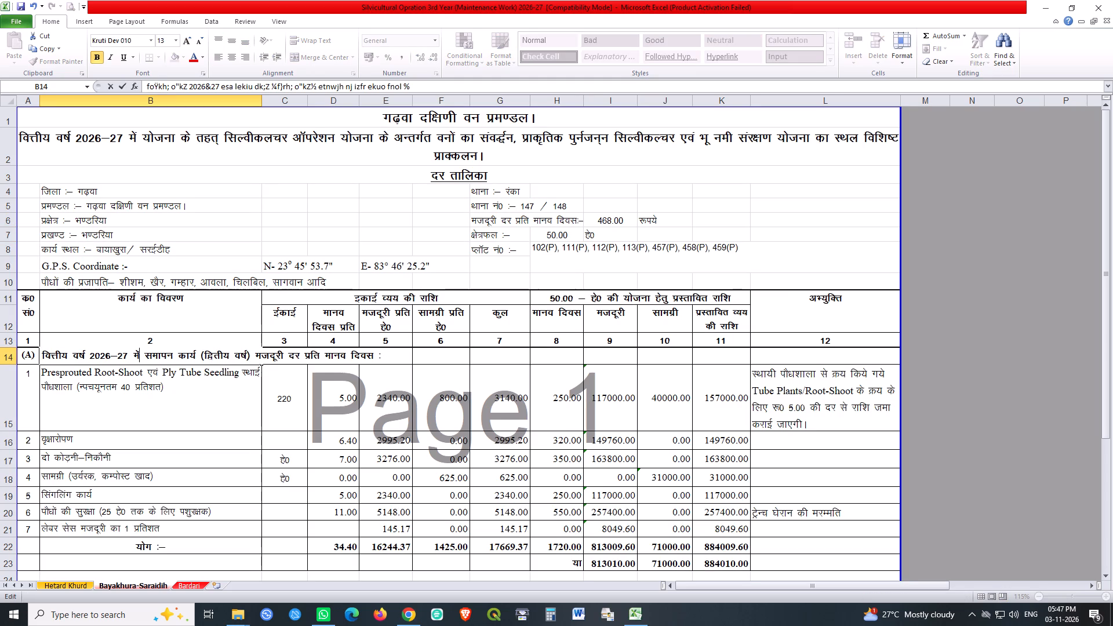
In the same B14 heading, replace the word समापन with सम्पोषण before कार्य.
key(Right)
key(ctrl+shift+Right)
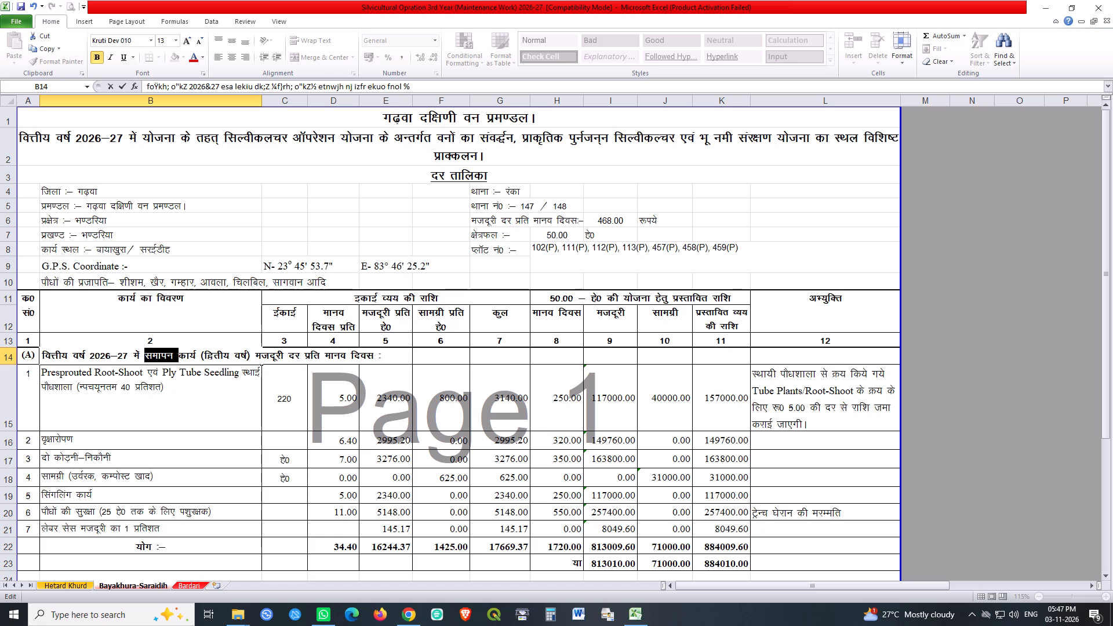
text(lEiks"k.k)
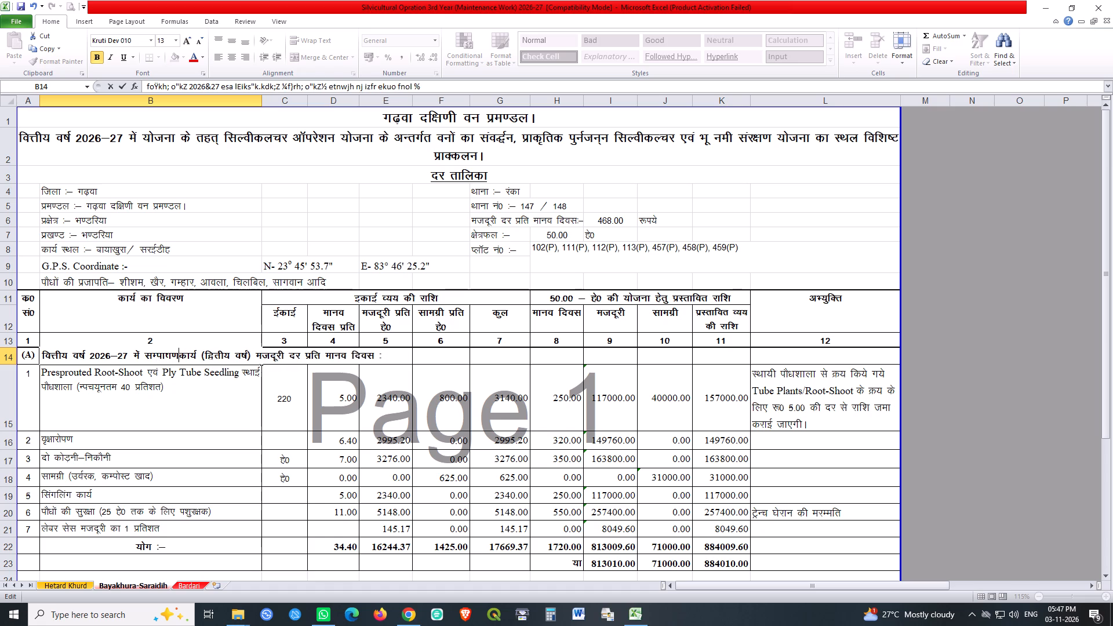
key(space)
Change the bracketed year in the B14 heading to तृतीय वर्ष.
key(Right)
key(Right)
key(Right)
key(Right)
key(Right)
key(Right)
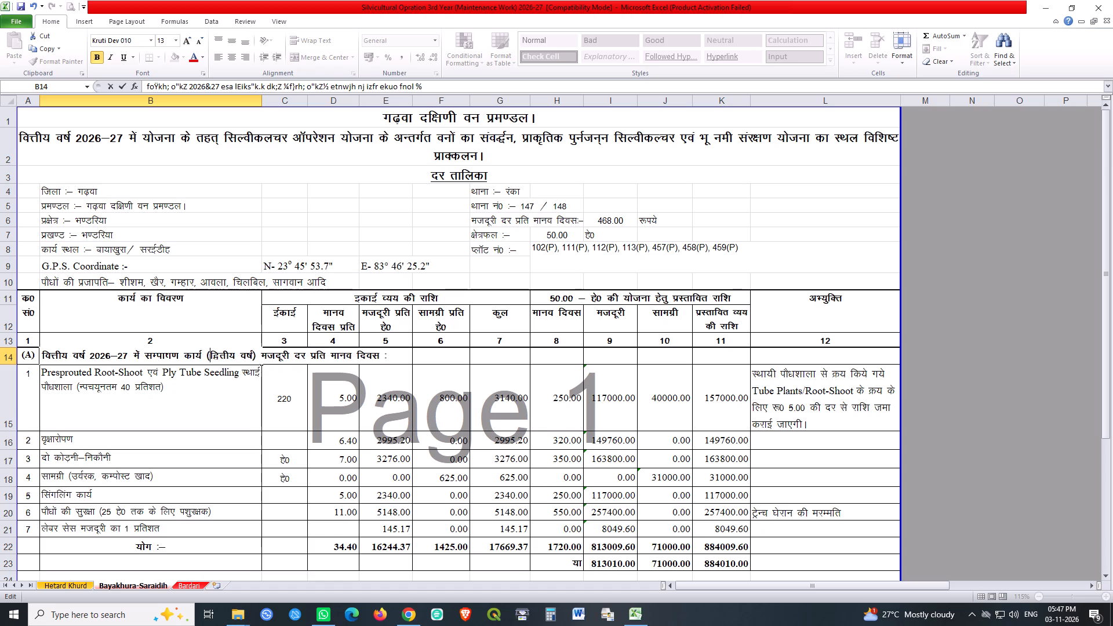
key(ctrl+shift+Right)
text(r`rh;)
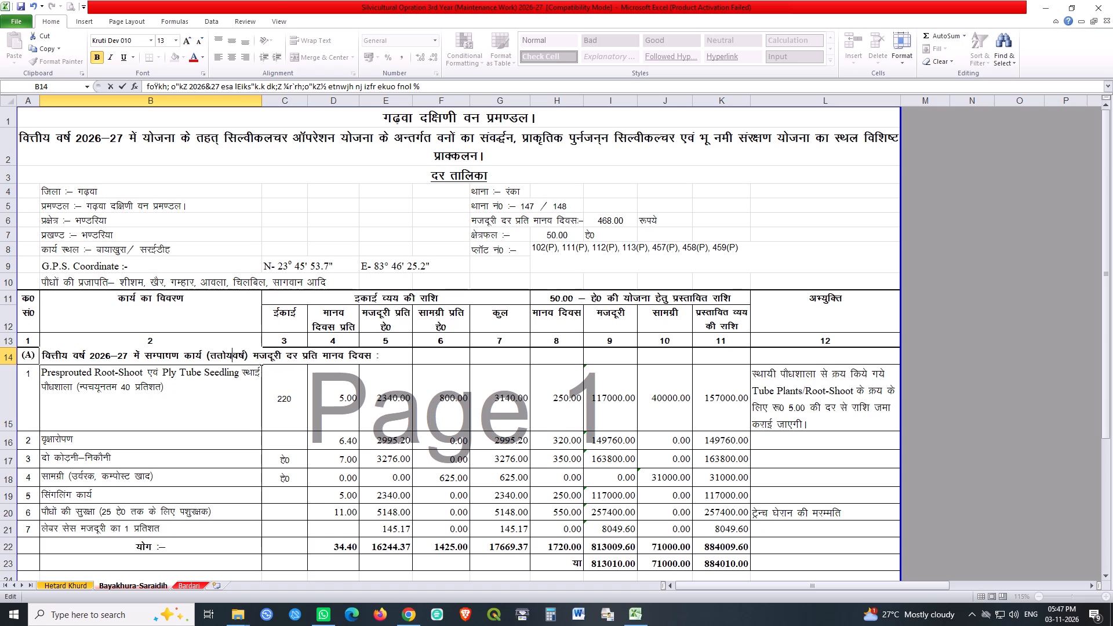
key(space)
key(Right)
key(Right)
key(Right)
key(Return)
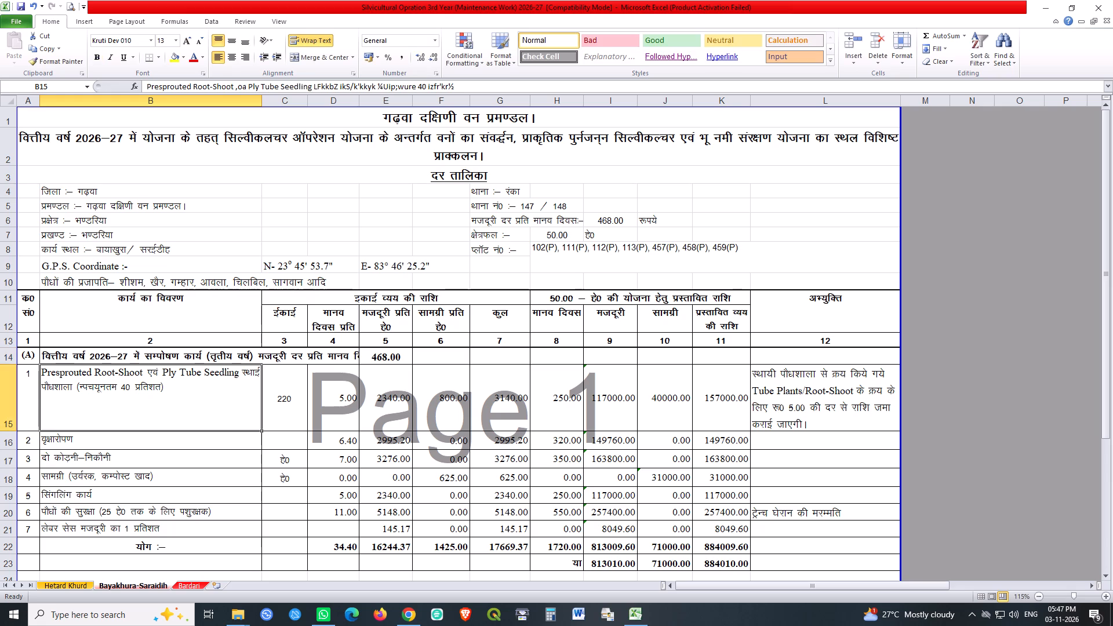
Save the workbook with the revised Bayakhura-Saraidih section heading.
key(ctrl+s)
key(ctrl+s)
Copy the section (A) heading in B14 of Bayakhura-Saraidih over cell B14 of the Bardari sheet.
click(105, 353)
key(ctrl+c)
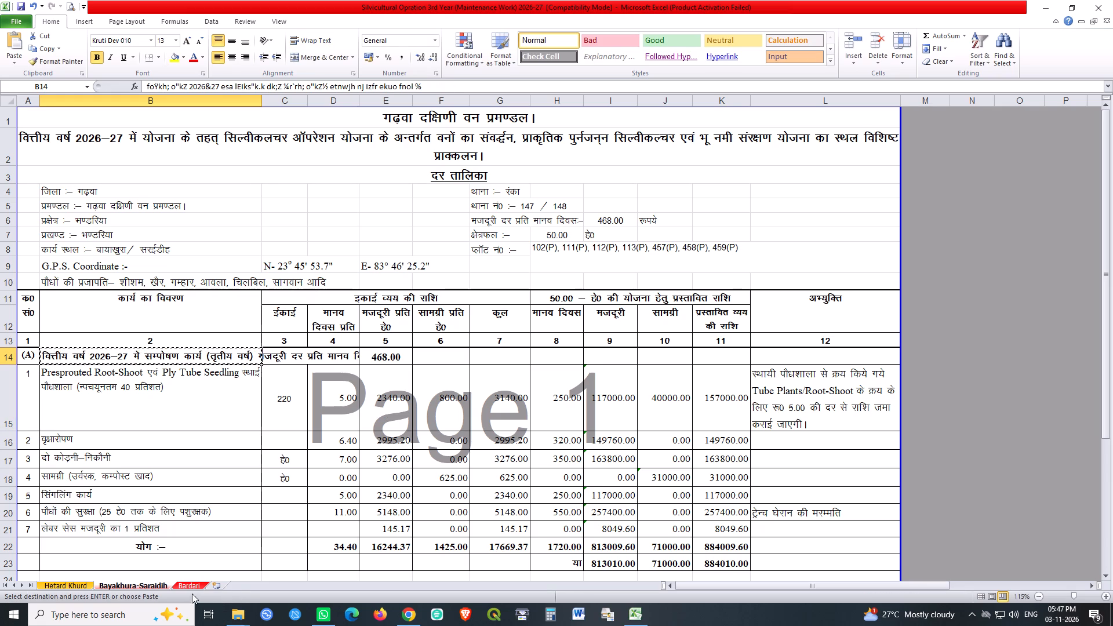
click(191, 584)
click(94, 364)
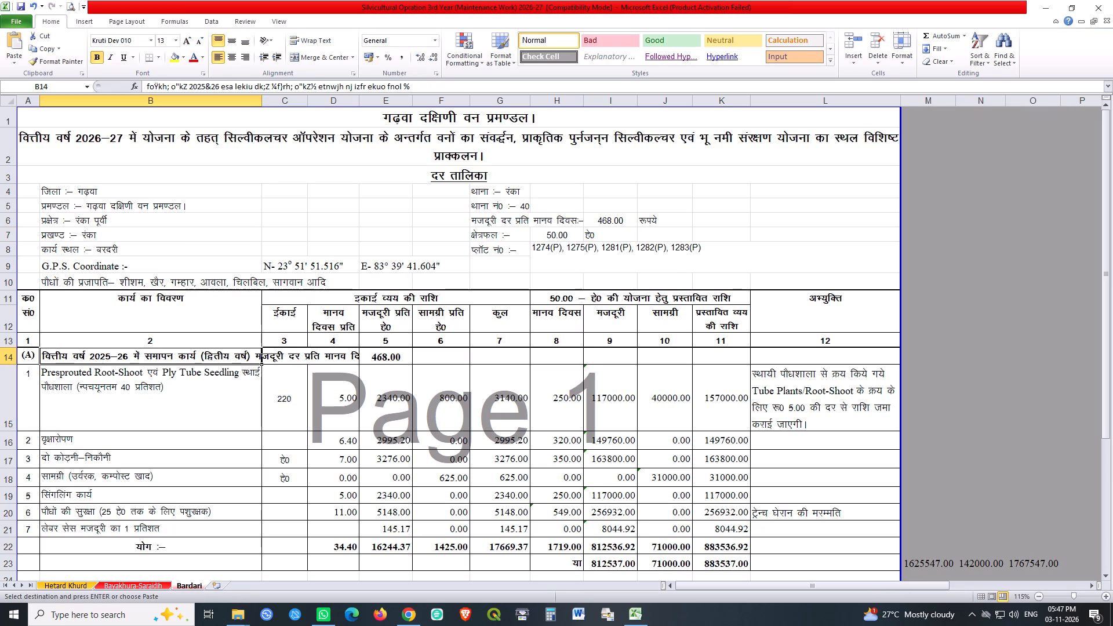
key(Return)
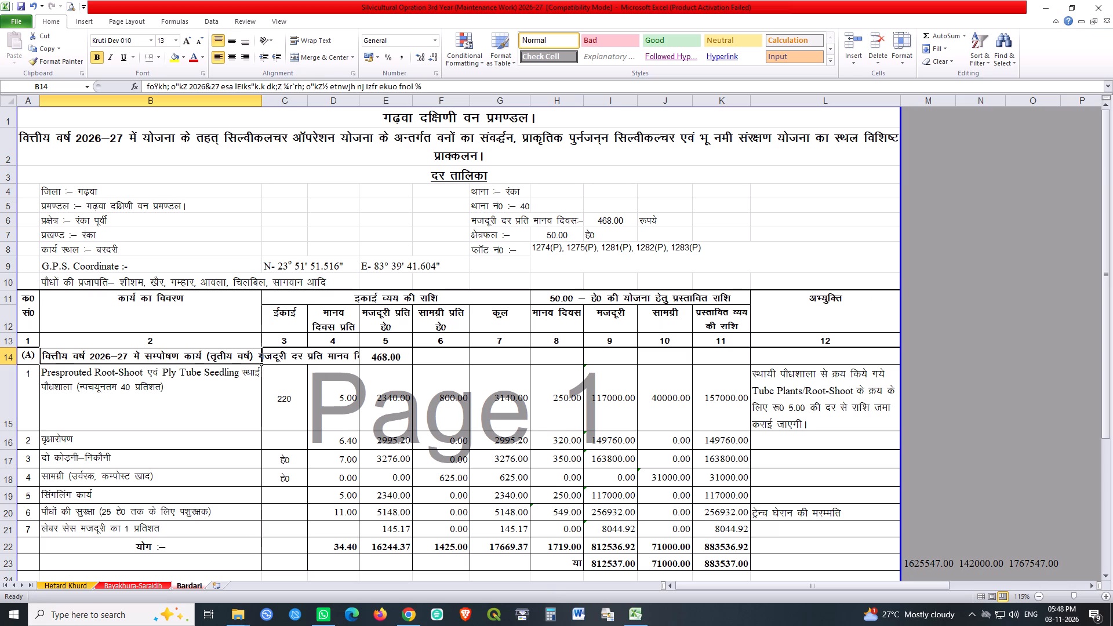
Save the workbook with the Bardari section heading.
key(ctrl+s)
key(ctrl+s)
key(ctrl+s)
Delete rows 15 to 19 of the Bardari sheet, removing work items 1 to 5.
drag(12, 493, 12, 401)
key(ctrl+minus)
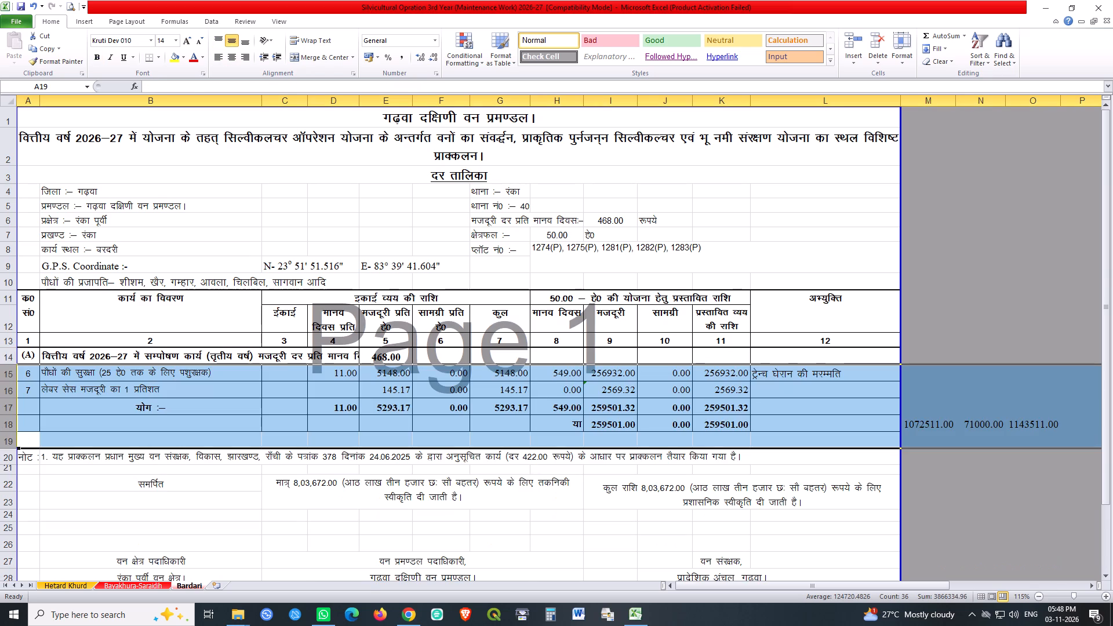
click(618, 404)
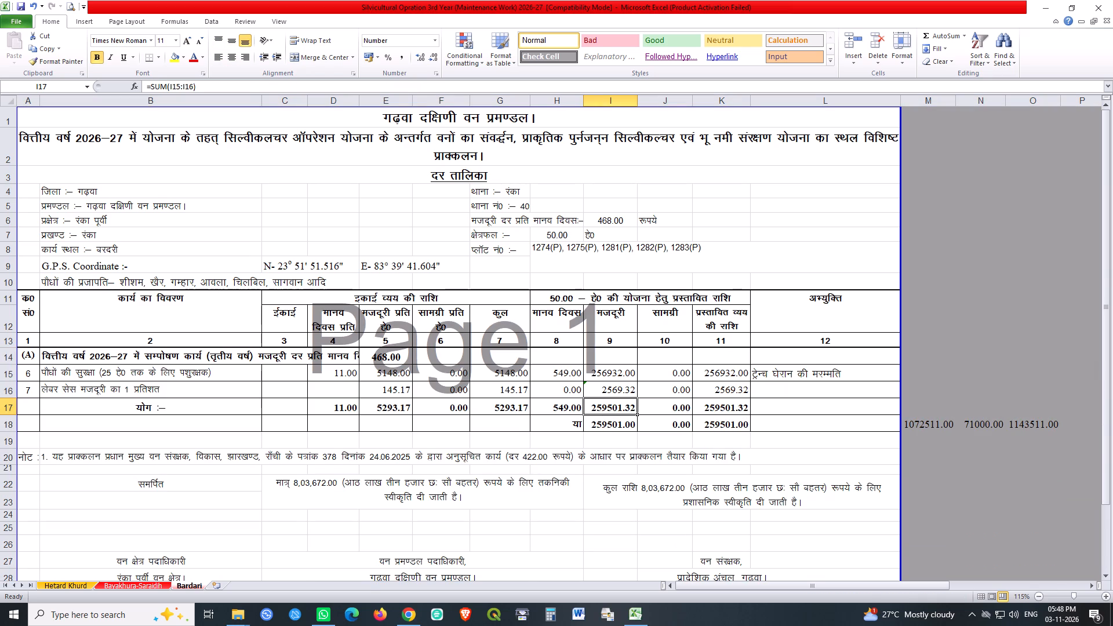
Clear the stray totals in columns M to O beside row 18, outside the Bardari estimate table.
drag(927, 425, 1038, 446)
key(Delete)
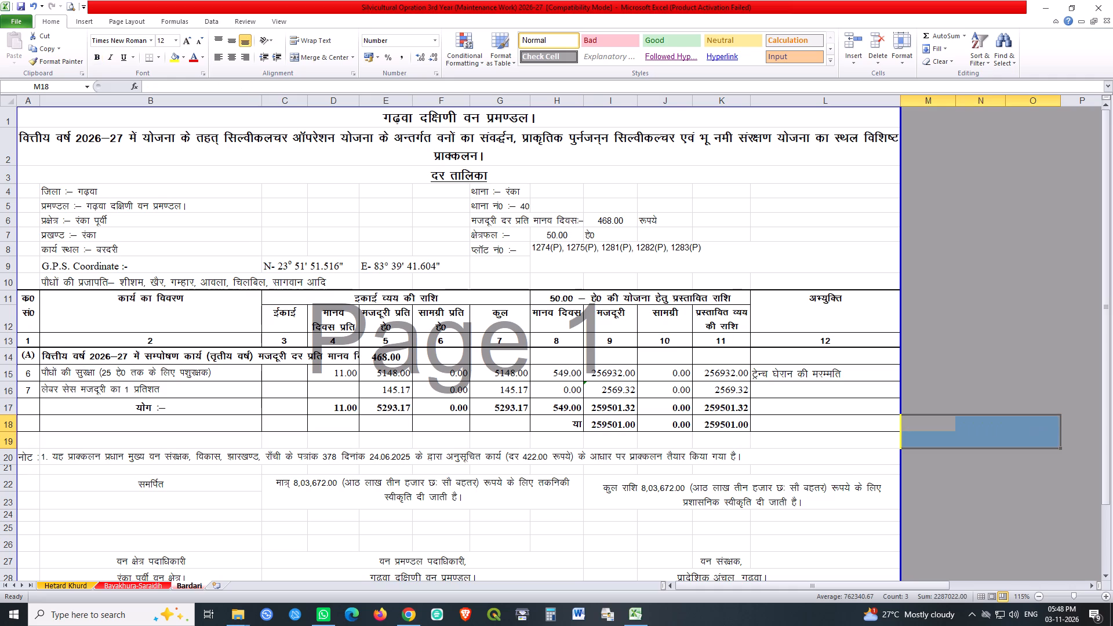
click(954, 328)
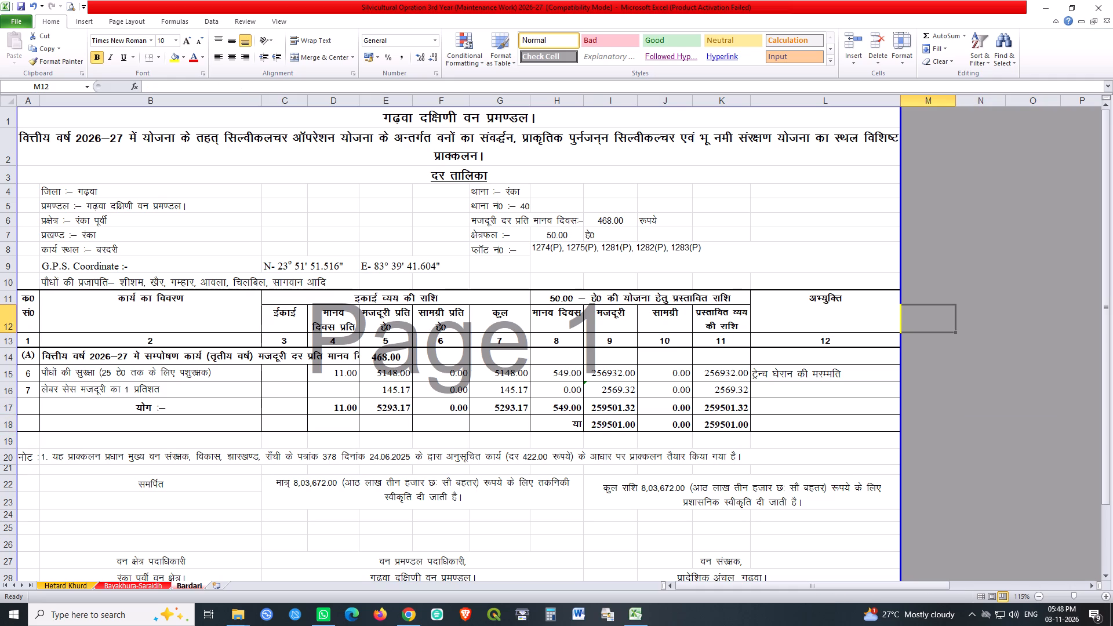
Clear the trench repair remark in cell L15 of the Bardari sheet.
click(826, 373)
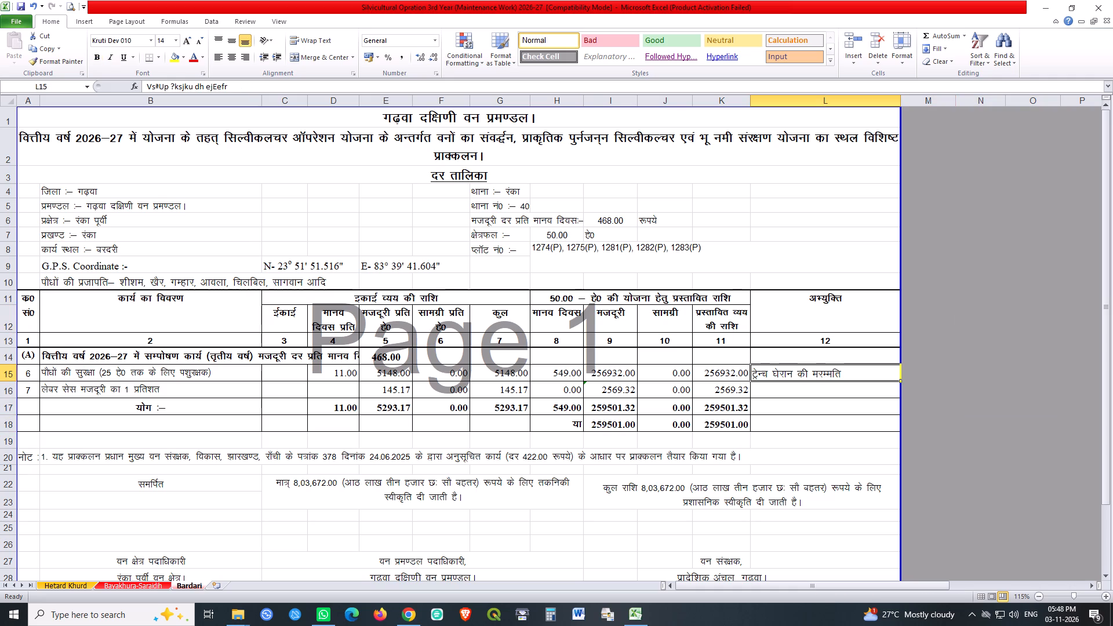
key(Delete)
Renumber the two remaining work items in A15 and A16 of the Bardari sheet as 1 and 2.
click(28, 376)
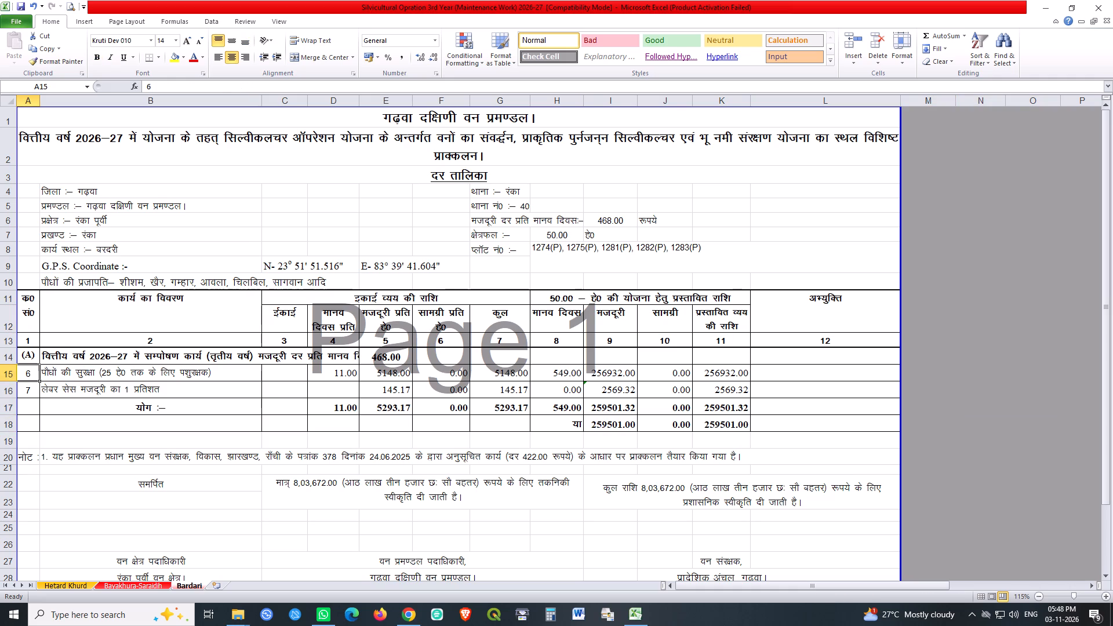
key(1)
key(Return)
key(2)
key(Return)
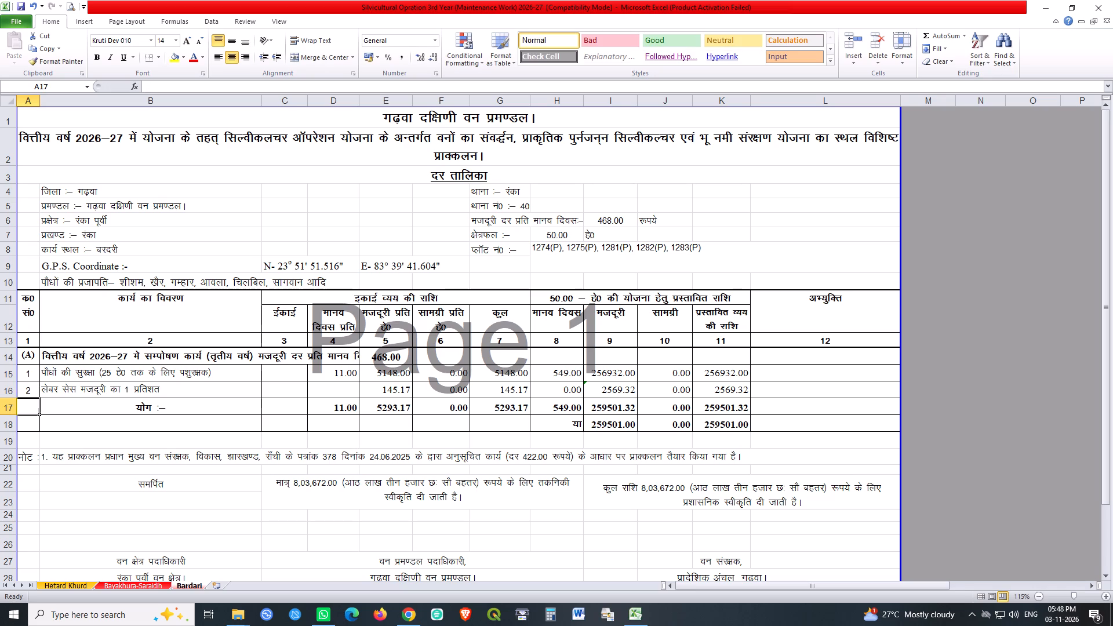
Replace the work description in cell B15 of the Bardari sheet with सुरक्षा एवं संपोषण.
click(60, 374)
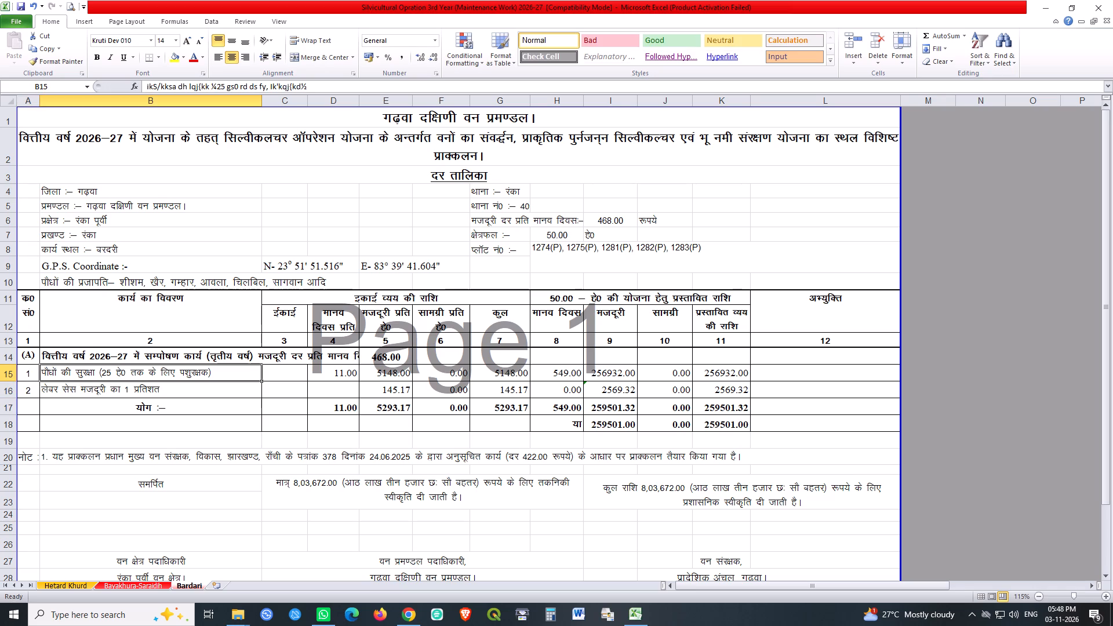
text(lqj{kk ,oa l)
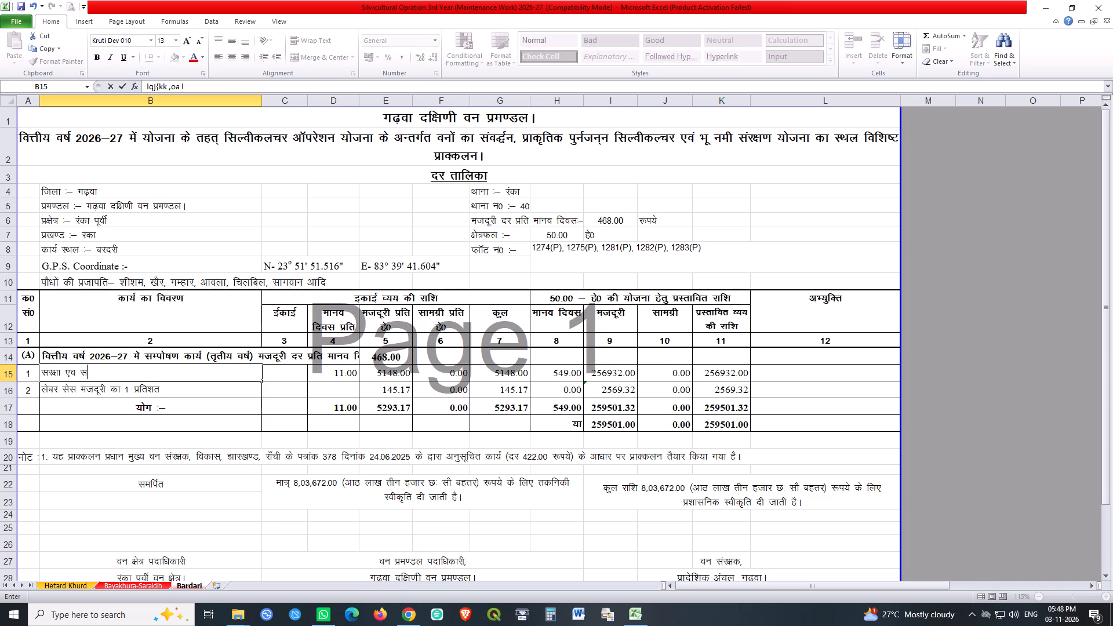
text(aiks')
key(BackSpace)
text("k.k)
key(Return)
Set the man-days per hectare for item 1 in cell D15 to 14.60.
click(348, 370)
text(14.60)
key(Tab)
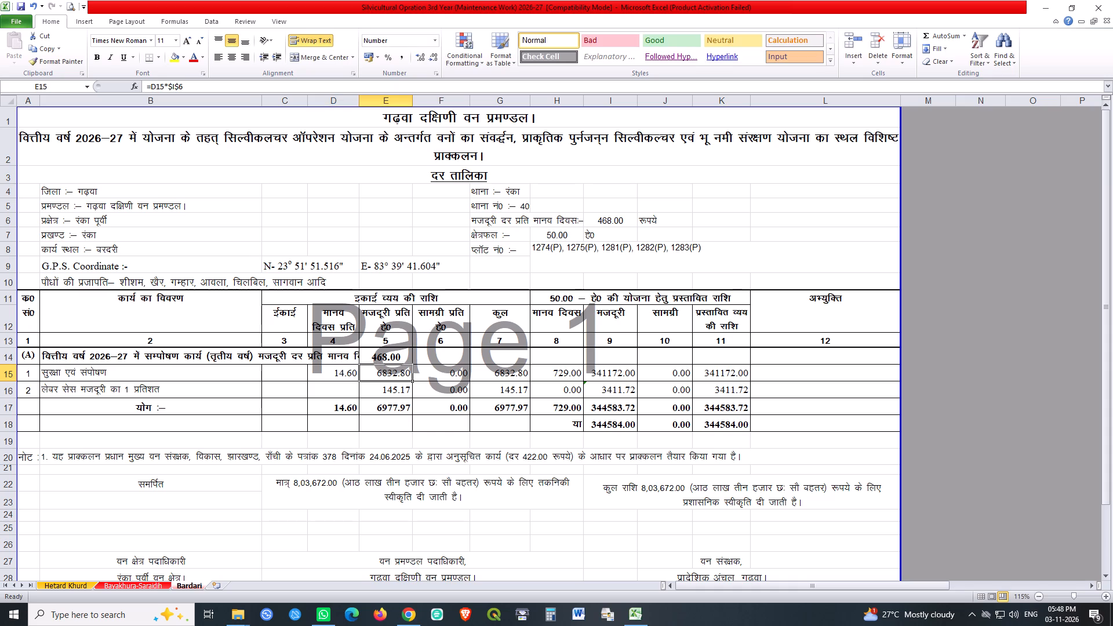
Set the 1 percent labour cess per hectare in cell E16 to 68.33.
click(396, 396)
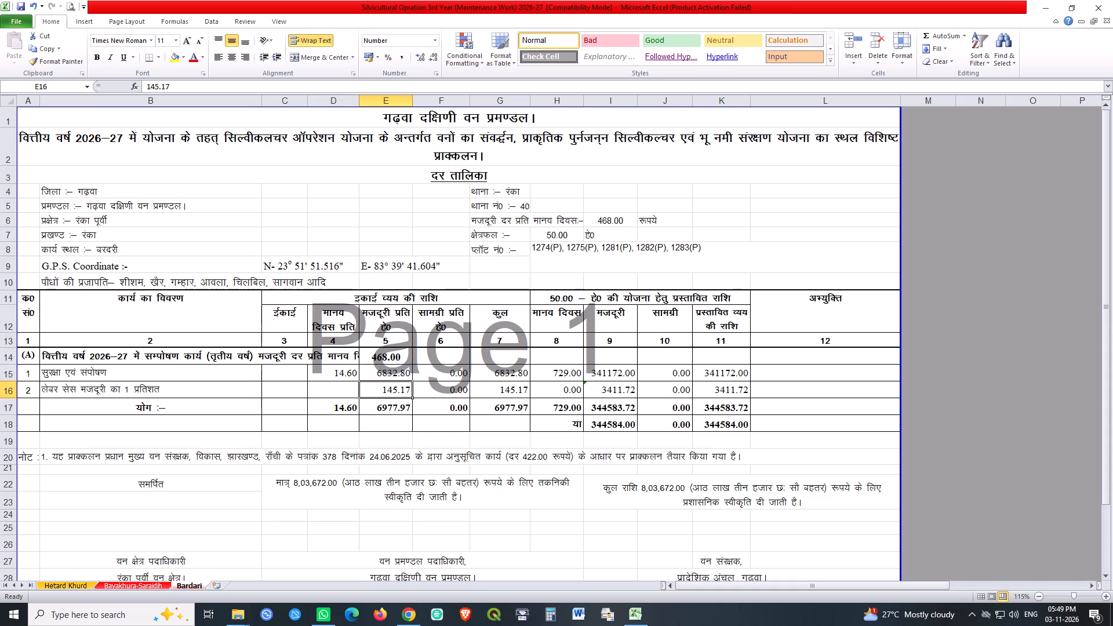
text(68.33)
key(Return)
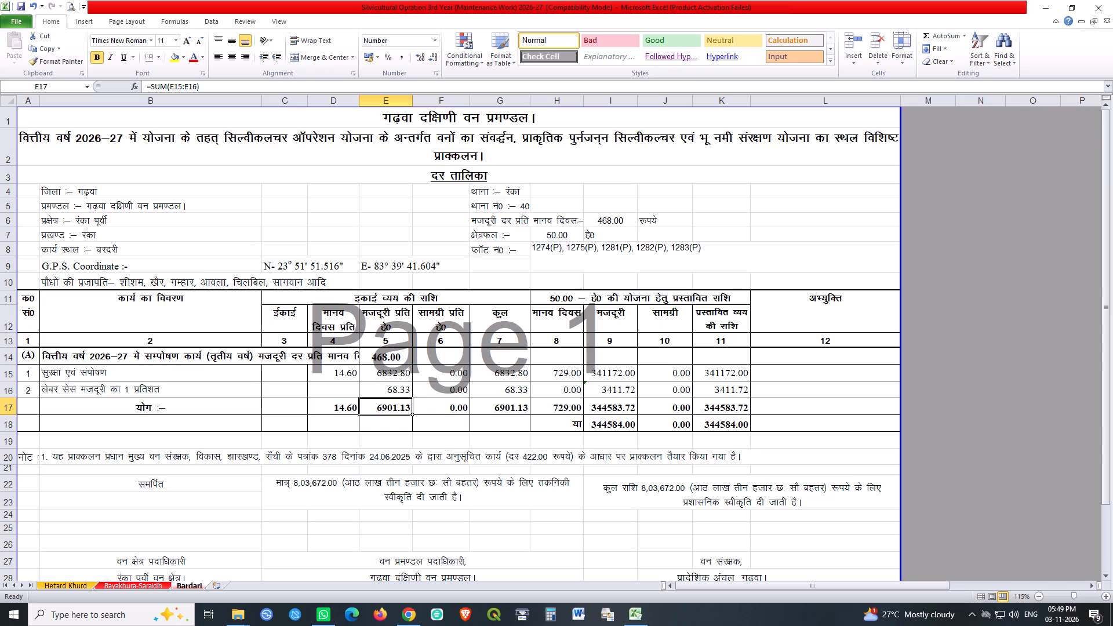
Set the material cost per hectare for item 1 in cell F15 to 200.
click(459, 371)
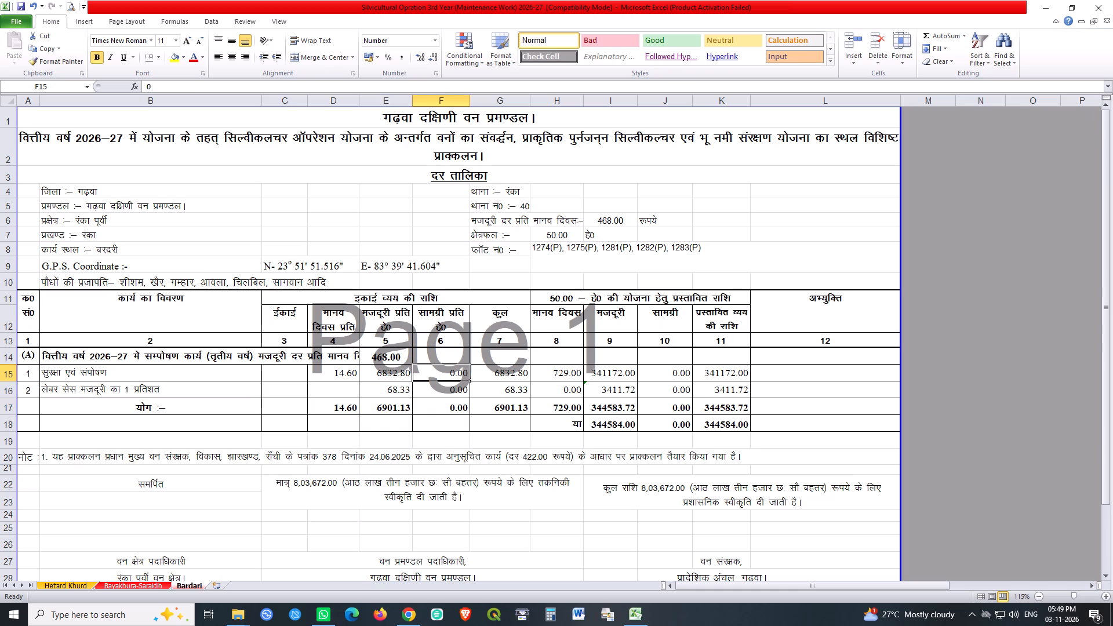
text(200)
key(Return)
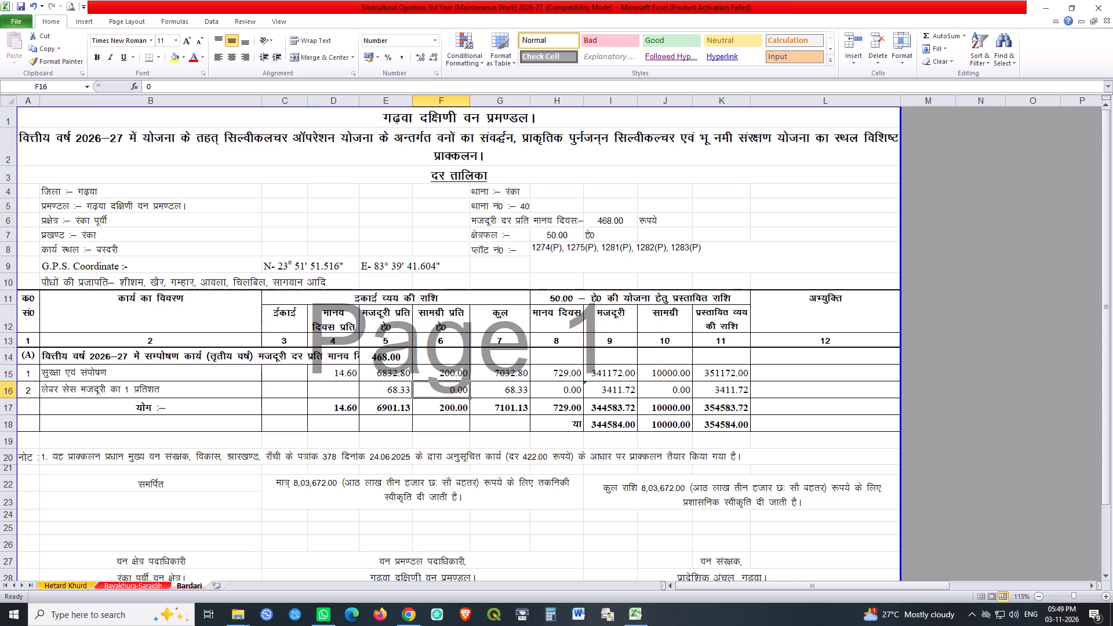
Check the formulas in the per-hectare total column, cells G15 to G17.
double_click(512, 376)
key(Return)
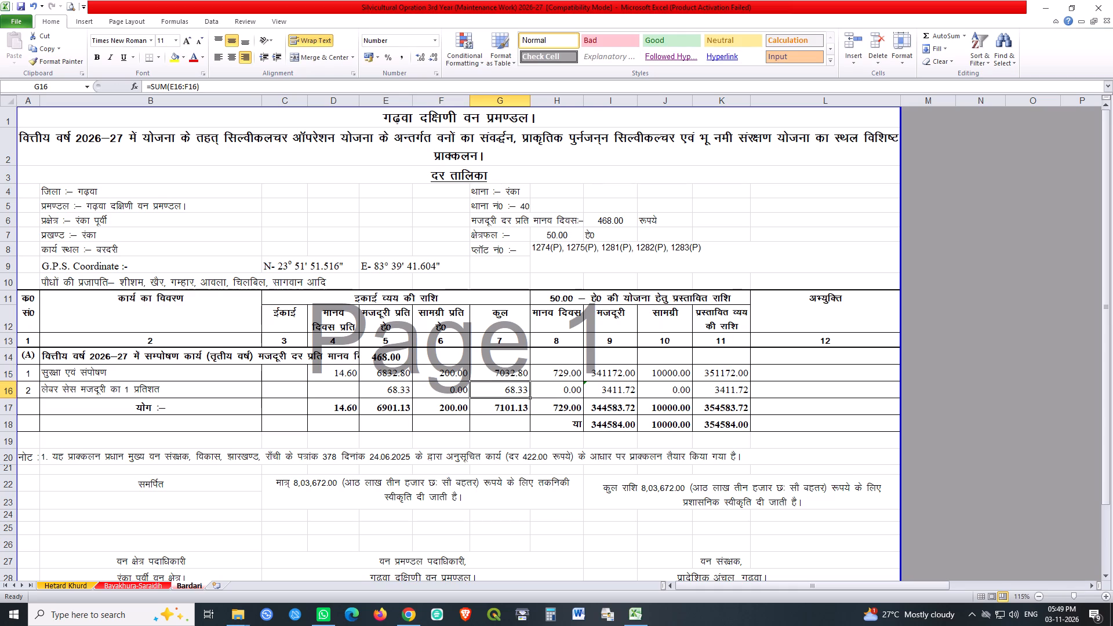
double_click(519, 393)
key(Return)
double_click(511, 412)
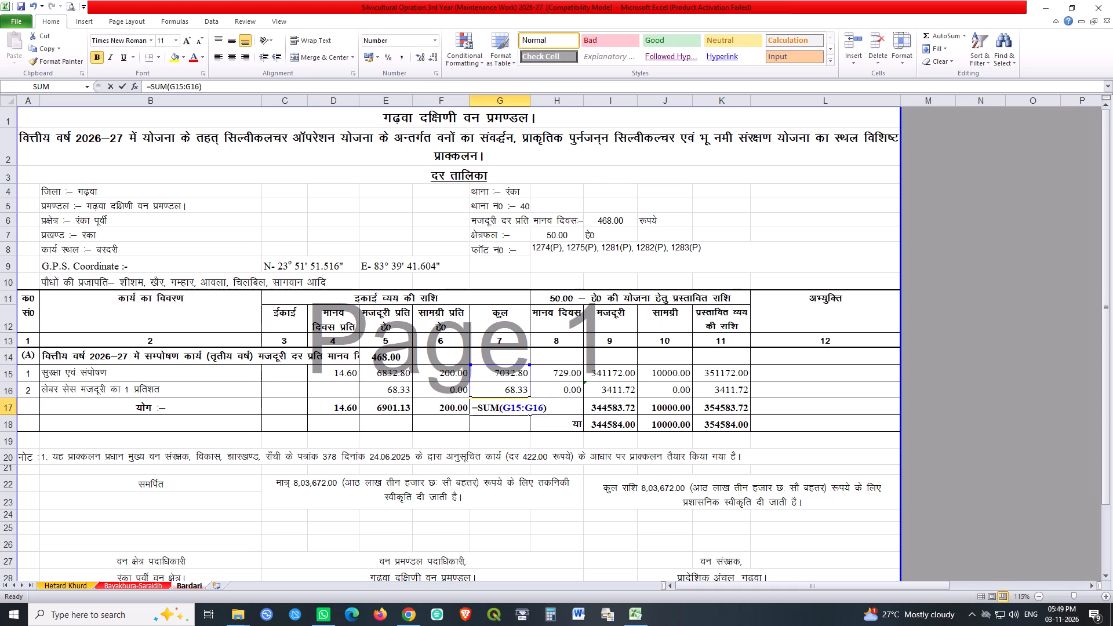
key(Return)
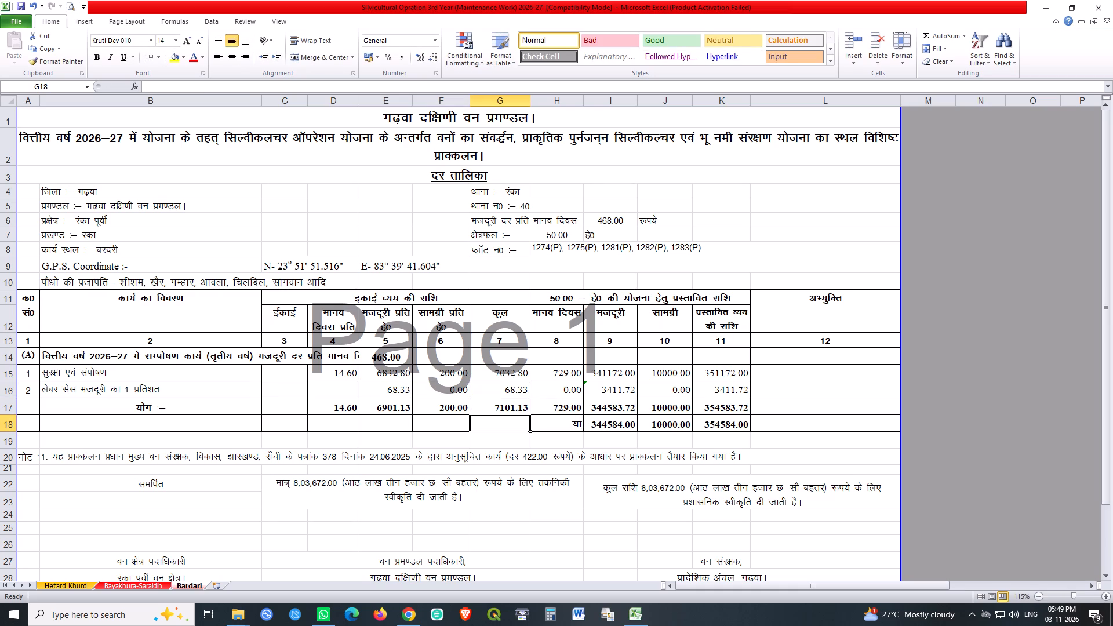
Change the item 1 man-days formula in cell H15 to =D15*$H$7 and fill it down to H16.
triple_click(576, 373)
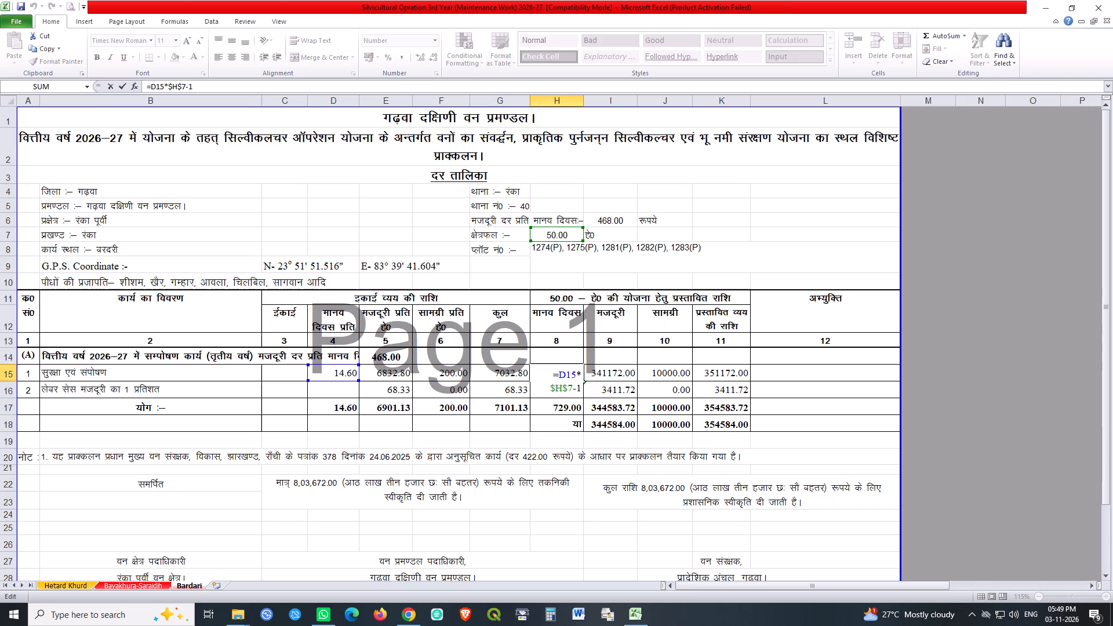
key(Return)
double_click(576, 373)
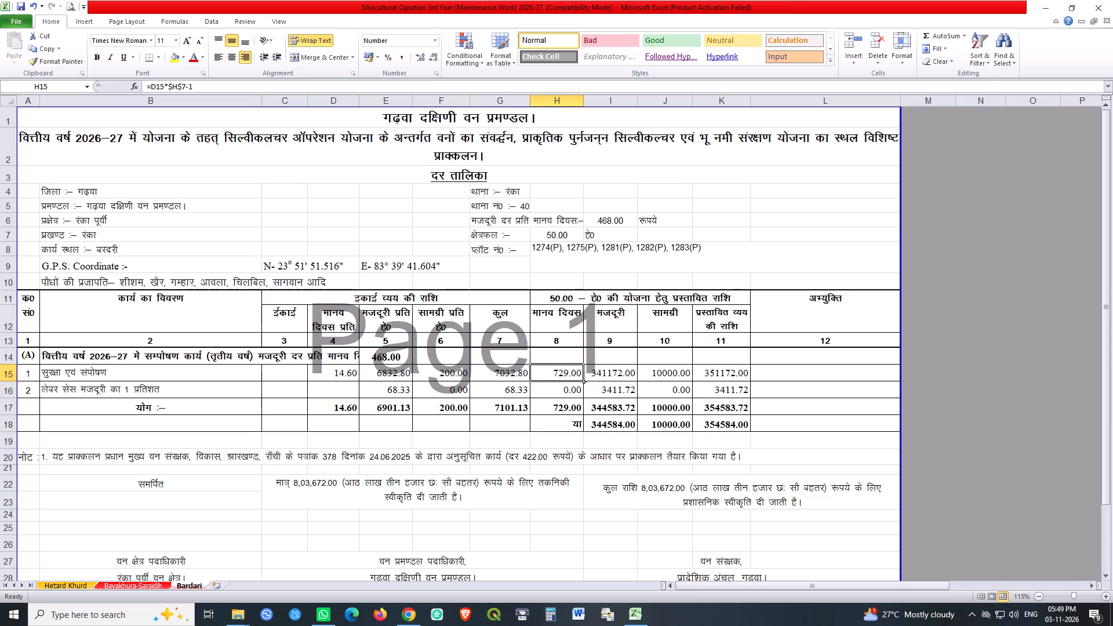
key(Down)
key(Left)
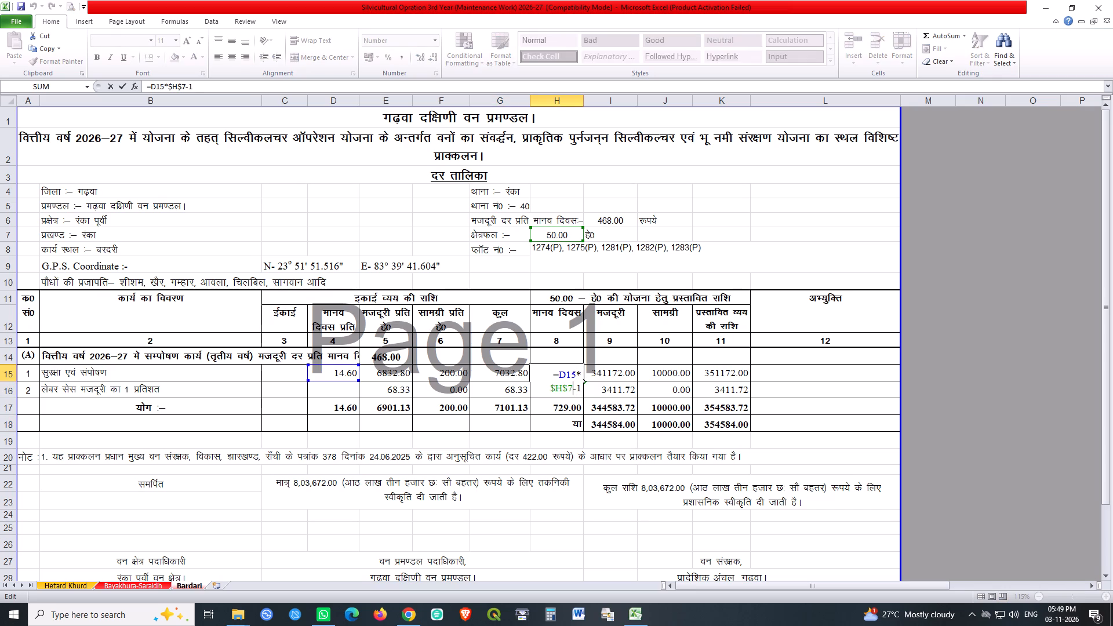
key(Delete)
key(Delete)
key(Delete)
key(Return)
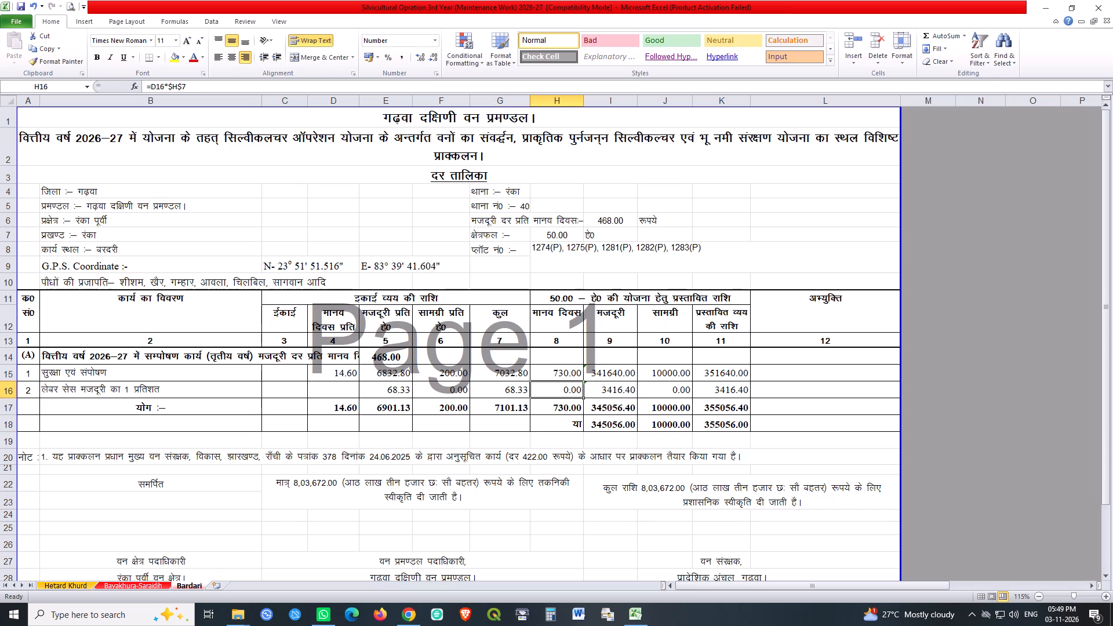
click(564, 374)
drag(584, 381, 583, 395)
Check the wage formulas in cells I15 and I16 and the material formula in J15.
double_click(601, 373)
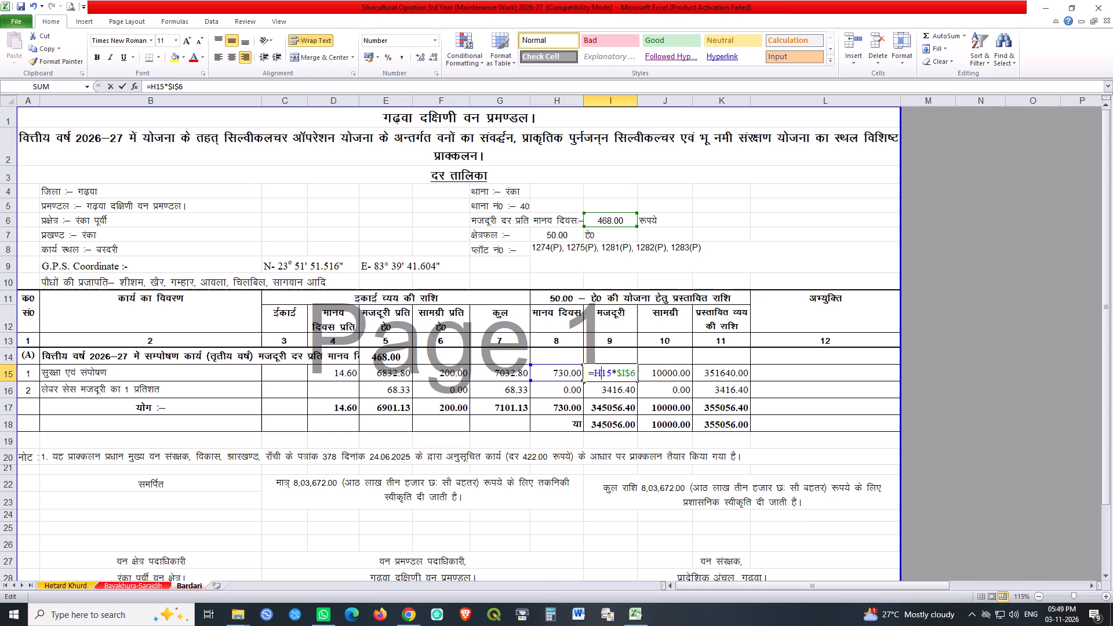
key(Return)
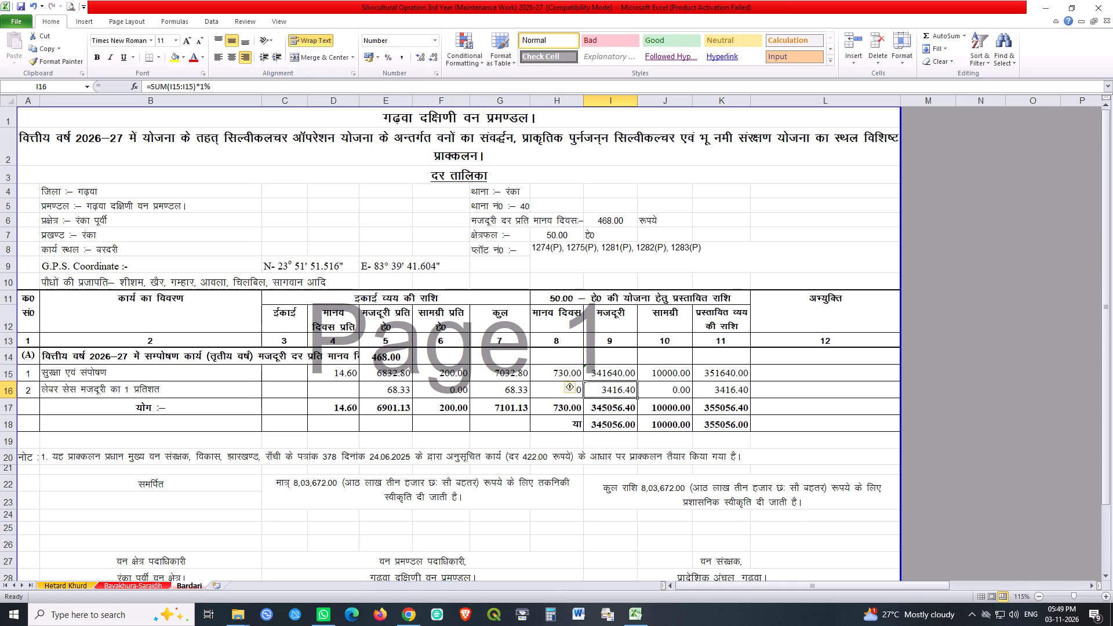
double_click(621, 388)
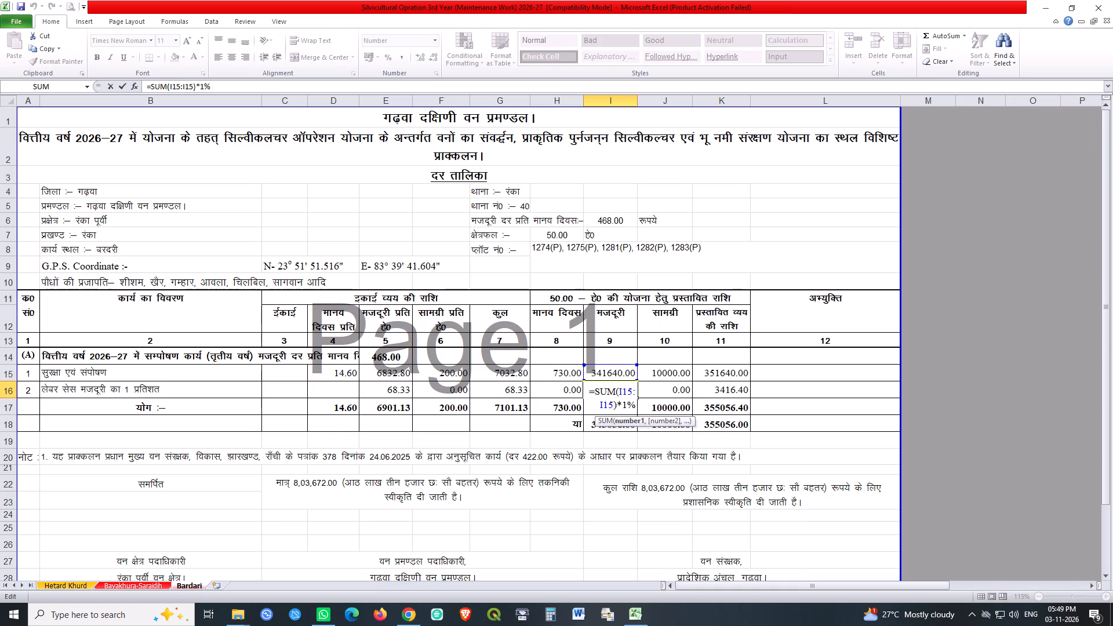
key(Return)
double_click(681, 370)
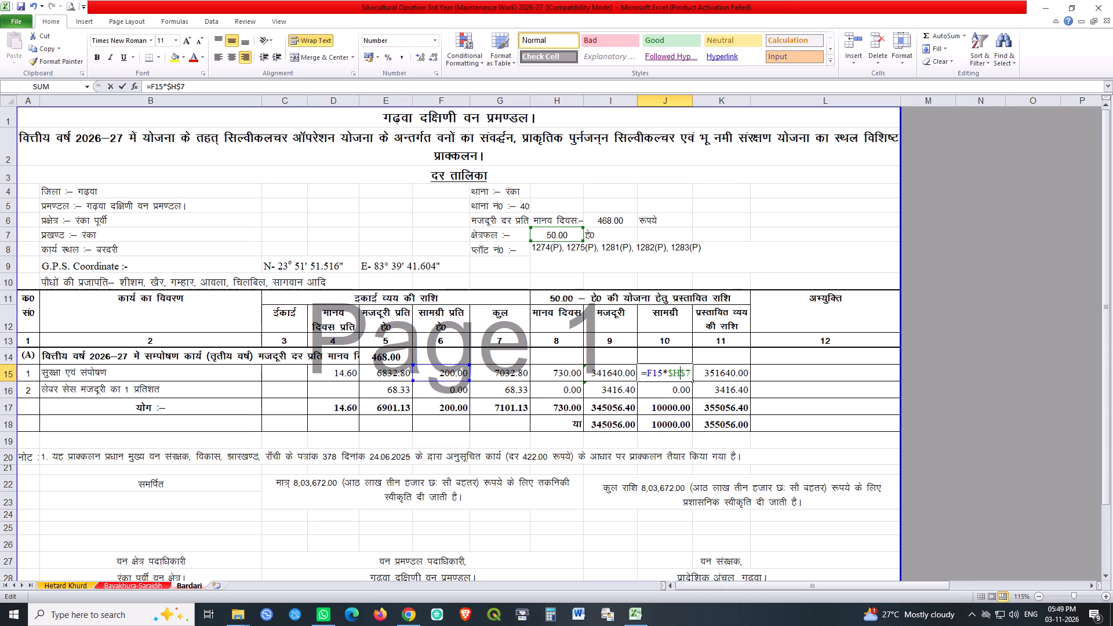
key(Return)
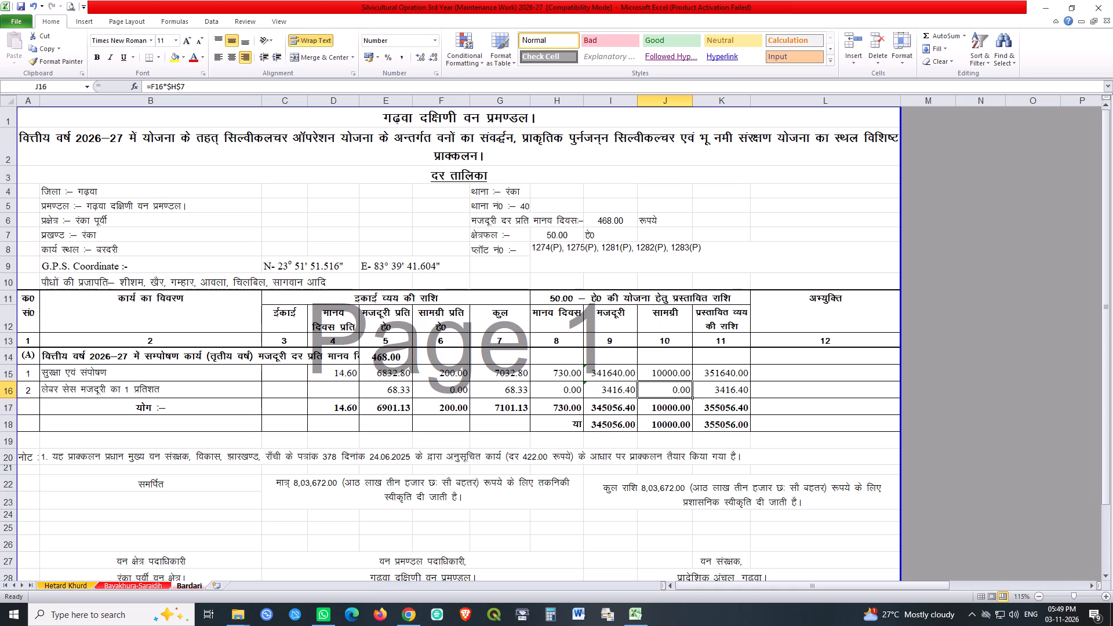
Change the rounded wage total formula in cell I18 to =ROUND(I17,0)-56.
click(621, 423)
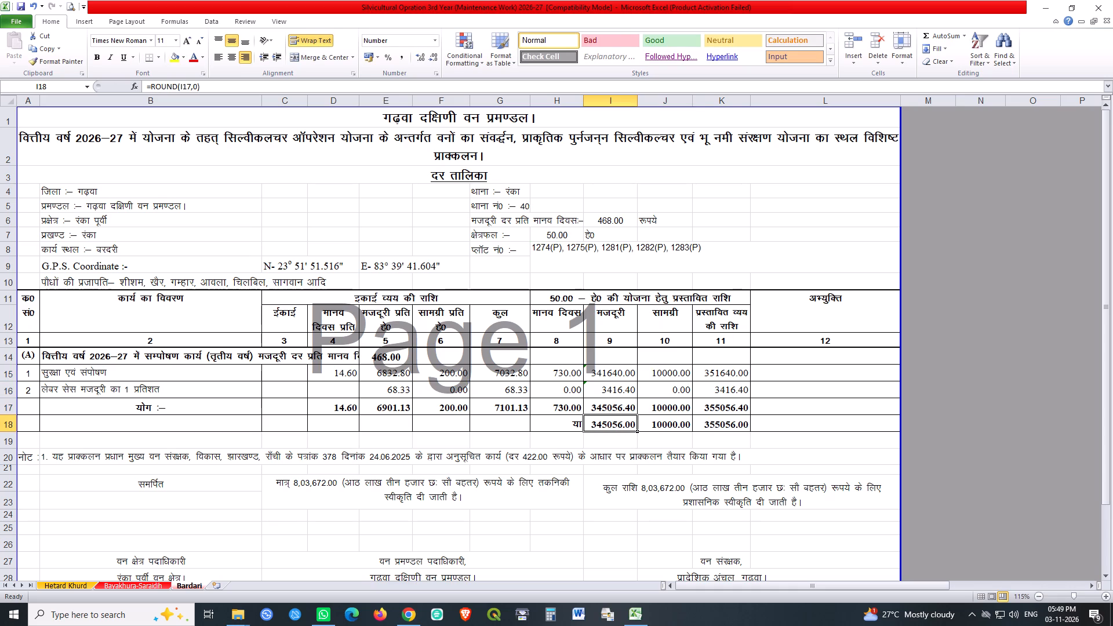
double_click(606, 424)
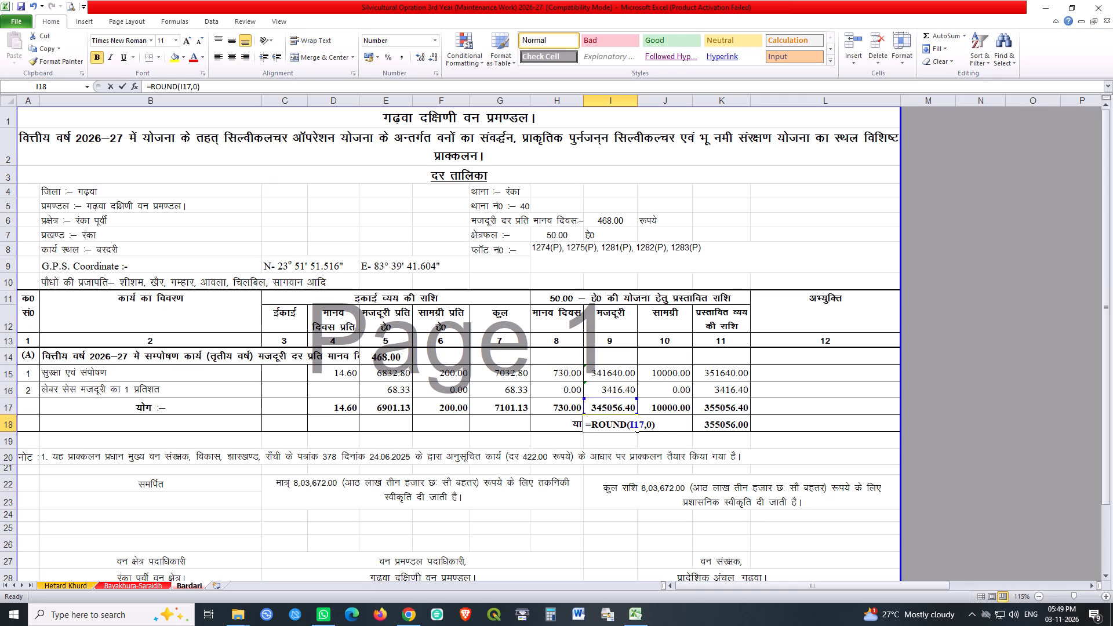
click(671, 427)
key(minus)
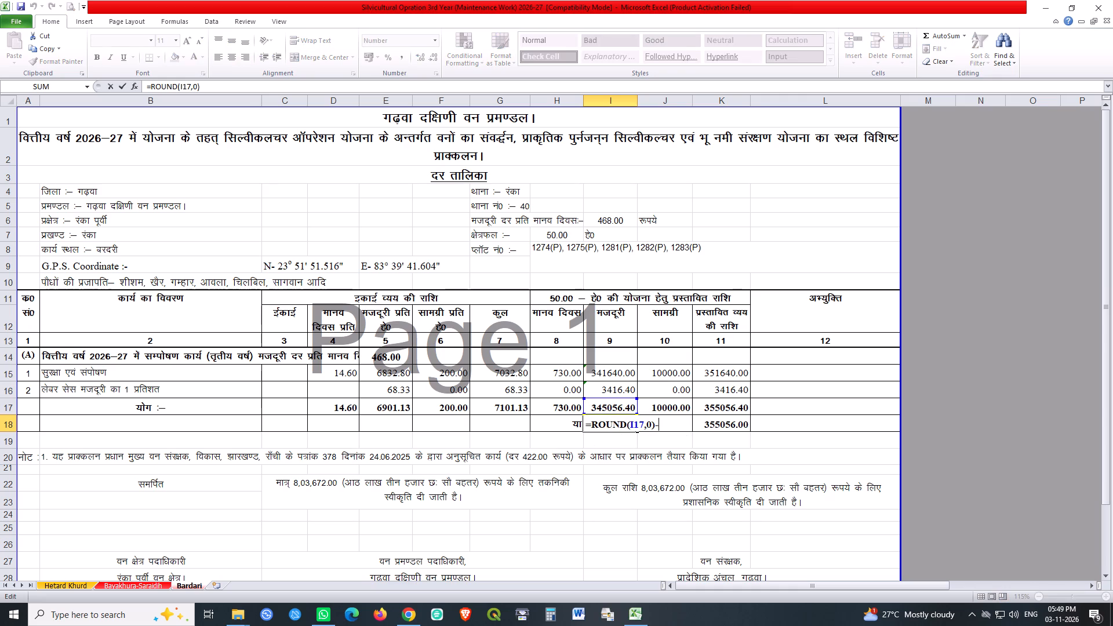
text(56)
key(Return)
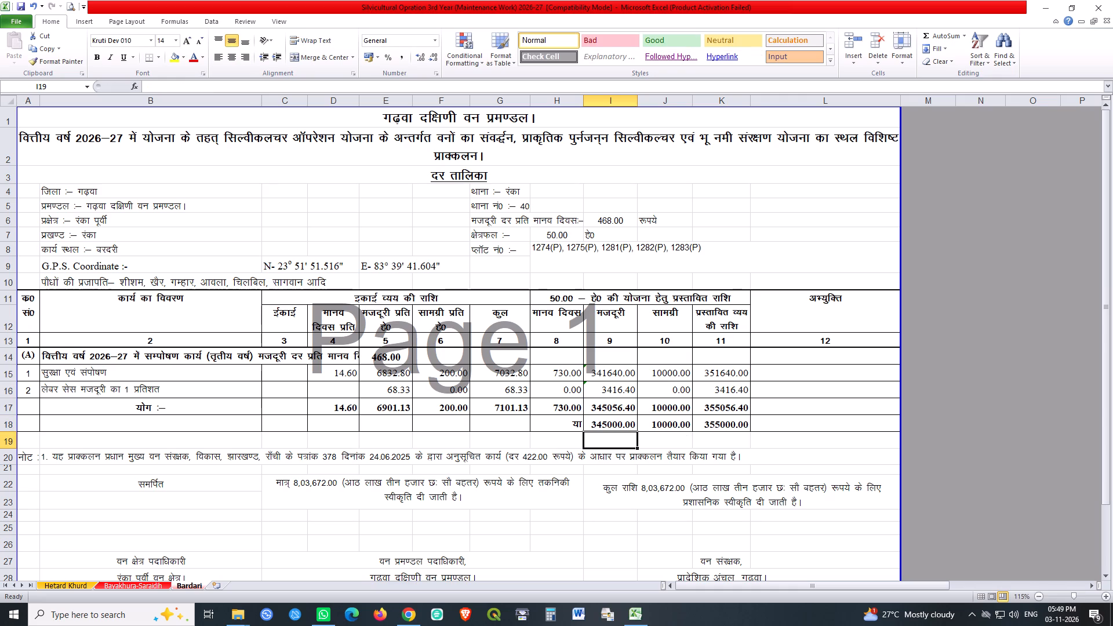
click(670, 430)
click(727, 427)
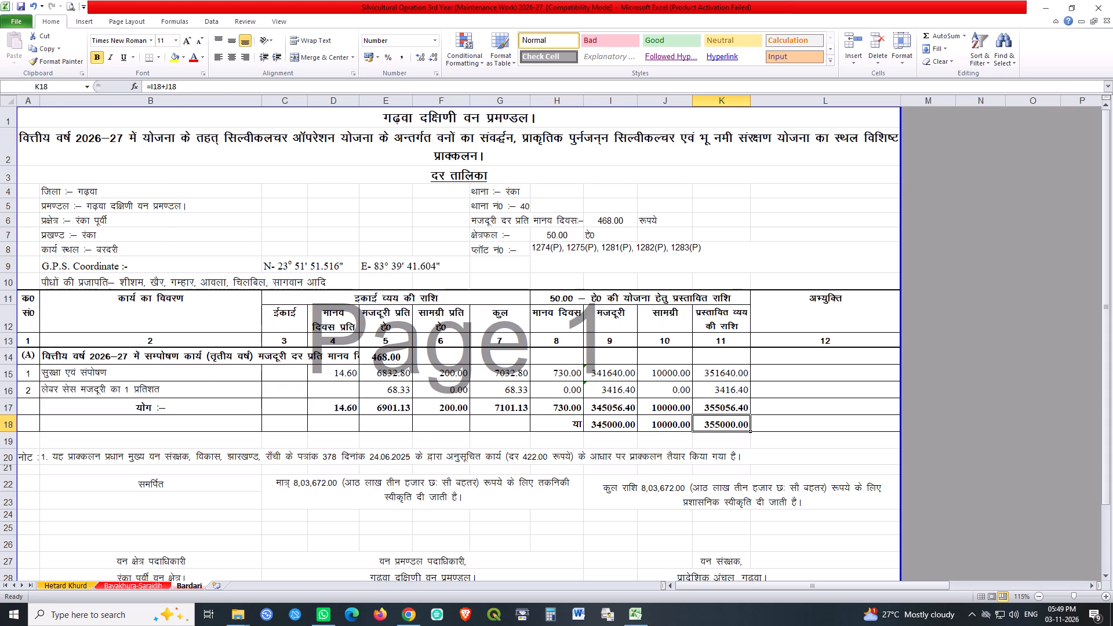
Remove the leading number "1." from the note in cell B20.
ctrl+scroll(685, 438, up, 1)
drag(761, 588, 543, 588)
double_click(83, 486)
click(66, 485)
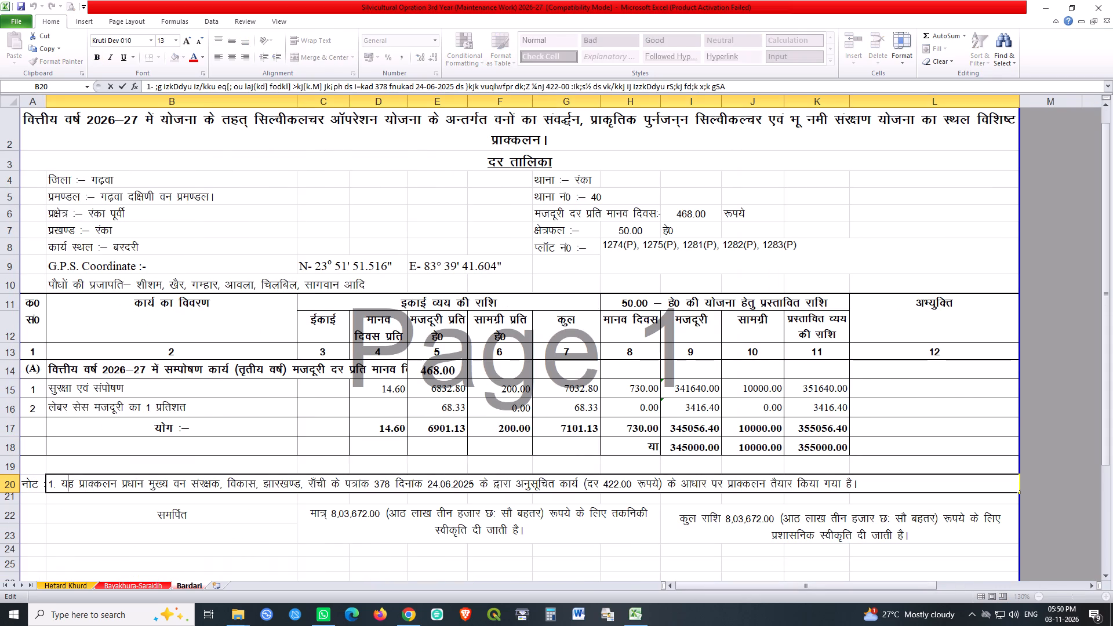
key(Left)
key(BackSpace)
key(BackSpace)
key(BackSpace)
key(BackSpace)
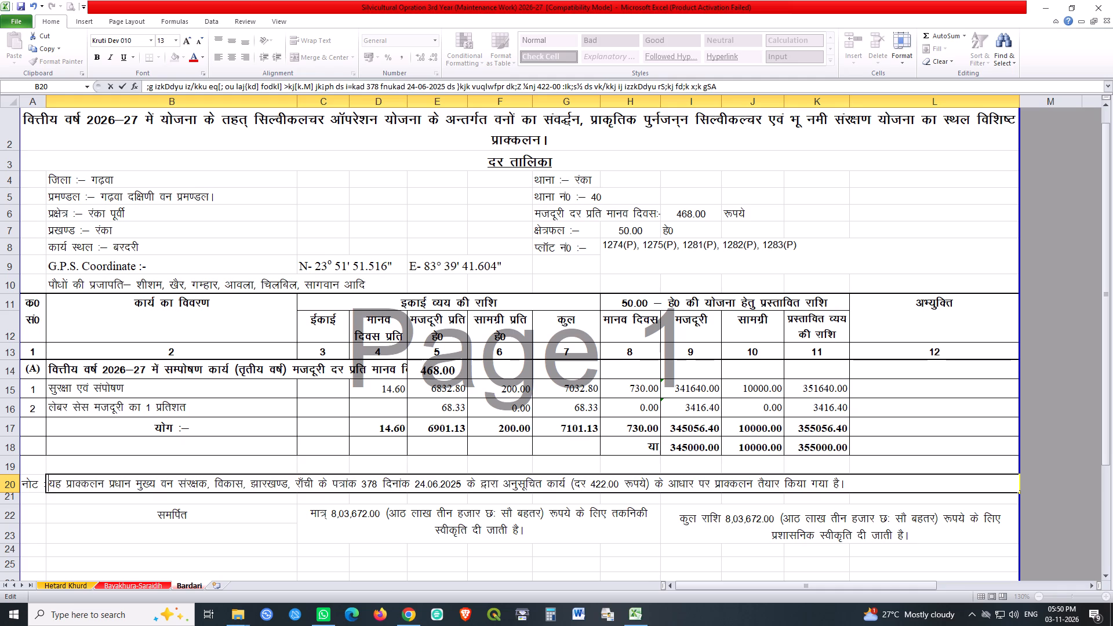
Set the letter number (पत्रांक) in the row 20 note to 496.
key(Right)
key(Right)
key(Right)
key(Right)
key(Right)
key(Right)
key(Right)
key(Right)
key(Right)
key(Right)
key(Right)
key(Right)
key(Right)
key(Right)
key(Right)
key(Right)
key(Right)
key(Right)
key(Right)
key(Right)
key(Right)
key(Right)
key(Right)
key(Right)
key(Right)
key(Right)
key(Right)
key(Right)
key(Right)
key(Right)
key(Right)
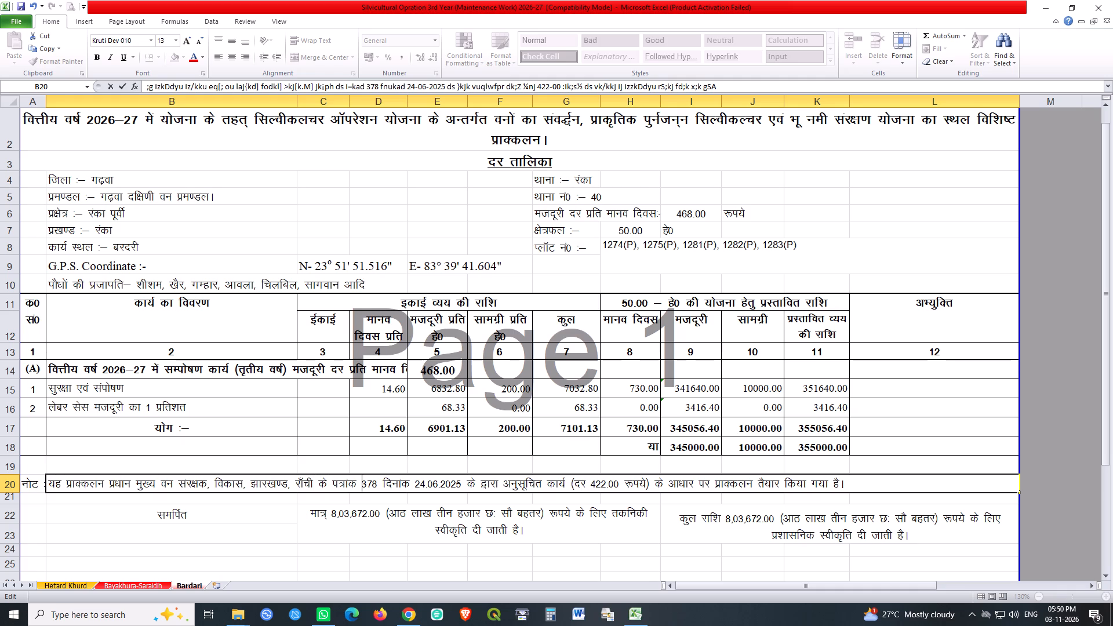
key(Right)
key(Left)
key(shift+Right)
key(shift+Right)
key(shift+Right)
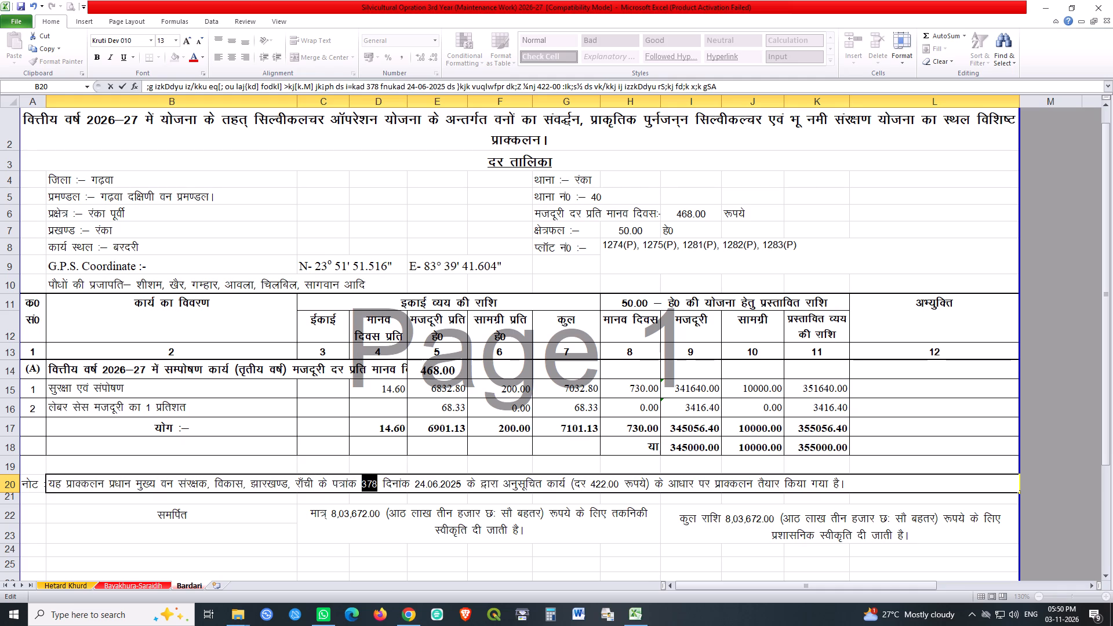
text(496)
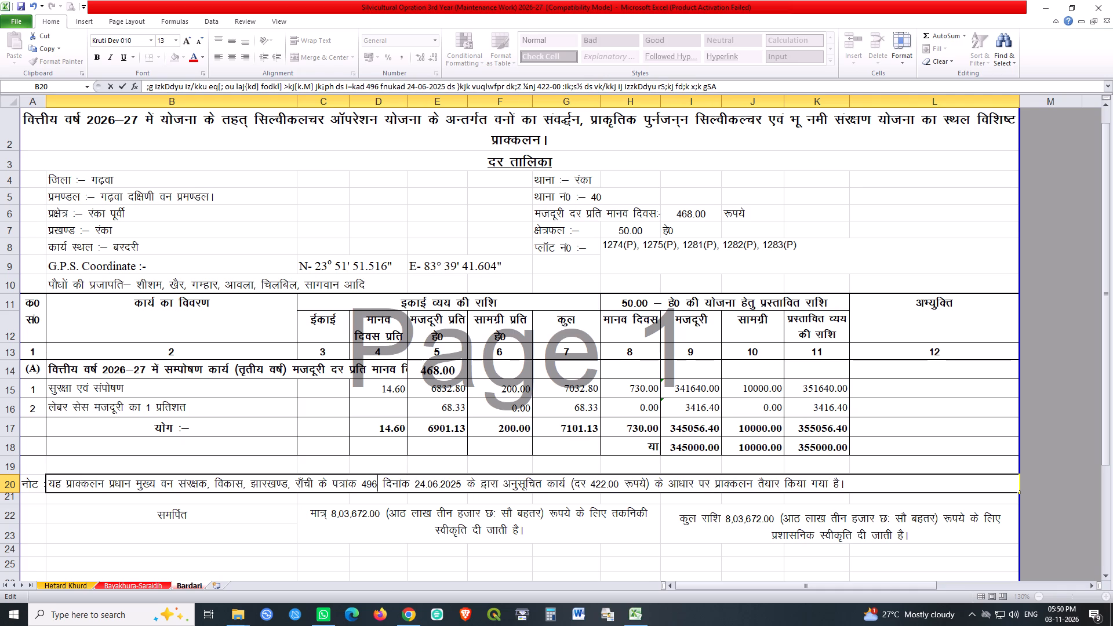
Set the letter date in the row 20 note to 06.08.2026.
key(Right)
key(Right)
key(Right)
key(Right)
key(Right)
key(Right)
key(Right)
key(Right)
key(Right)
key(Left)
key(shift+Right)
key(shift+Right)
text(06)
key(Right)
key(Right)
key(shift+Right)
key(8)
key(Right)
key(Right)
key(Right)
key(Right)
key(shift+Right)
key(6)
Set the wage rate in the row 20 note to 468.00 rupees.
key(Right)
key(Right)
key(Right)
key(Right)
key(Right)
key(Right)
key(Right)
key(Right)
key(Right)
key(Right)
key(Right)
key(Right)
key(Right)
key(Right)
key(Right)
key(Right)
key(Right)
key(Right)
key(Right)
key(Right)
key(Right)
key(Right)
key(Right)
key(Right)
key(shift+Right)
key(shift+Right)
text(68)
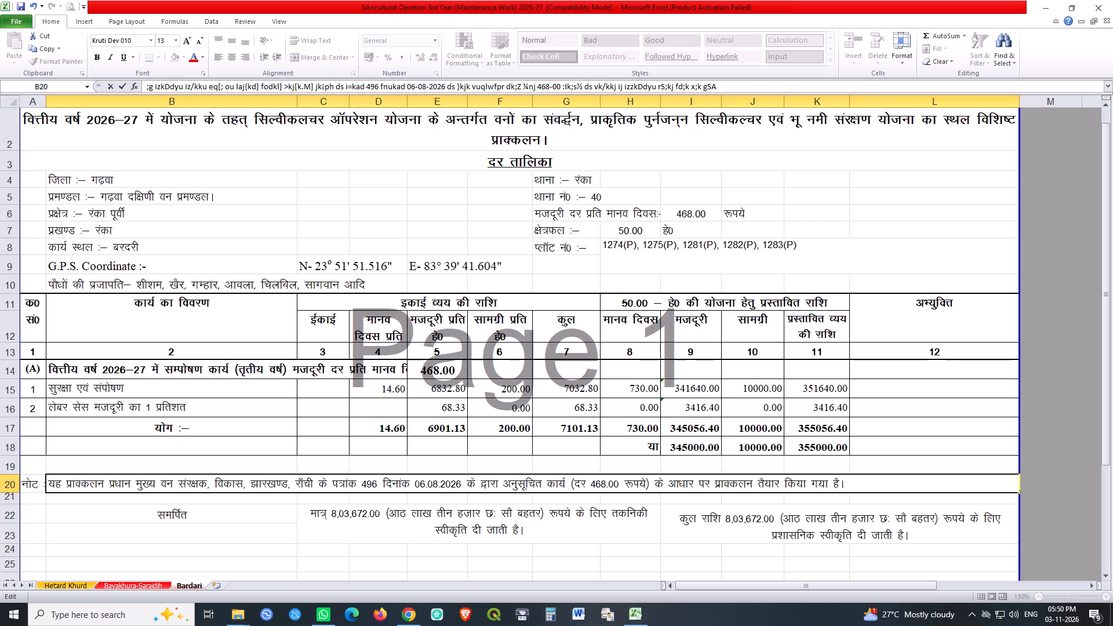
key(Return)
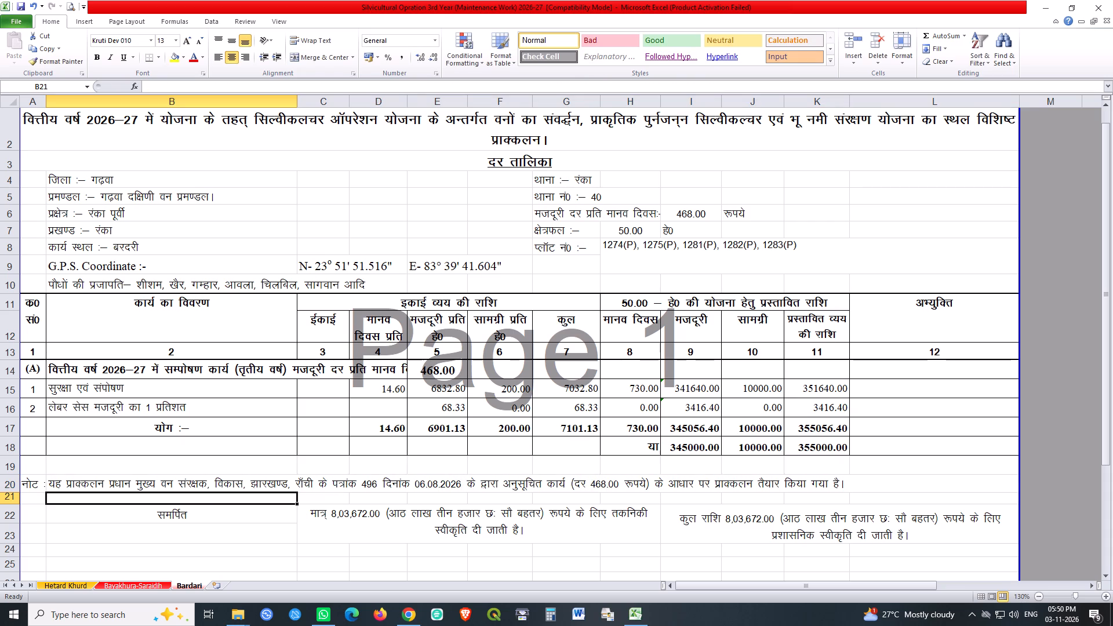
Set the amount in figures in the technical sanction text in cell C22 to 3,55,000.00.
double_click(331, 515)
key(shift+Right)
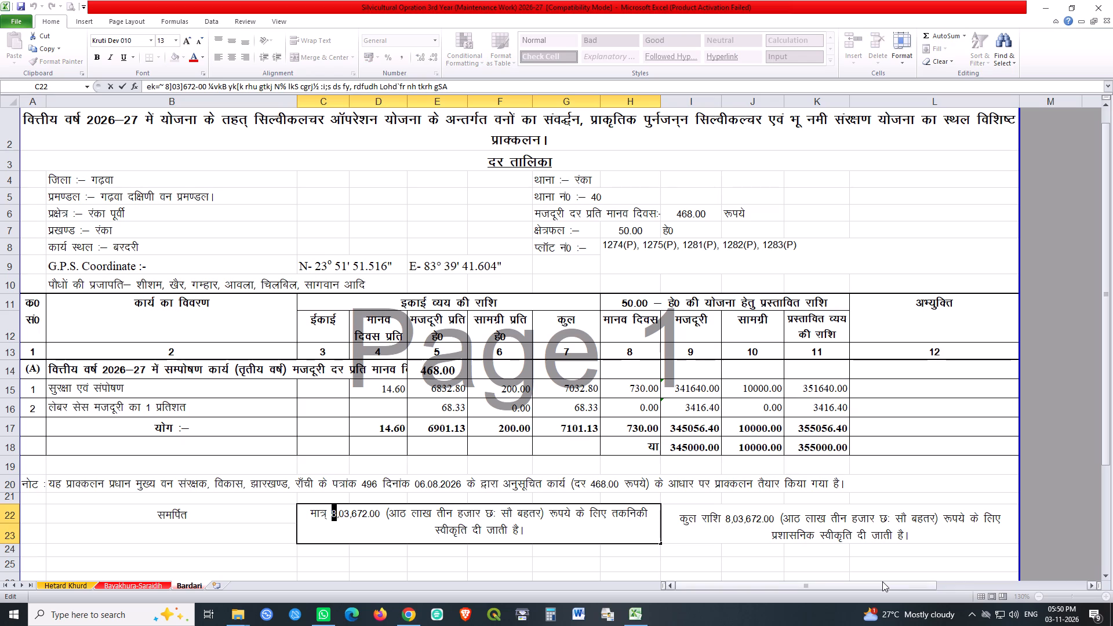
key(3)
key(Right)
key(shift+Right)
key(shift+Right)
text(55)
key(Right)
key(shift+Right)
key(shift+Right)
key(shift+Right)
text(000)
In the technical sanction text in cell C22, change the lakh figure in words to तीन.
key(Right)
key(Right)
key(Right)
key(Right)
key(Right)
key(Right)
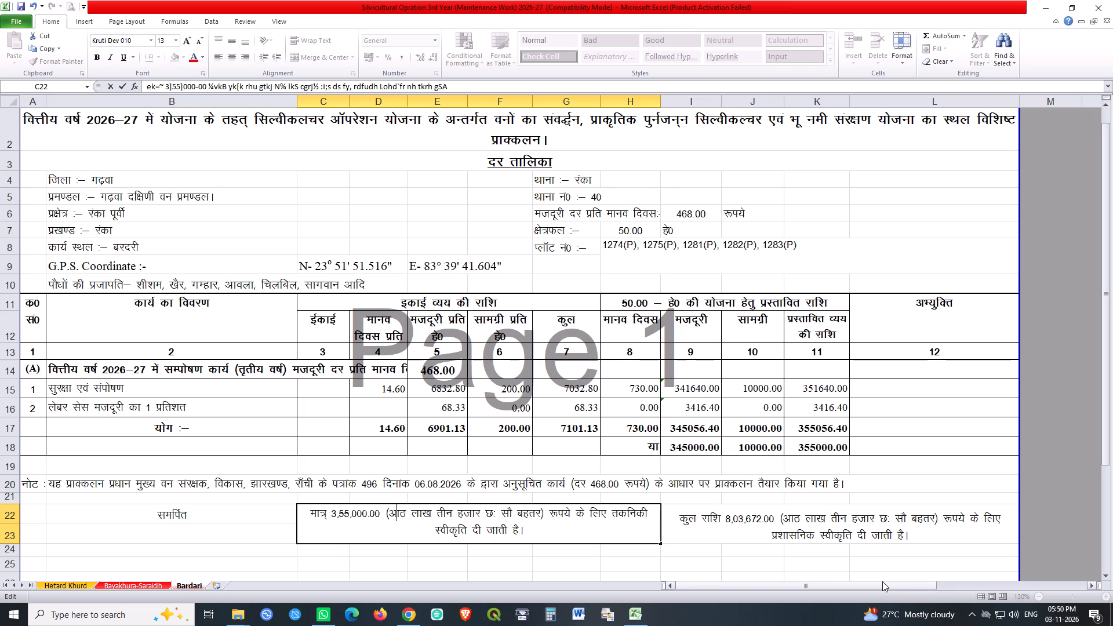
key(Left)
key(shift+Right)
key(shift+Right)
key(shift+Right)
text(rhu)
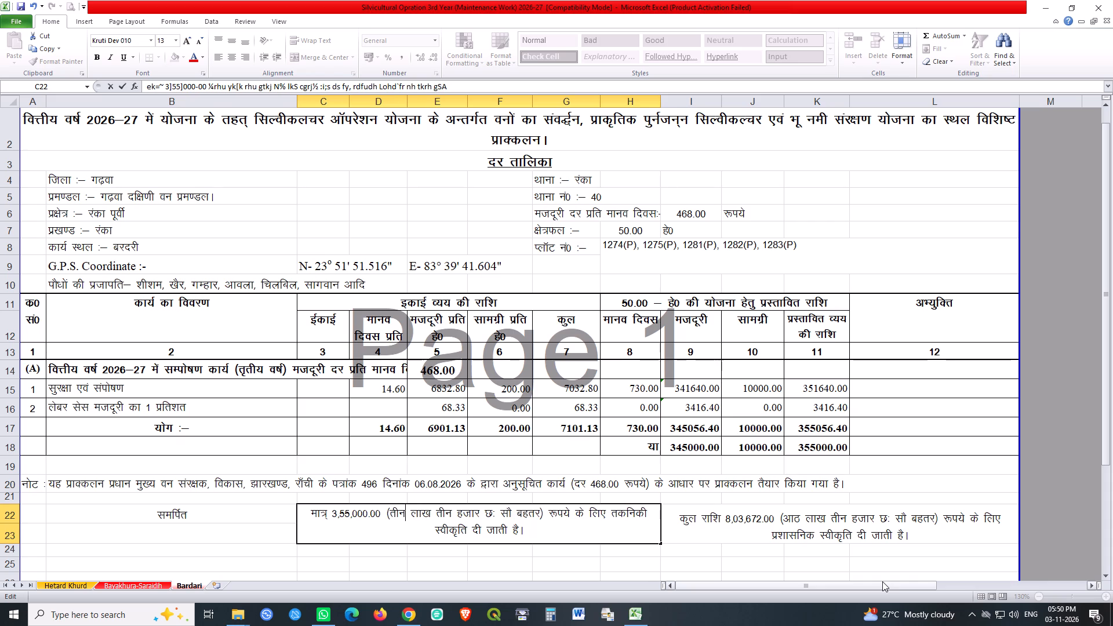
Change the thousands figure in words in cell C22 to पचपन, keeping a space before हजार.
key(Right)
key(Right)
key(Right)
key(Right)
key(Right)
key(Right)
key(ctrl+shift+Right)
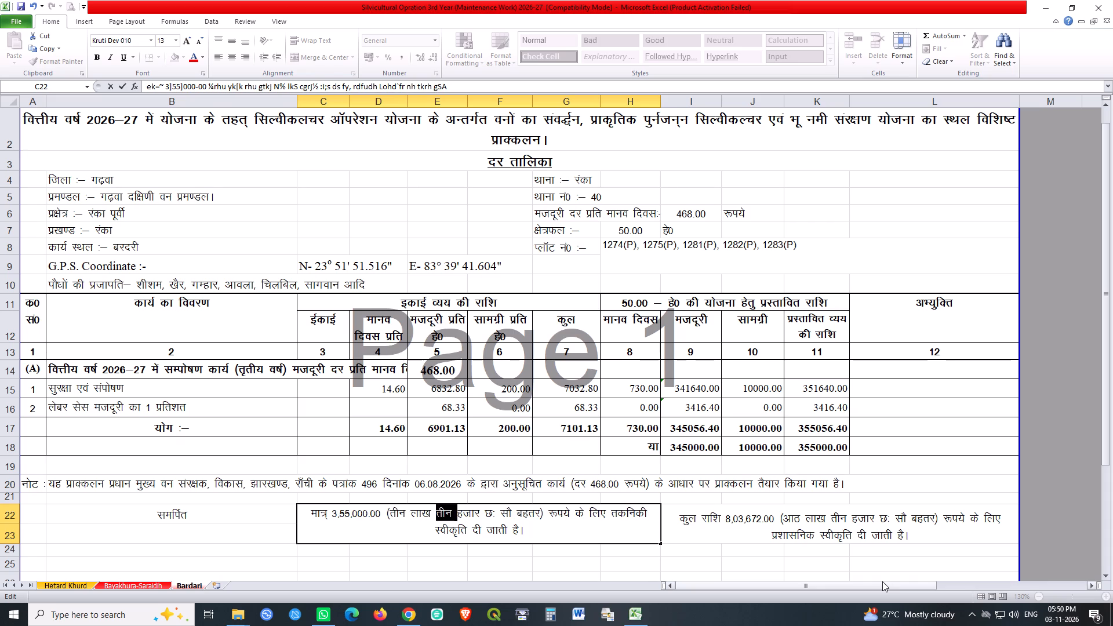
text(ipk)
key(BackSpace)
key(BackSpace)
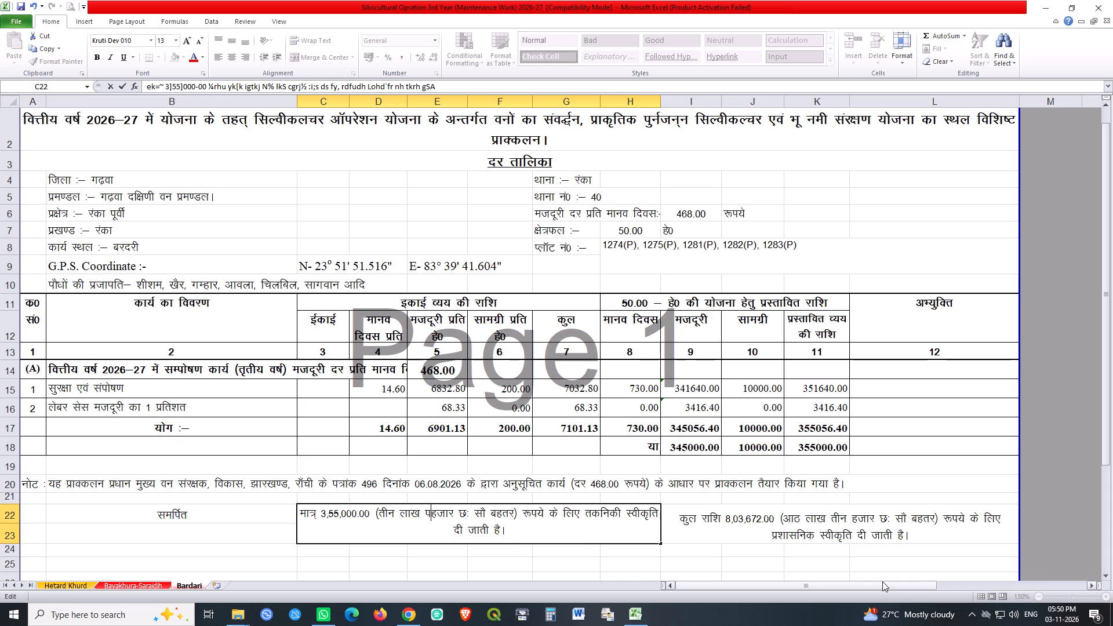
key(p)
text(iu)
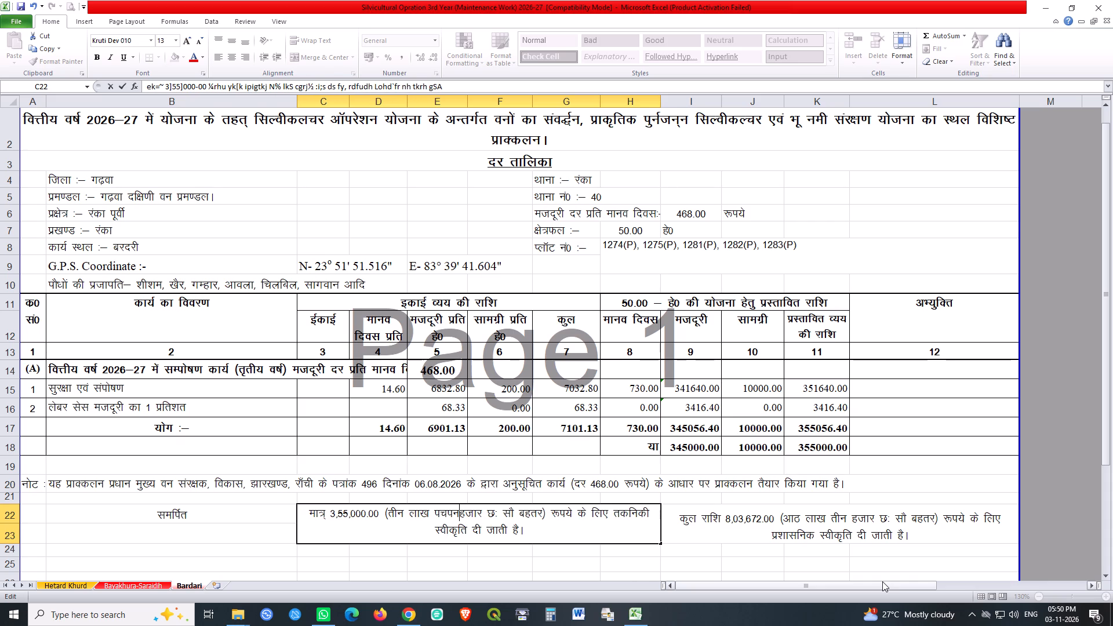
key(space)
Delete the words छः सौ बहतर after हजार in cell C22.
key(Right)
key(Right)
key(Right)
key(Right)
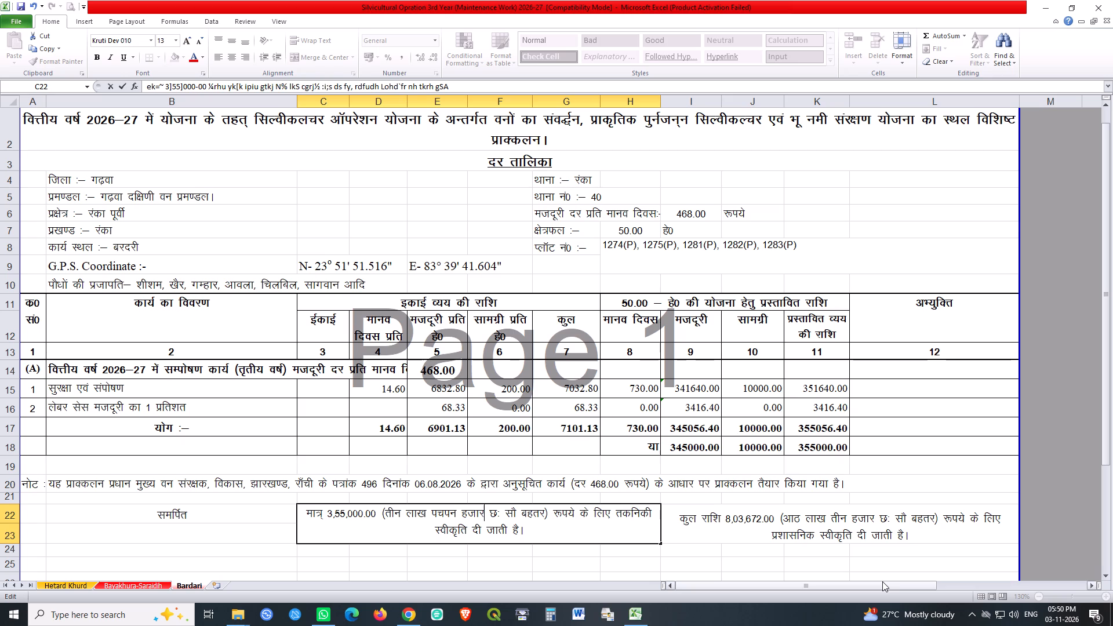
key(Delete)
key(Delete)
key(Delete)
key(Delete)
key(Delete)
key(Delete)
key(Delete)
key(Delete)
key(Delete)
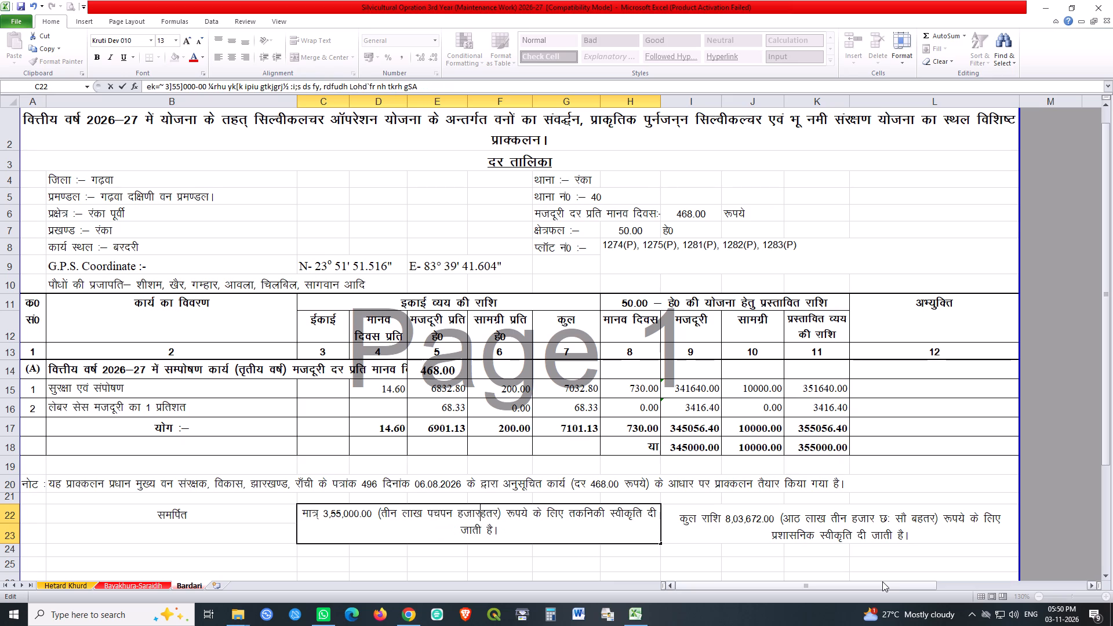
key(Delete)
key(Delete)
key(Delete)
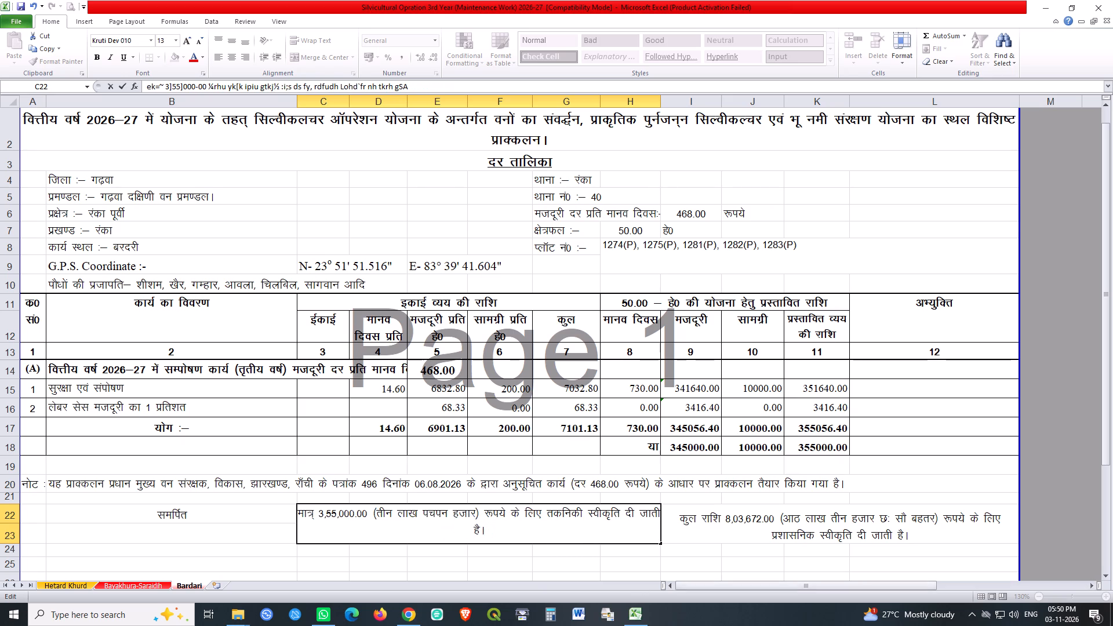
Replace the amount in the administrative sanction text in I22 with 3,55,000.00 (तीन लाख पचपन हजार), copied from C22.
drag(319, 507, 480, 515)
key(ctrl+c)
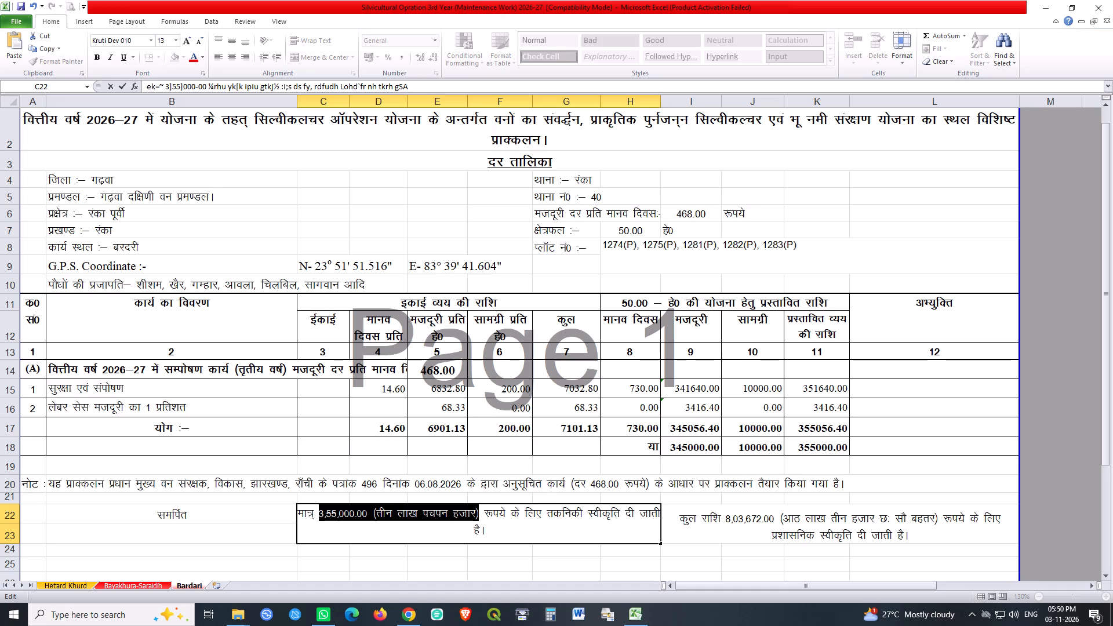
double_click(685, 515)
drag(725, 520, 818, 512)
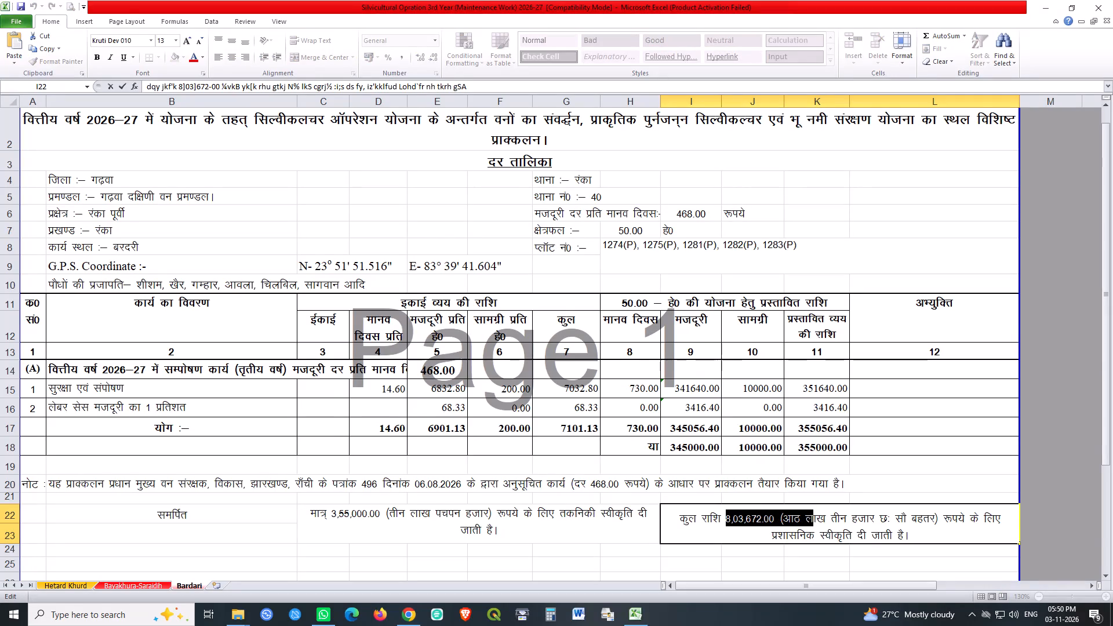
drag(818, 512, 943, 520)
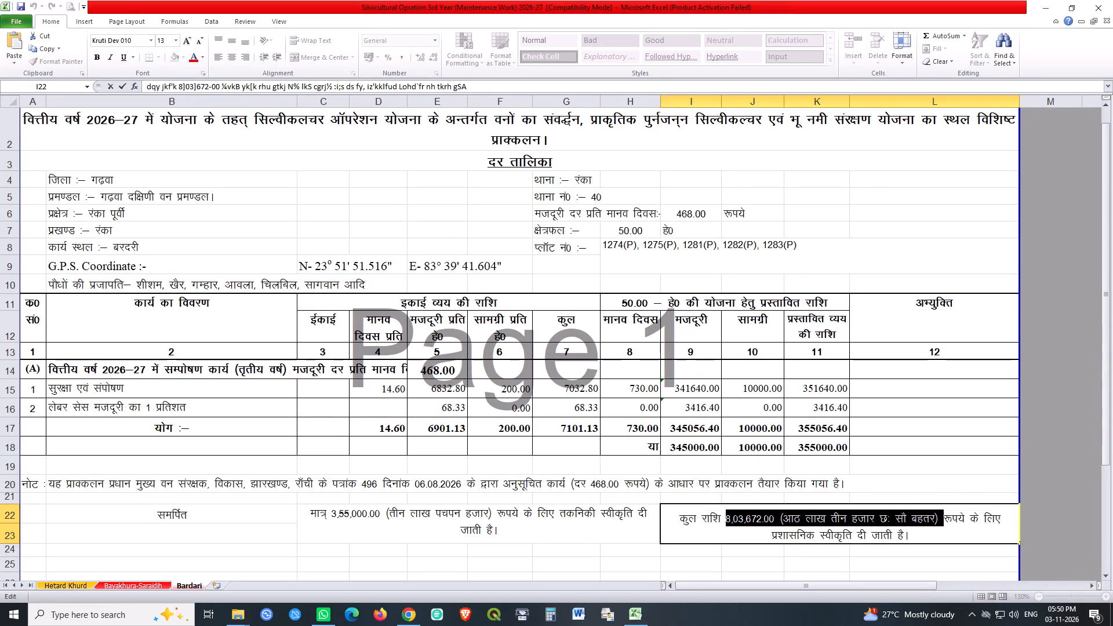
key(ctrl+v)
key(space)
key(Return)
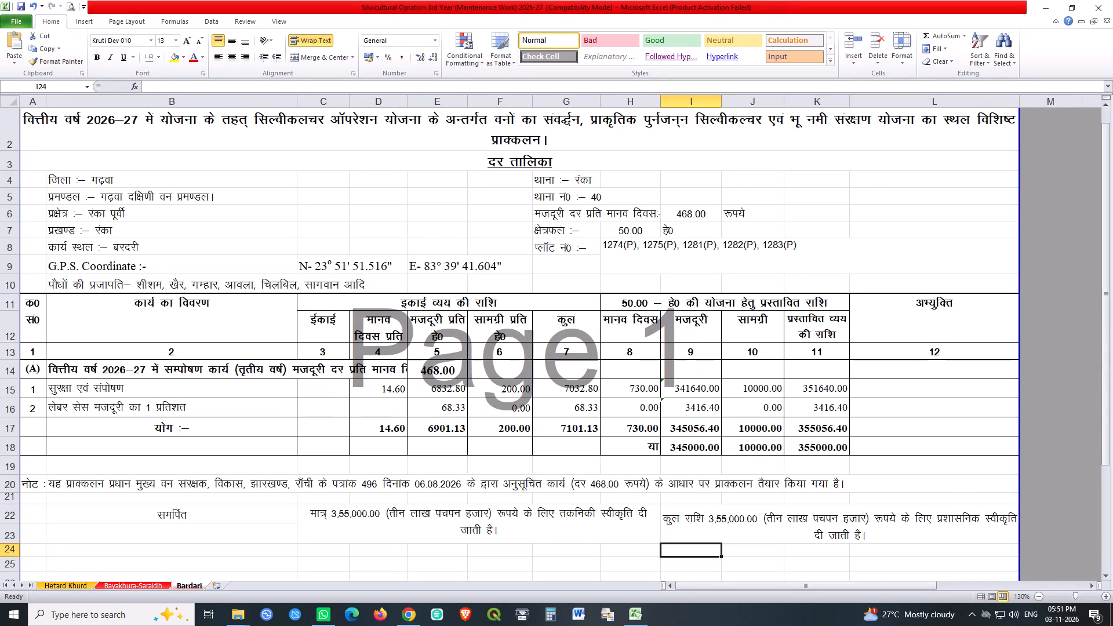
Save the workbook with the updated Bardari sheet.
key(ctrl+s)
key(ctrl+s)
scroll(485, 461, down, 1)
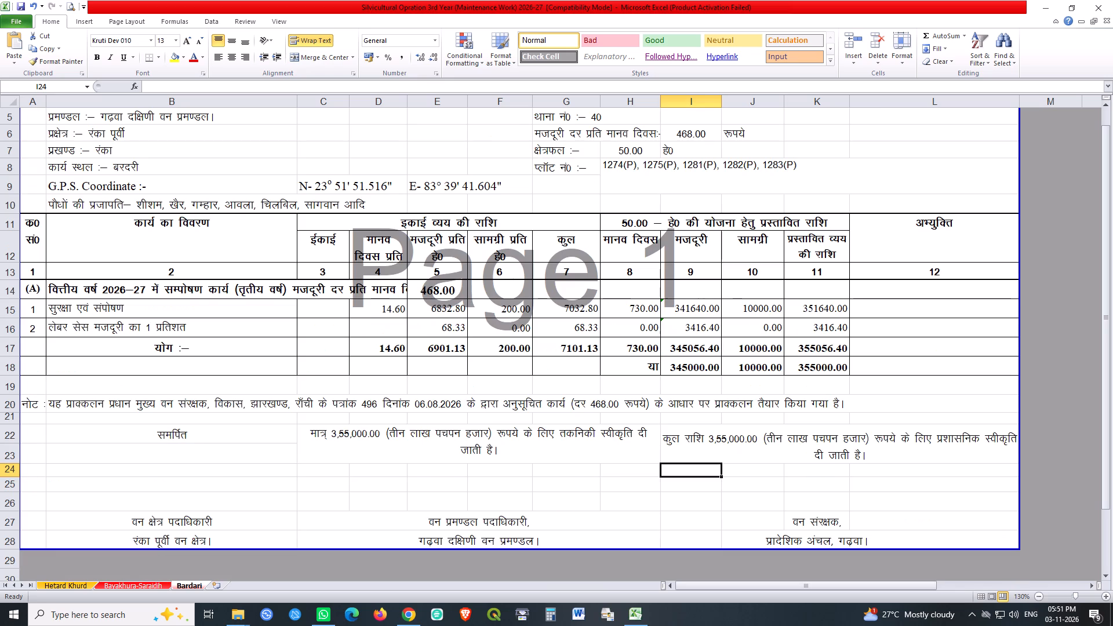
key(ctrl+s)
key(ctrl+s)
On the Bayakhura-Saraidih sheet, delete rows 15 to 19 containing work items 1 to 5.
click(150, 587)
scroll(123, 475, up, 2)
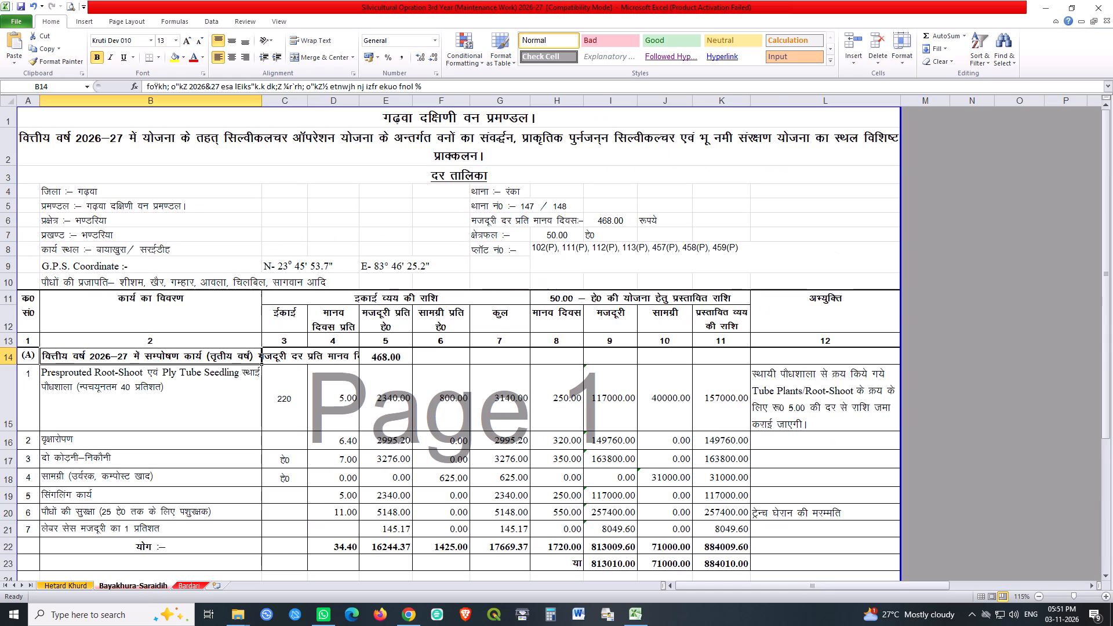
scroll(123, 475, up, 1)
drag(6, 383, 4, 492)
key(ctrl+minus)
click(341, 435)
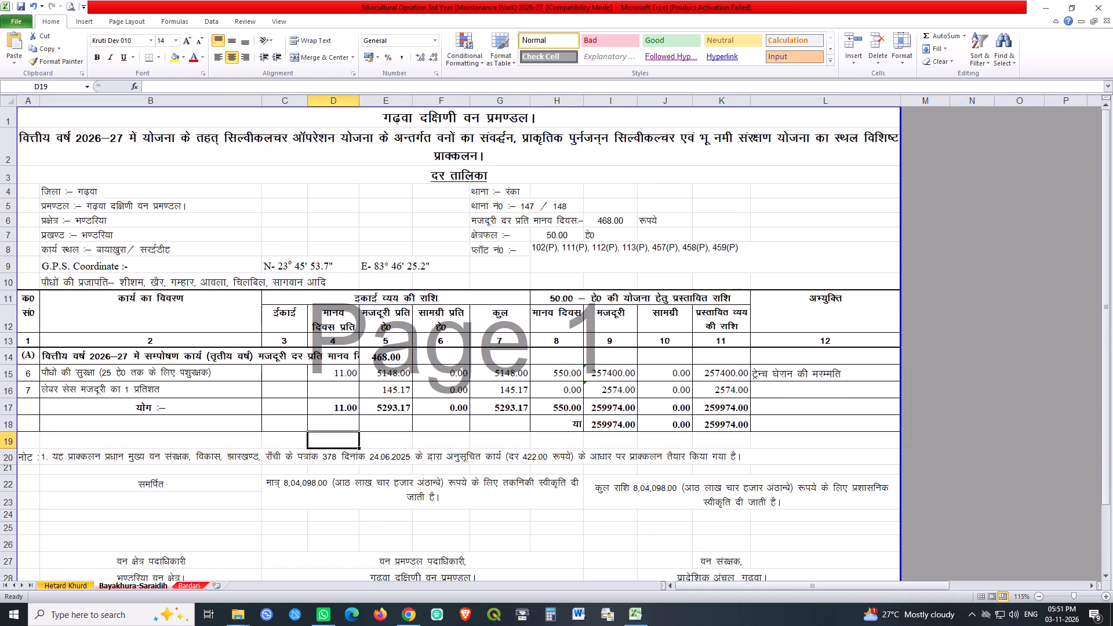
Copy A15:L23 with the costs, note and sanction texts from Bardari onto Bayakhura-Saraidih, starting at A15.
click(184, 583)
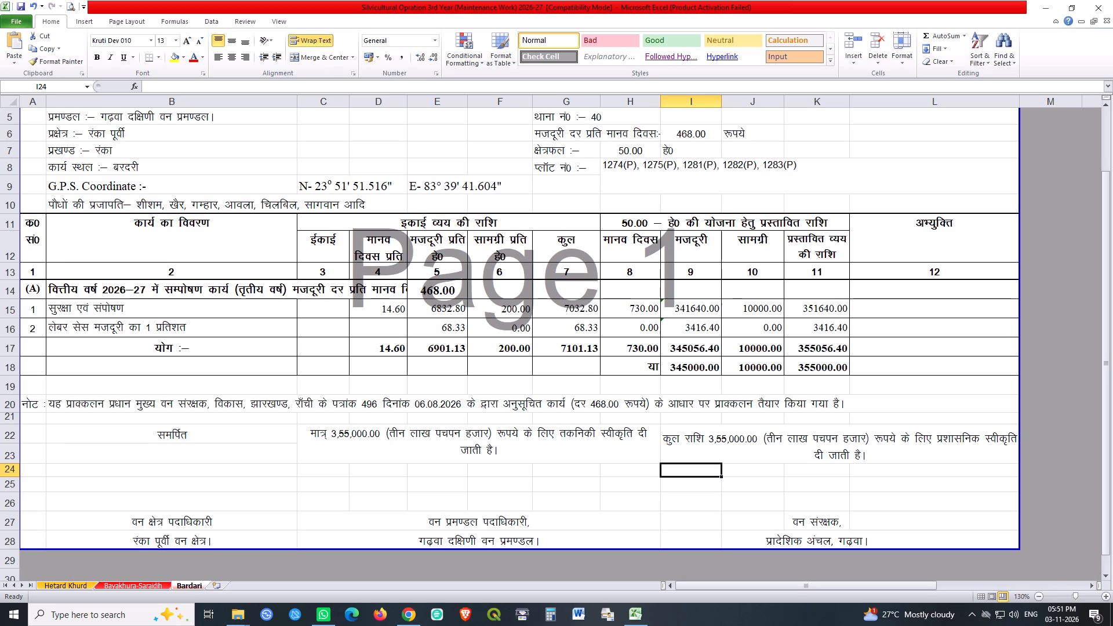
drag(32, 308, 904, 445)
key(ctrl+c)
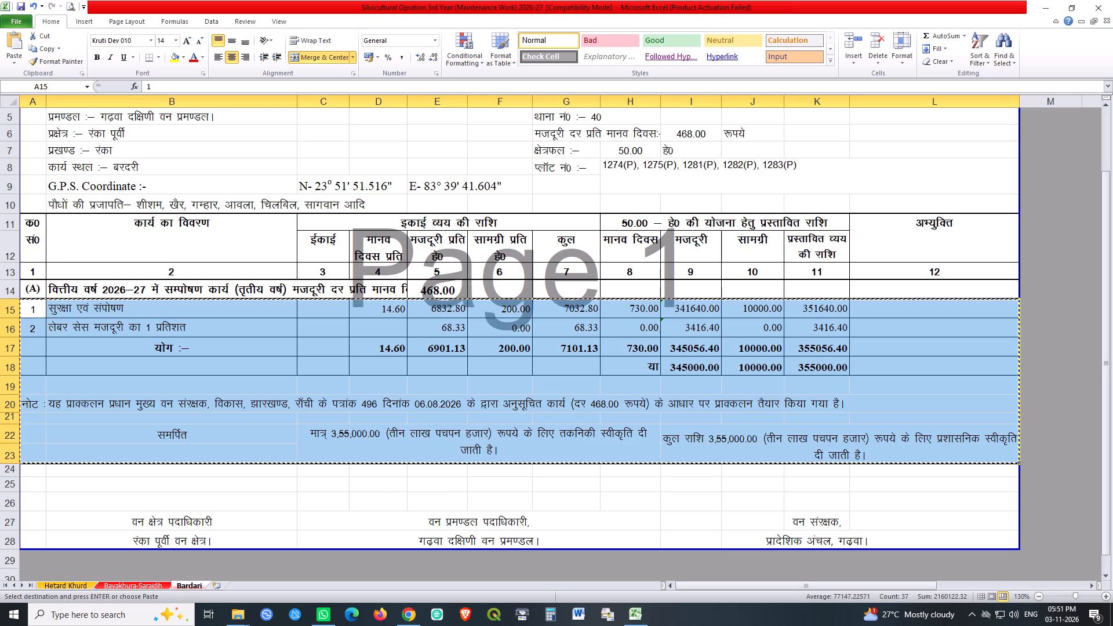
click(153, 585)
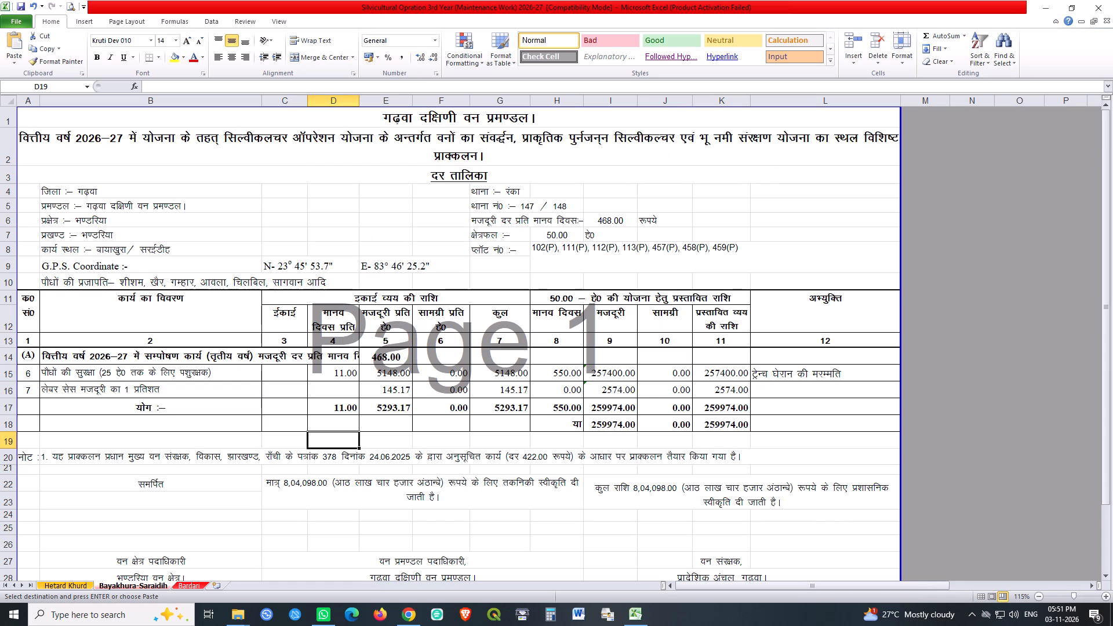
click(31, 371)
key(ctrl+v)
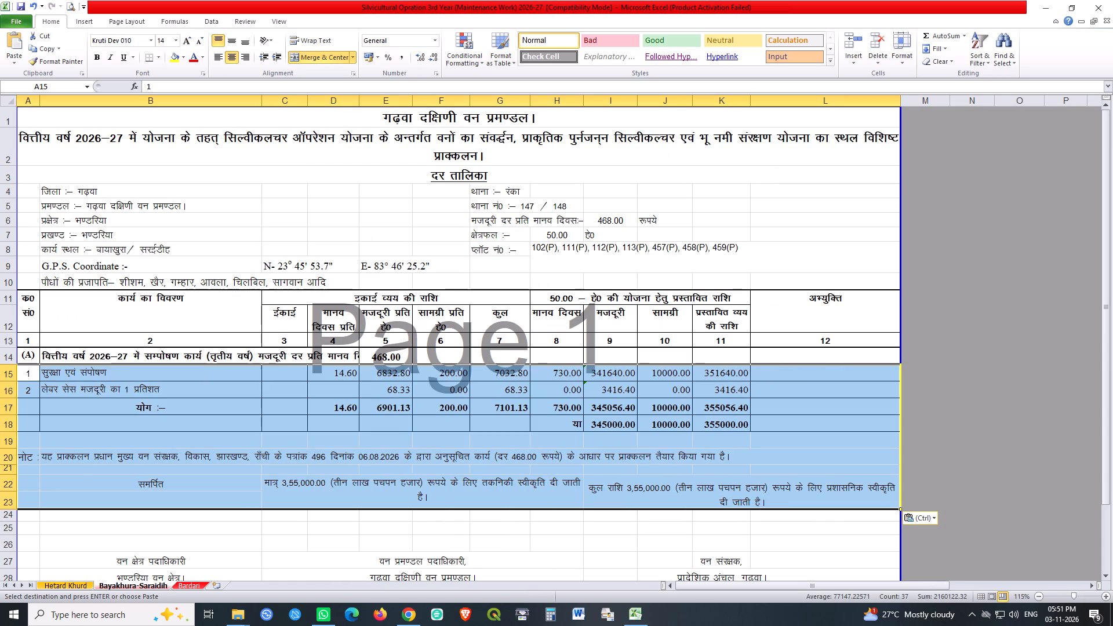
click(779, 203)
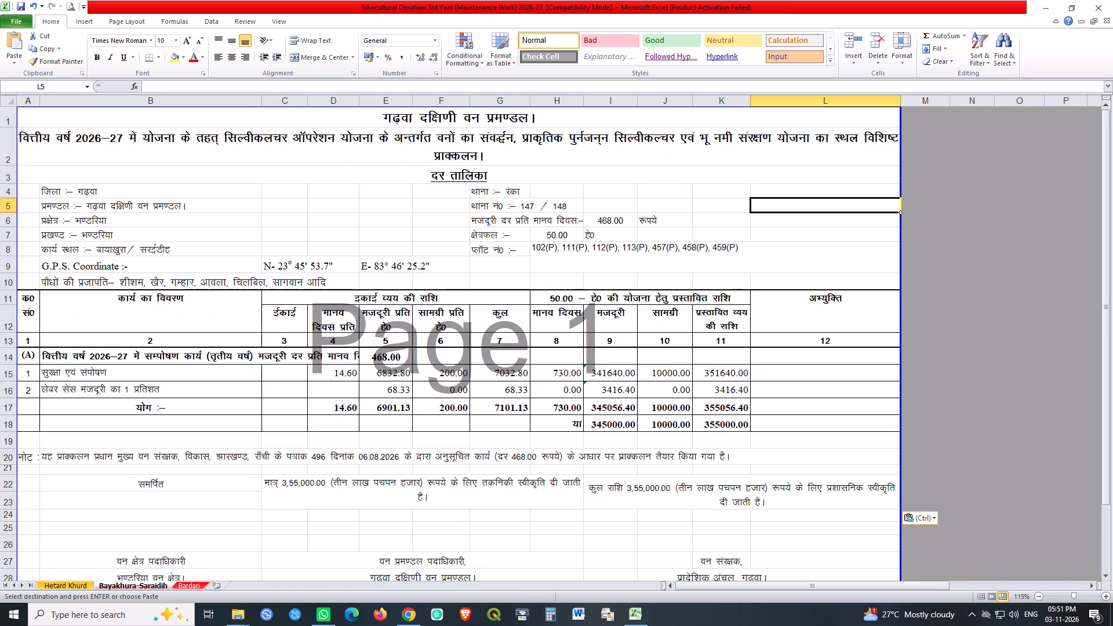
click(778, 447)
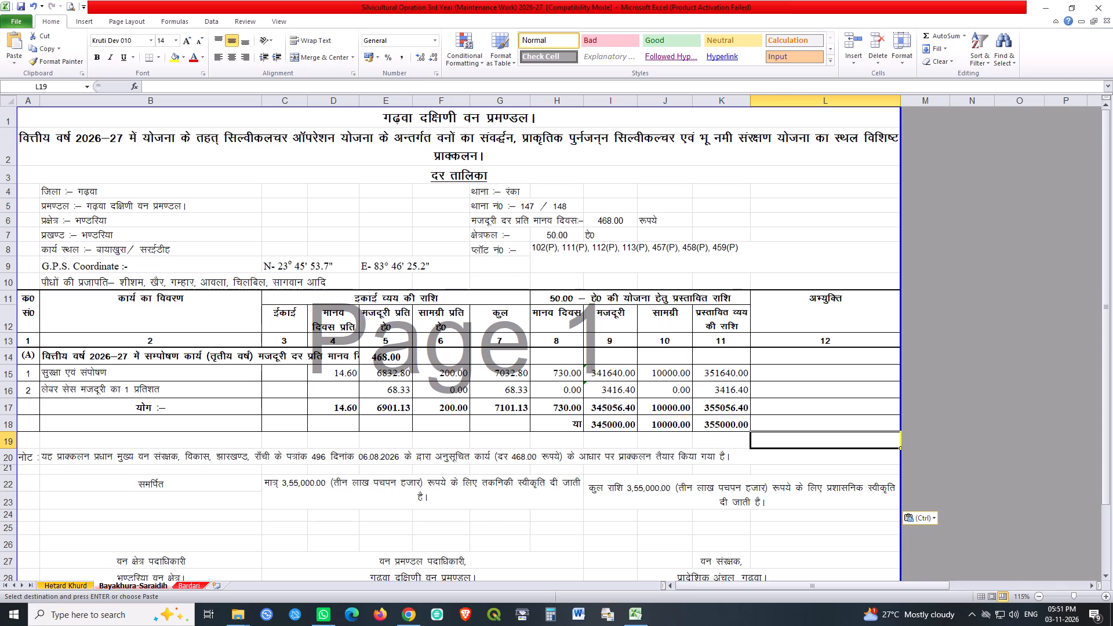
Save the workbook with the updated Bayakhura-Saraidih sheet.
key(ctrl+s)
key(ctrl+s)
key(ctrl+s)
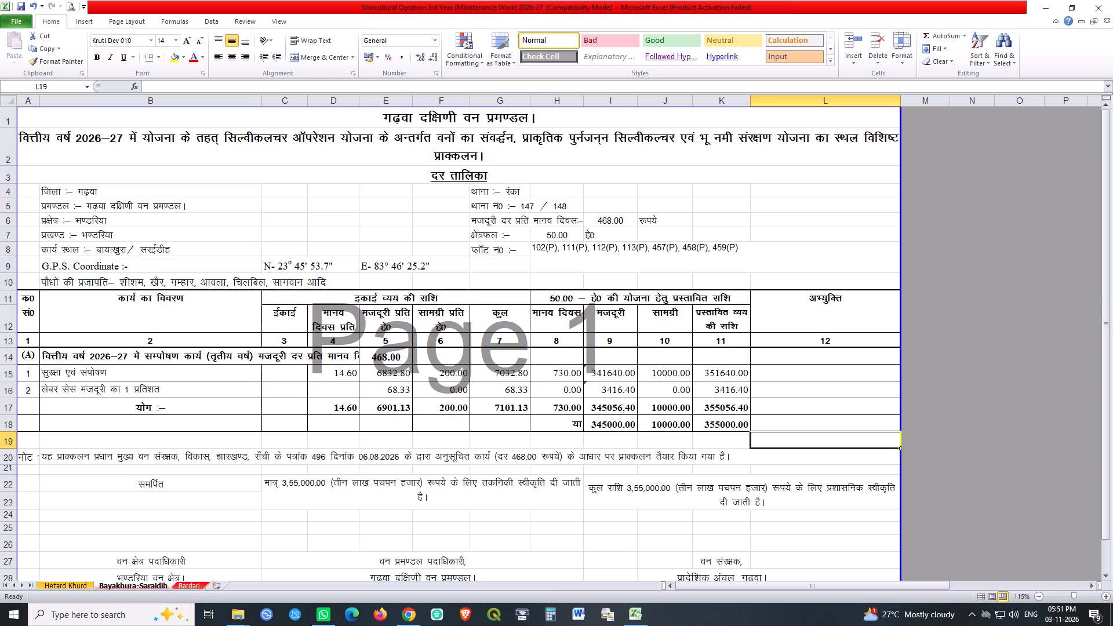
scroll(445, 463, down, 2)
click(536, 417)
key(ctrl+s)
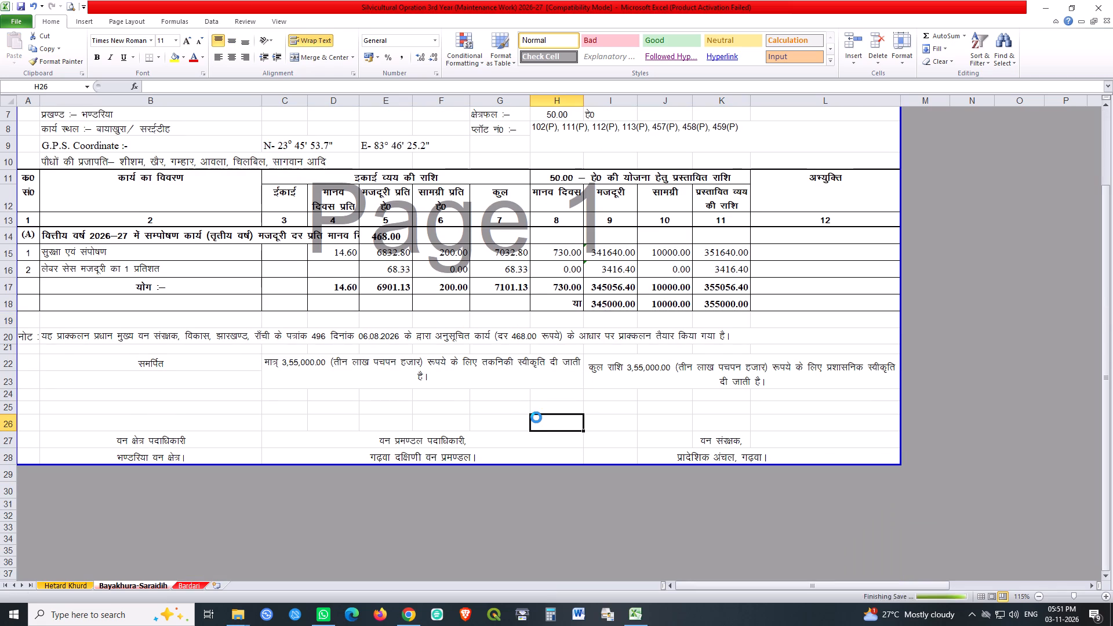
key(ctrl+s)
key(ctrl+s)
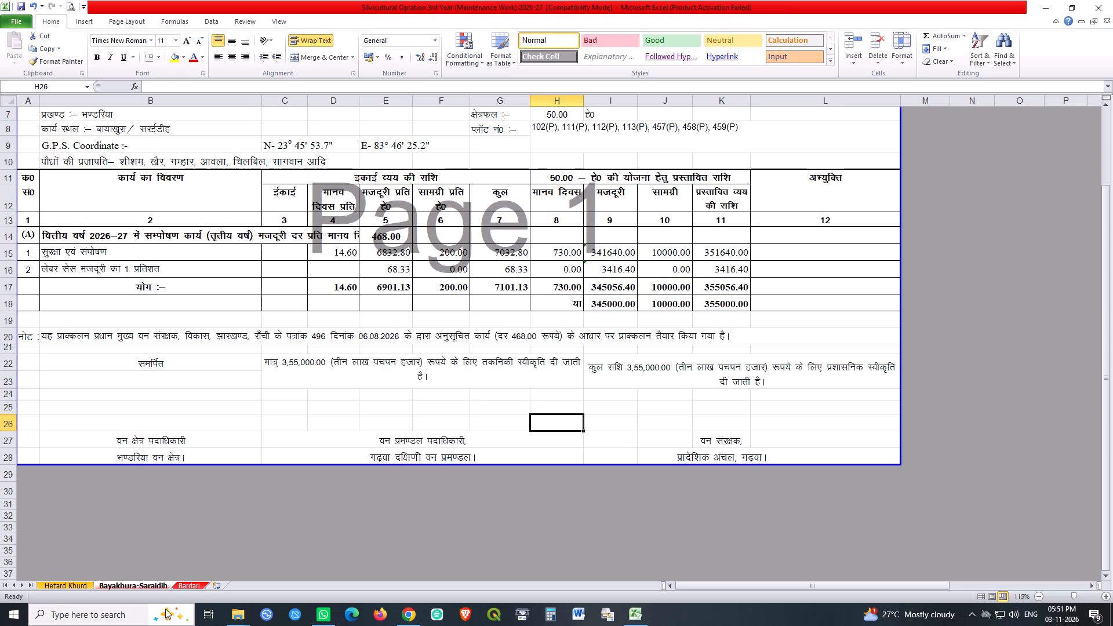
Group the Bayakhura-Saraidih and Bardari sheets, preview both pages and print one copy on the Brother DCP-L5510DN.
shift+click(187, 587)
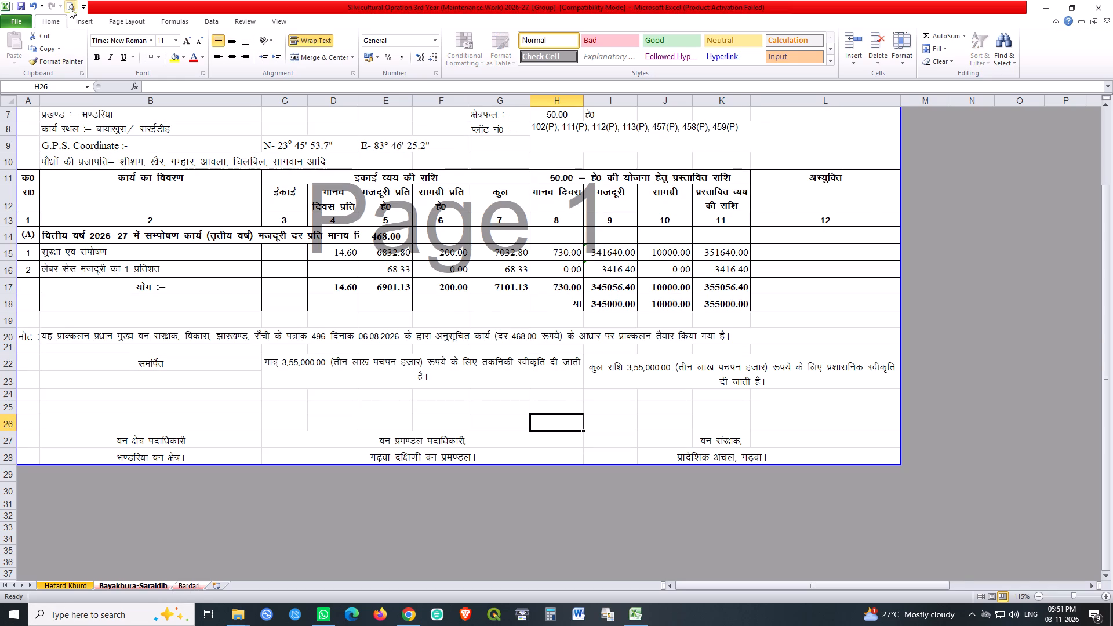
click(70, 8)
scroll(692, 258, down, 2)
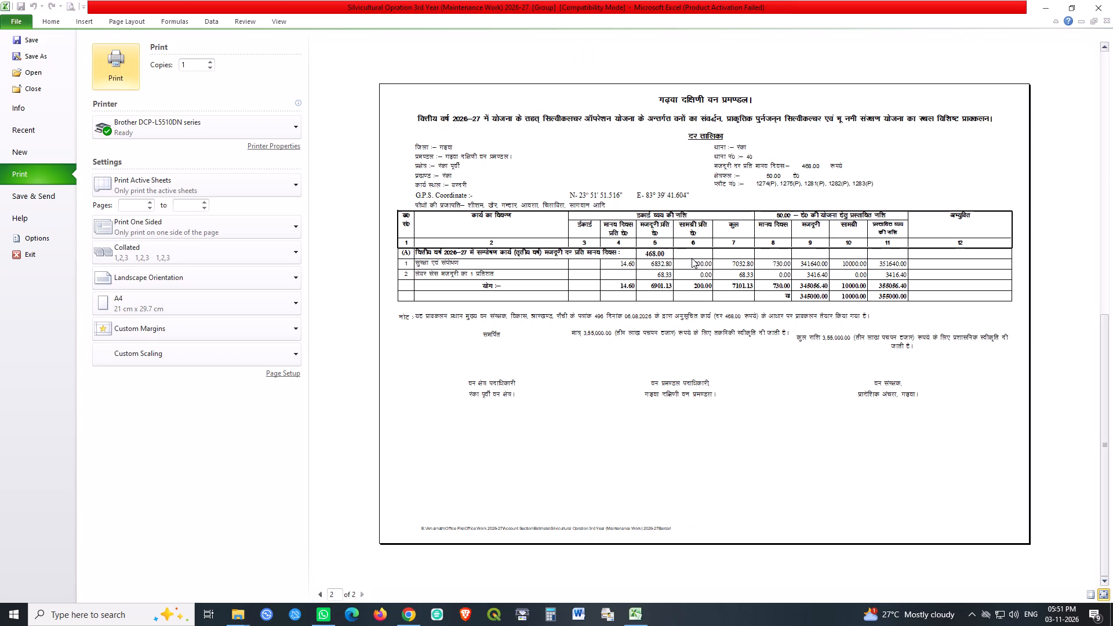
scroll(692, 258, up, 2)
scroll(692, 258, down, 3)
click(126, 66)
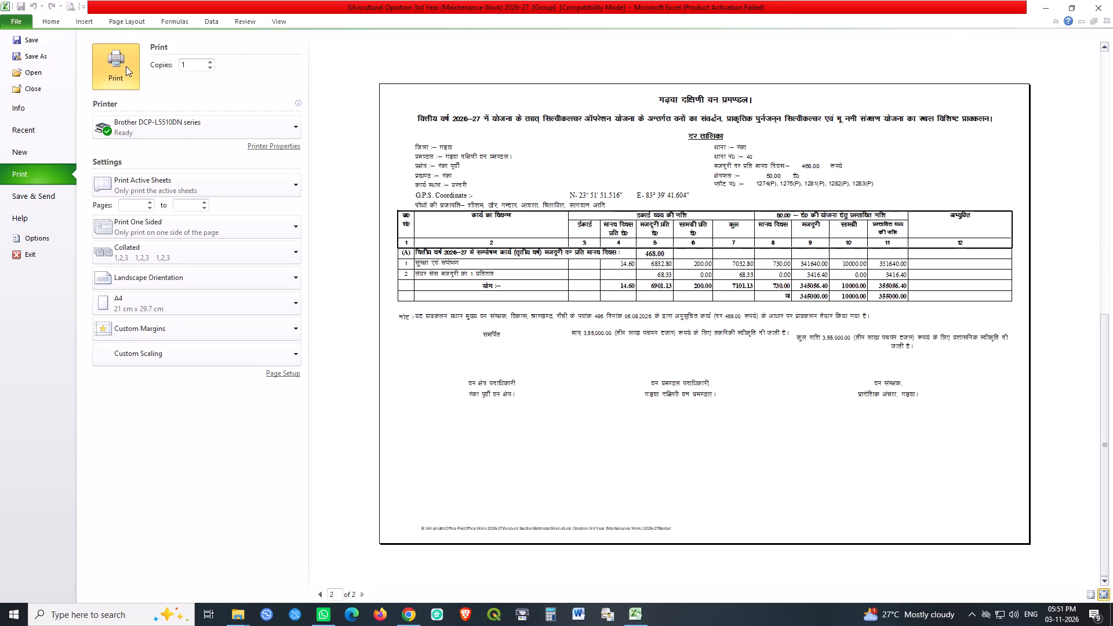
Save the workbook after printing.
key(ctrl+s)
key(ctrl+s)
key(ctrl+s)
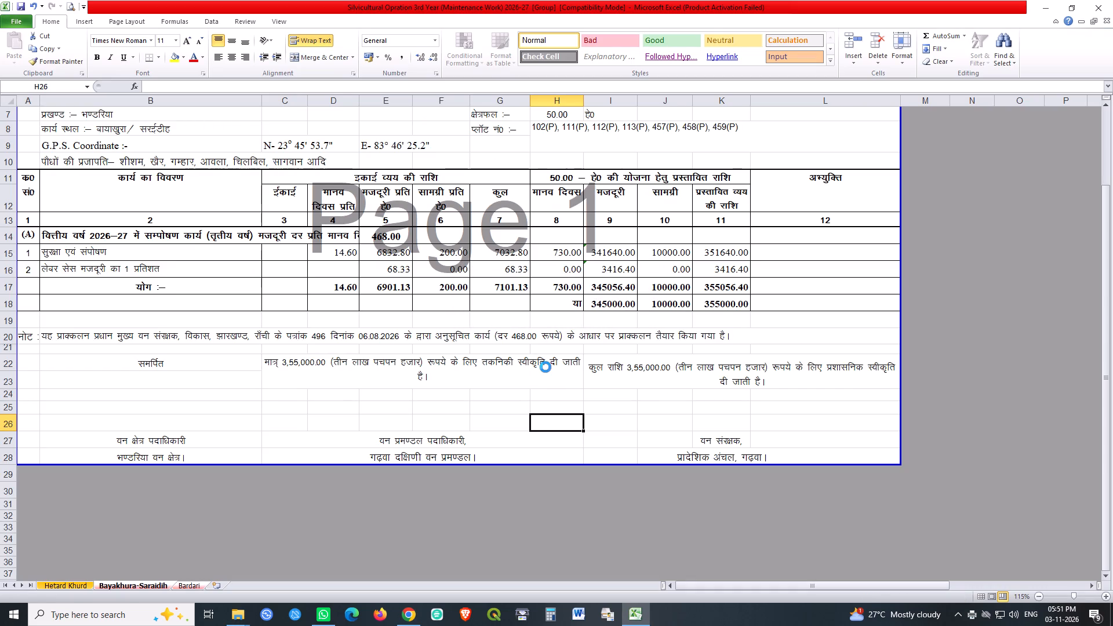
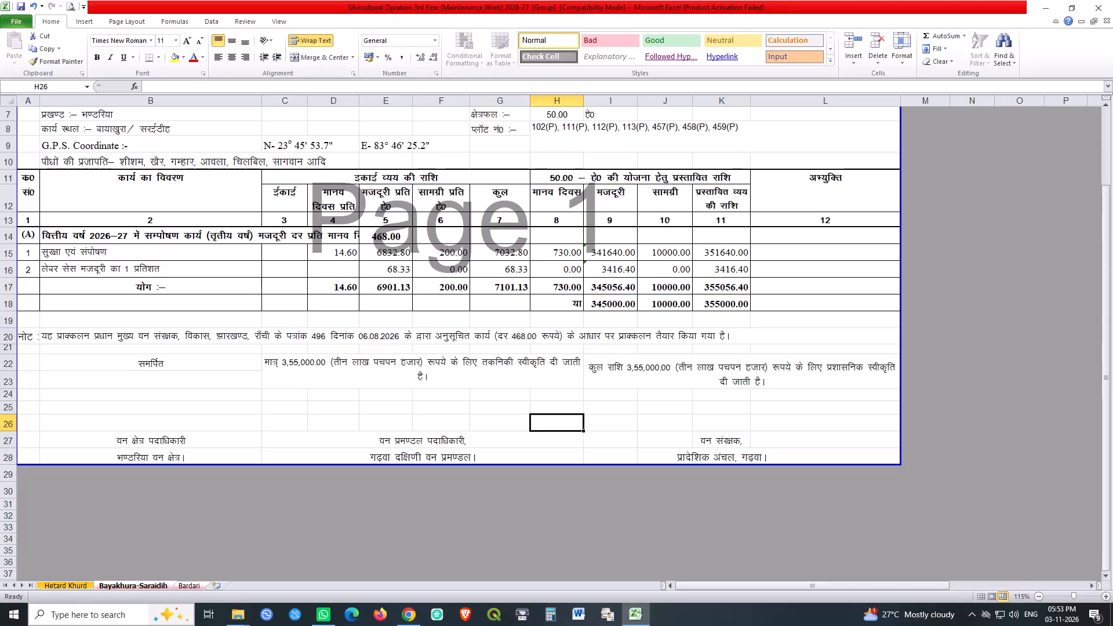
Change the financial year in the Hetard Khurd sheet's title heading to 2026-27.
click(67, 584)
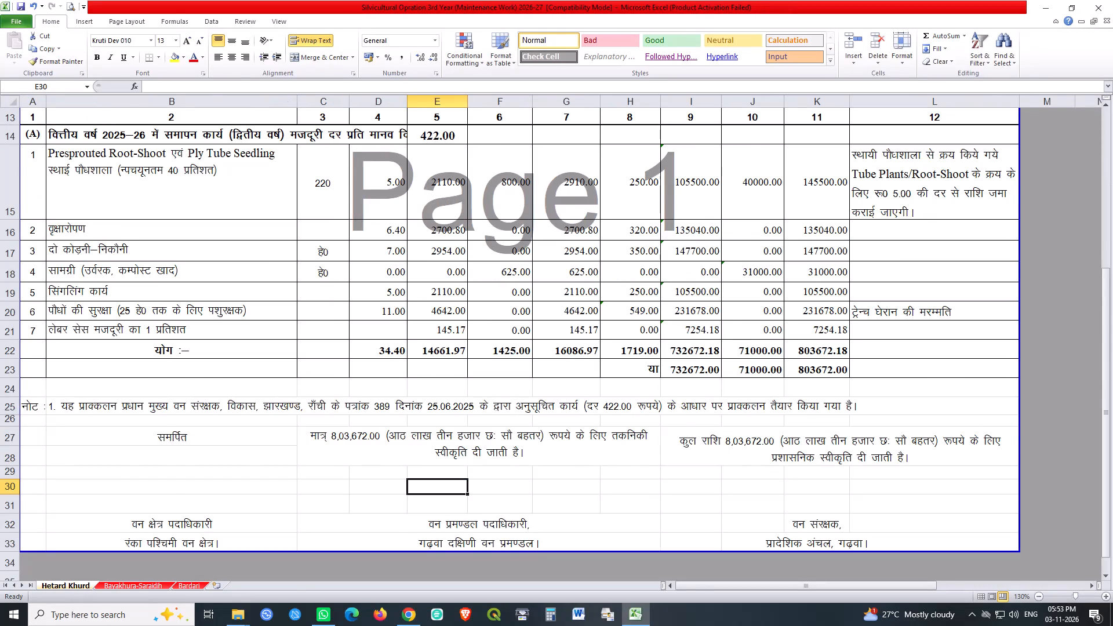
scroll(617, 350, up, 10)
double_click(111, 147)
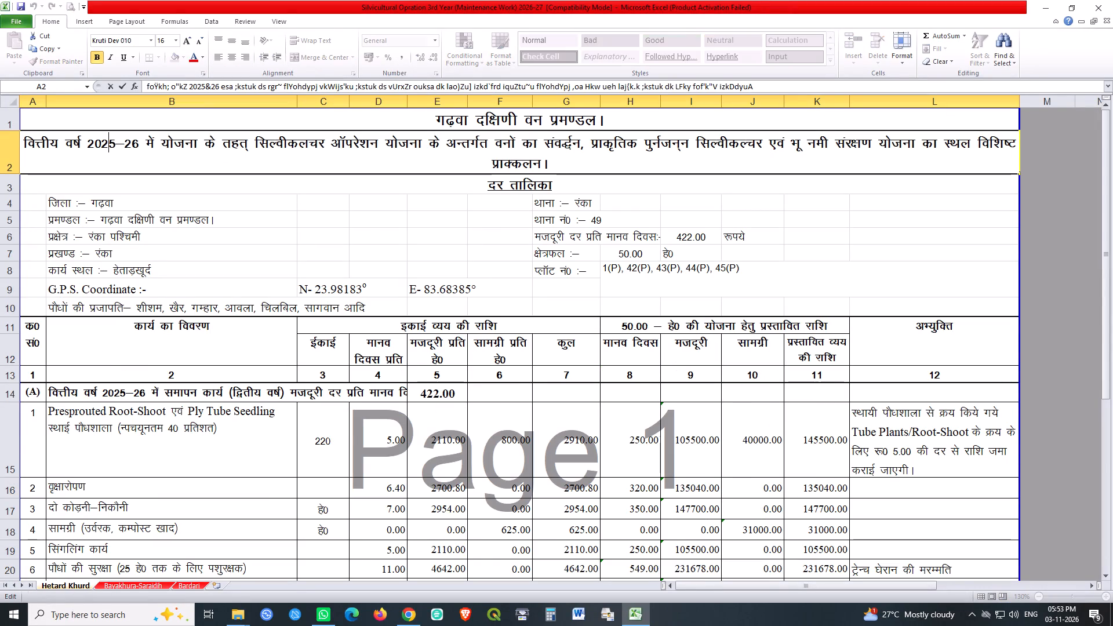
key(shift+Right)
key(6)
key(Right)
key(Right)
key(shift+Right)
key(7)
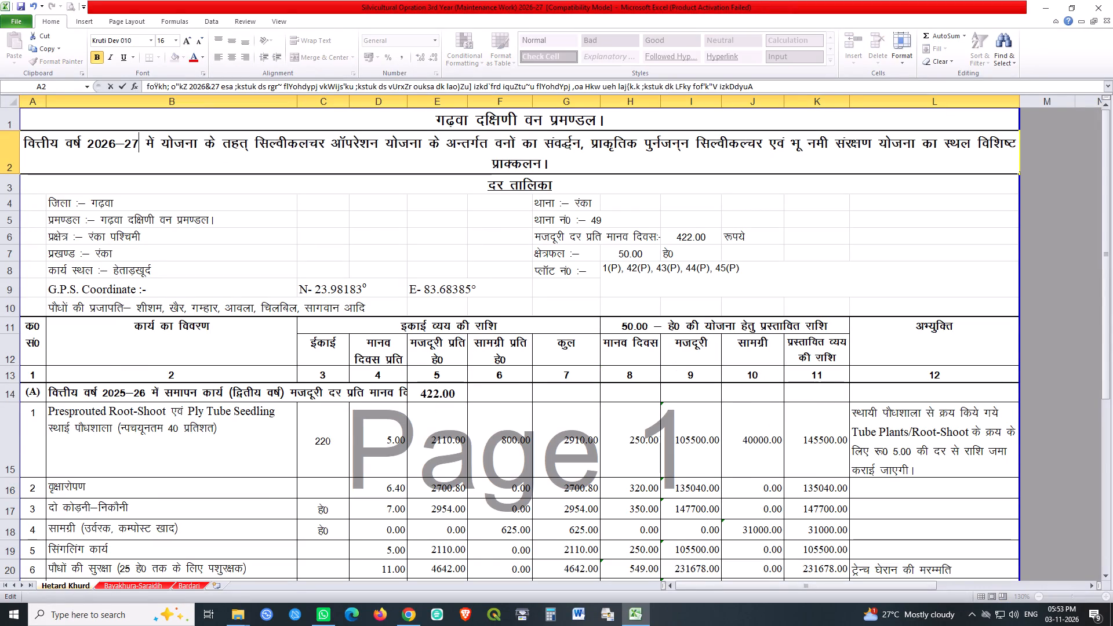
key(Return)
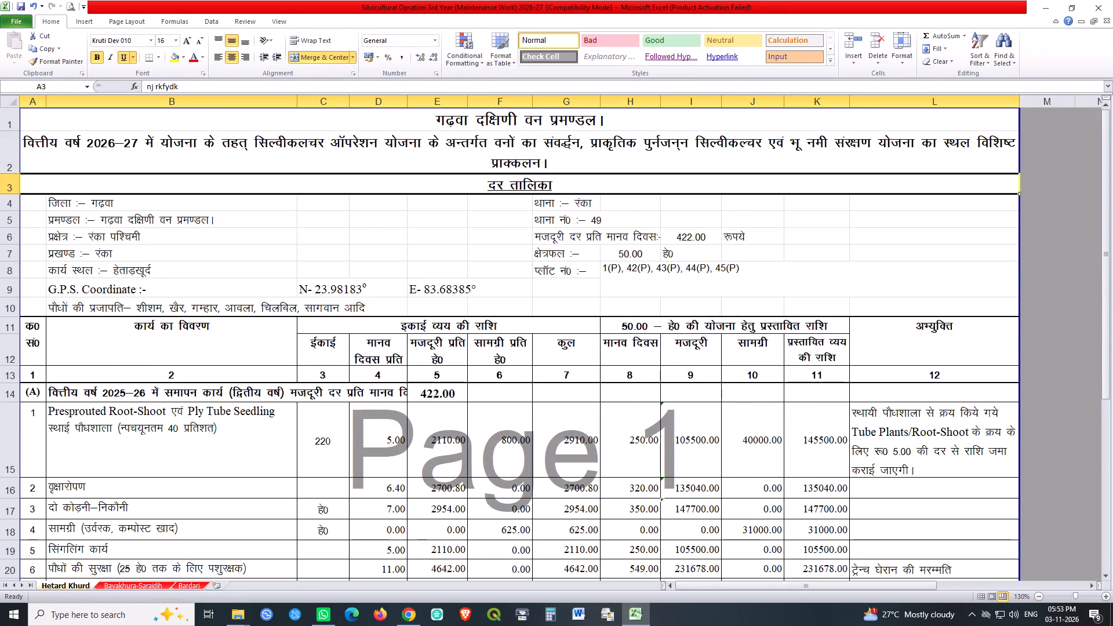
Set the wage rate per man-day on the Hetard Khurd sheet to 468.
click(693, 226)
click(690, 234)
text(468)
key(Return)
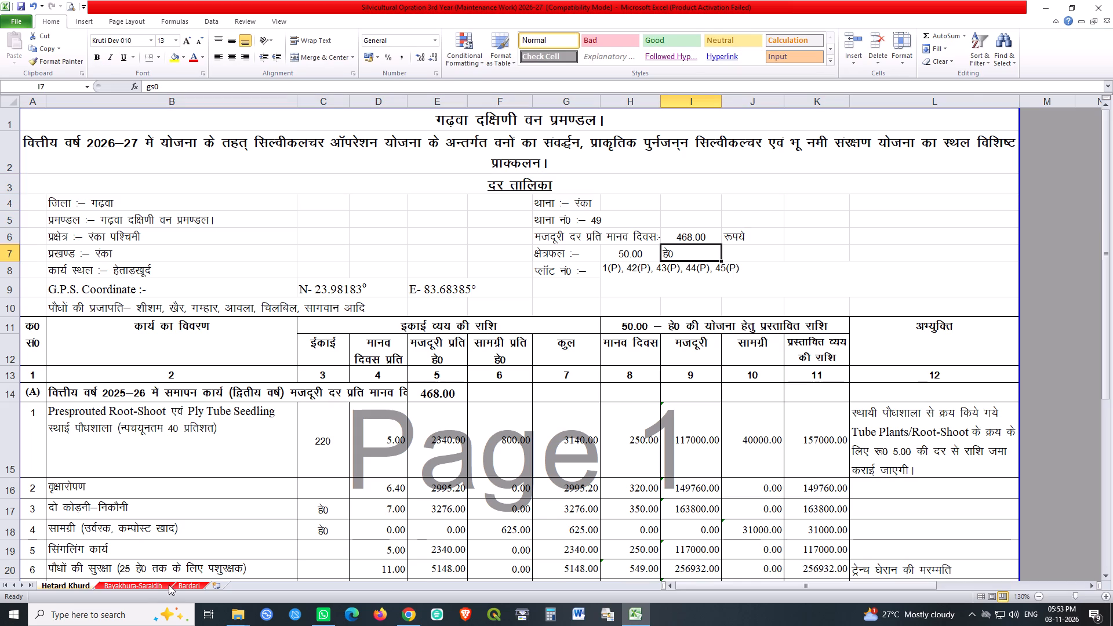
Copy the 2026-27 third-year maintenance heading in B14 of Bayakhura-Saraidih onto B14 of Hetard Khurd.
click(135, 587)
click(78, 241)
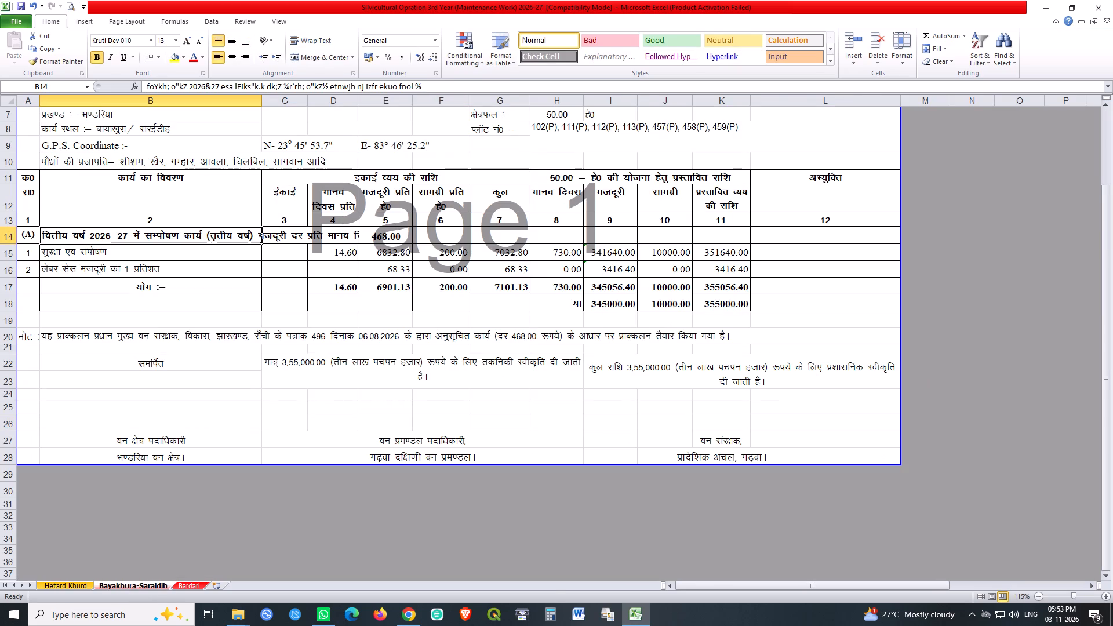
key(ctrl+c)
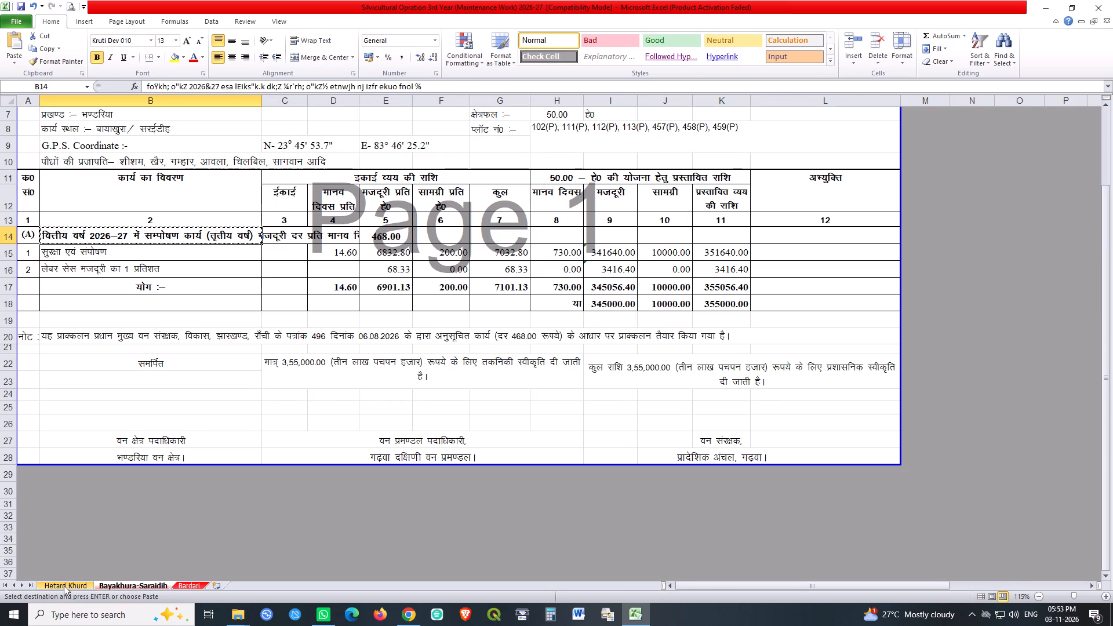
click(64, 586)
click(74, 395)
key(Return)
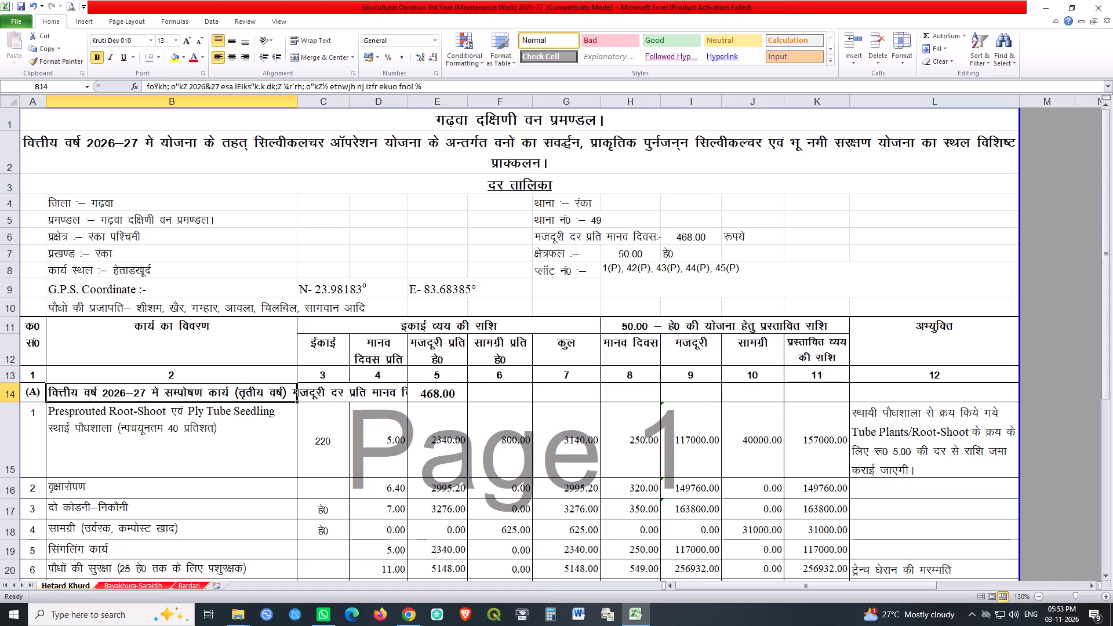
Delete the first five work-item rows, from the Presprouted Root-Shoot seedling row through item 5, on the Hetard Khurd sheet.
click(285, 470)
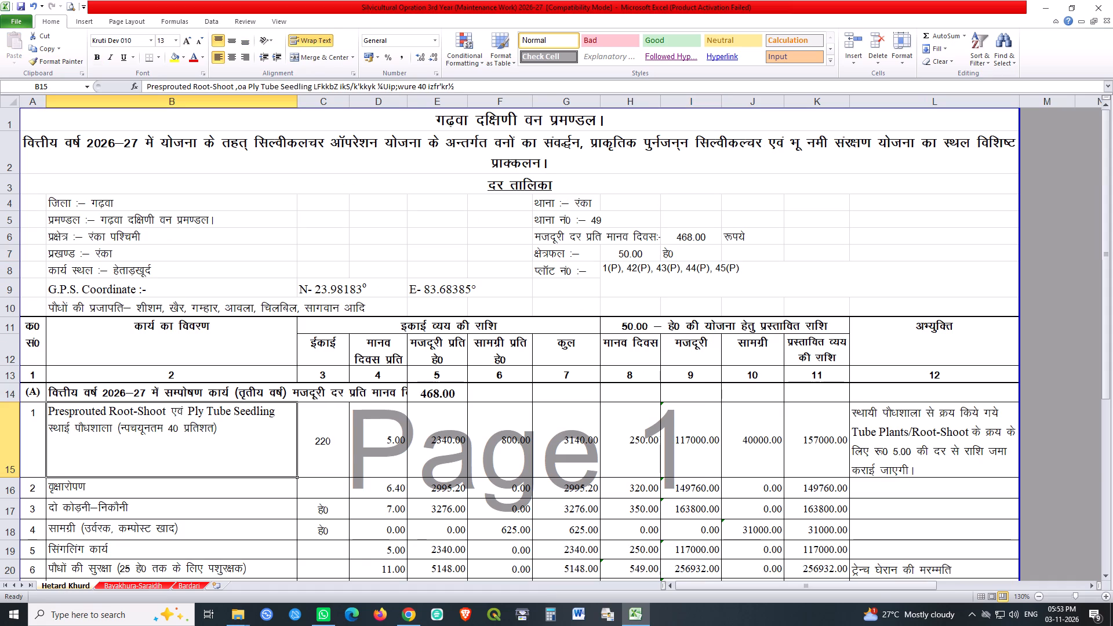
click(0, 437)
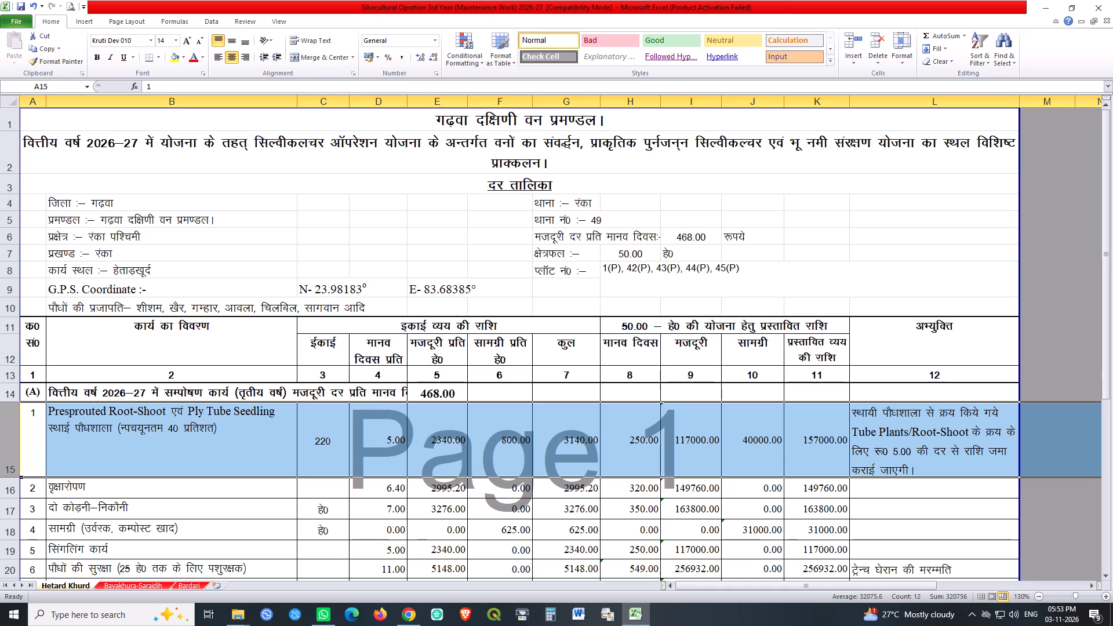
key(ctrl+minus)
key(ctrl+minus)
key(ctrl+minus)
key(ctrl+minus)
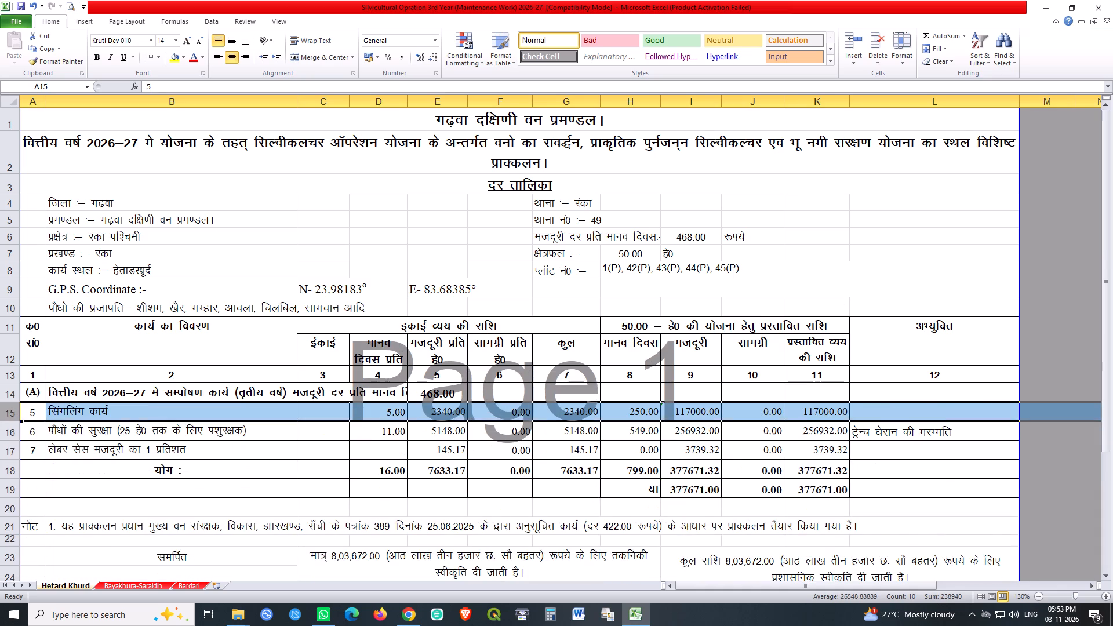
key(ctrl+minus)
click(556, 431)
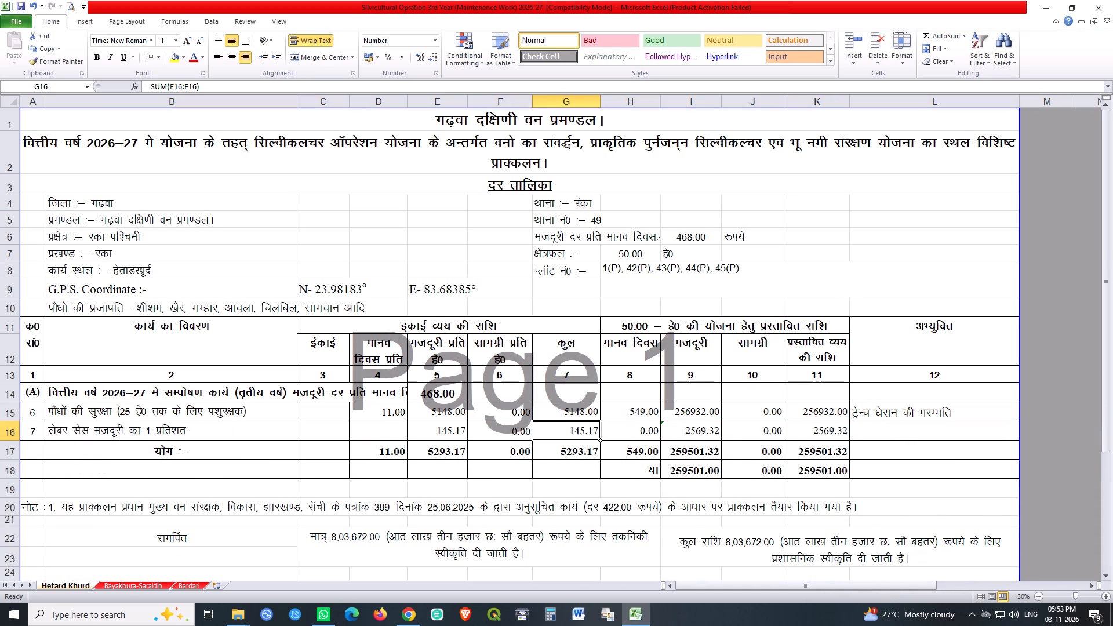
Copy A15:L23 with the costs, note and sanction texts from Bayakhura-Saraidih onto Hetard Khurd, starting at A15.
click(127, 581)
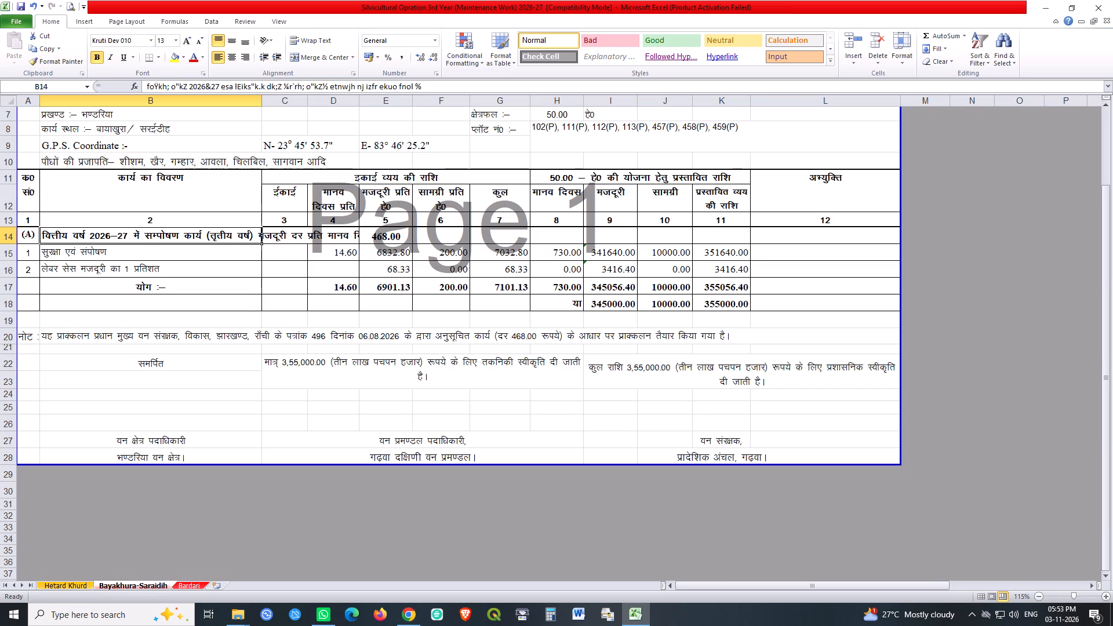
drag(34, 254, 786, 359)
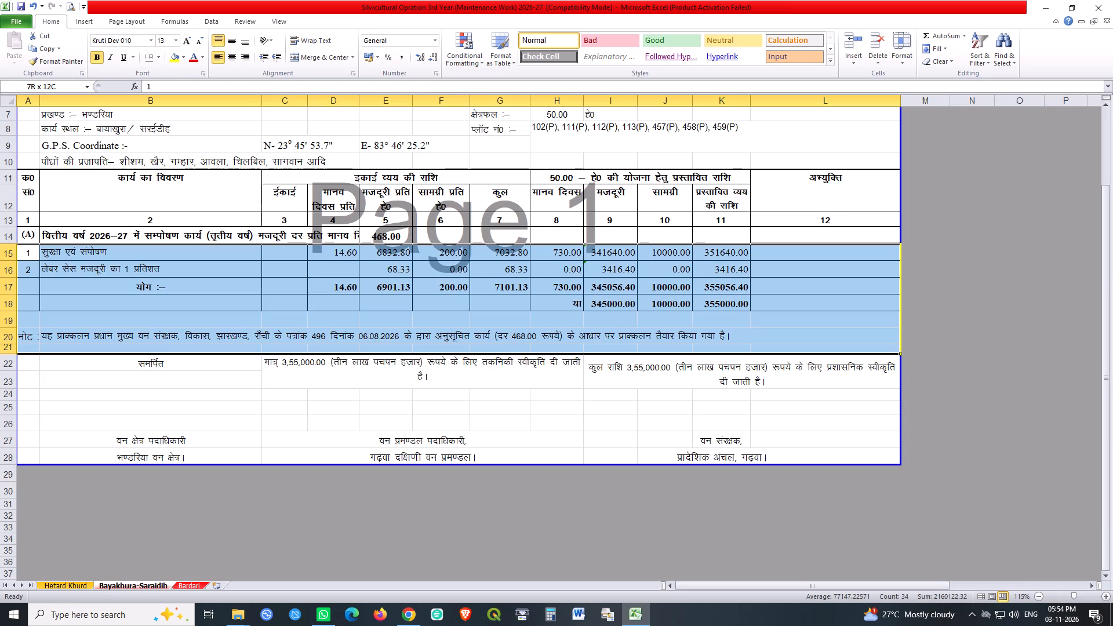
drag(786, 359, 788, 363)
key(ctrl+c)
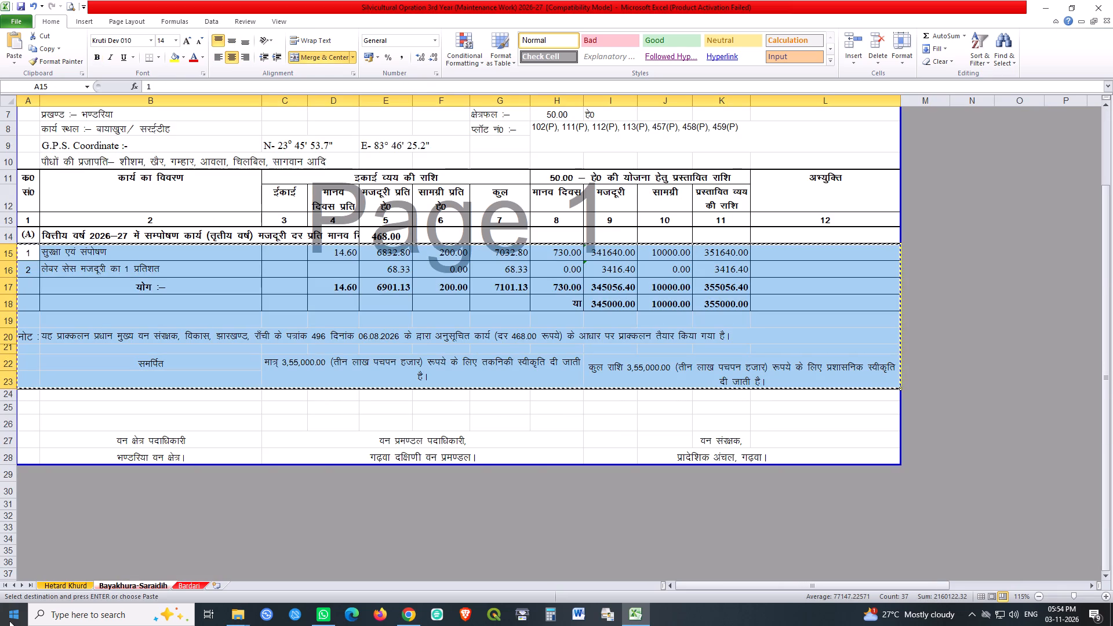
click(71, 586)
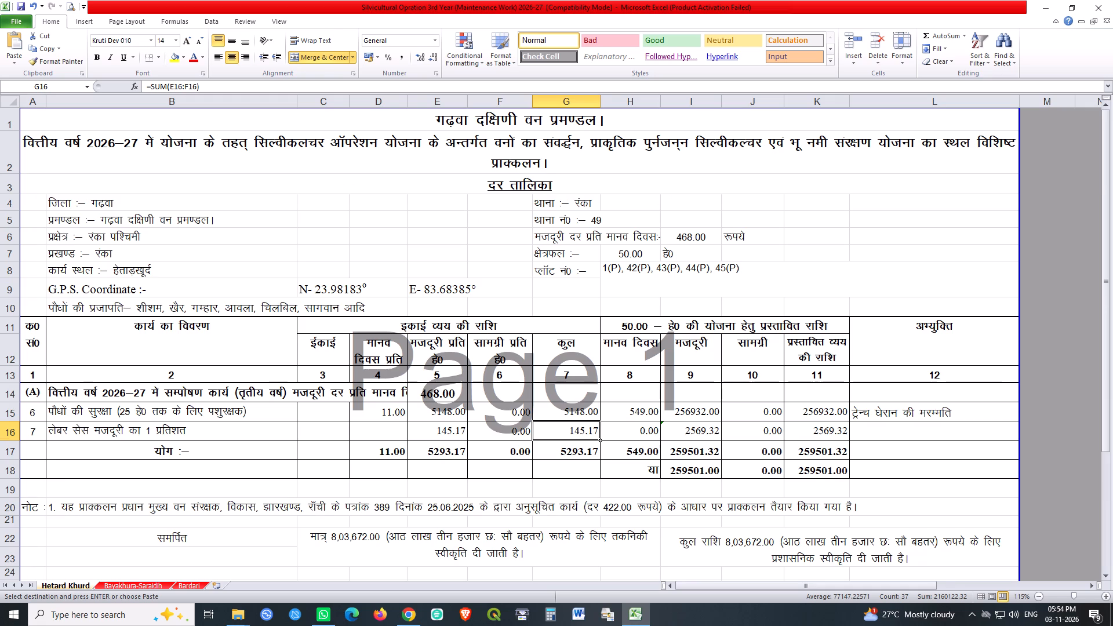
click(43, 418)
key(ctrl+v)
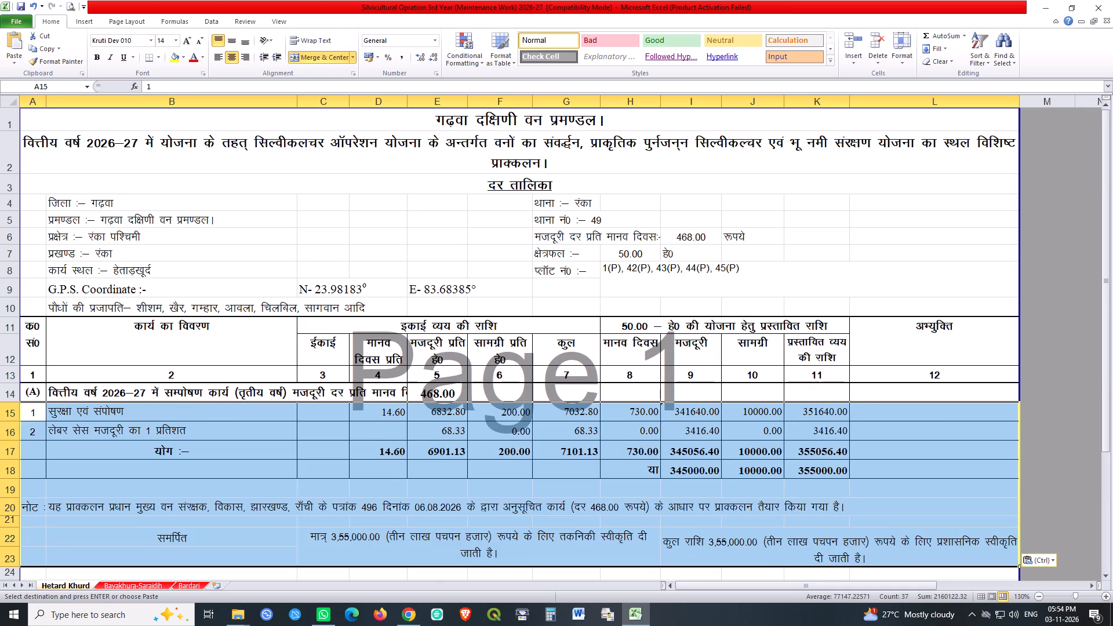
Save the workbook with the updated Hetard Khurd sheet.
click(689, 469)
key(ctrl+s)
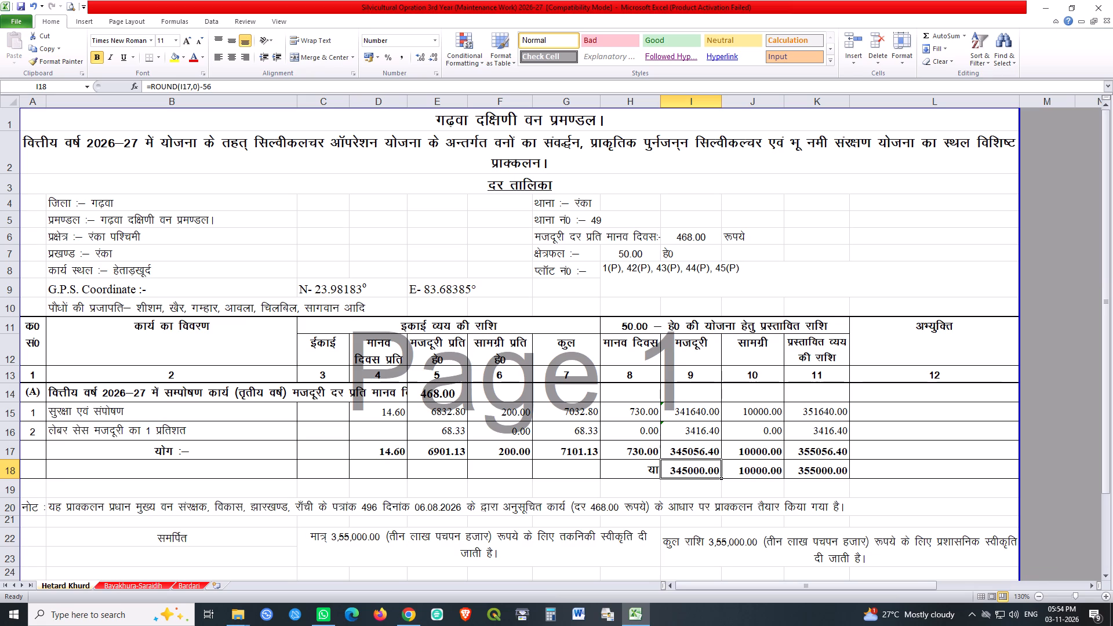
scroll(500, 491, down, 1)
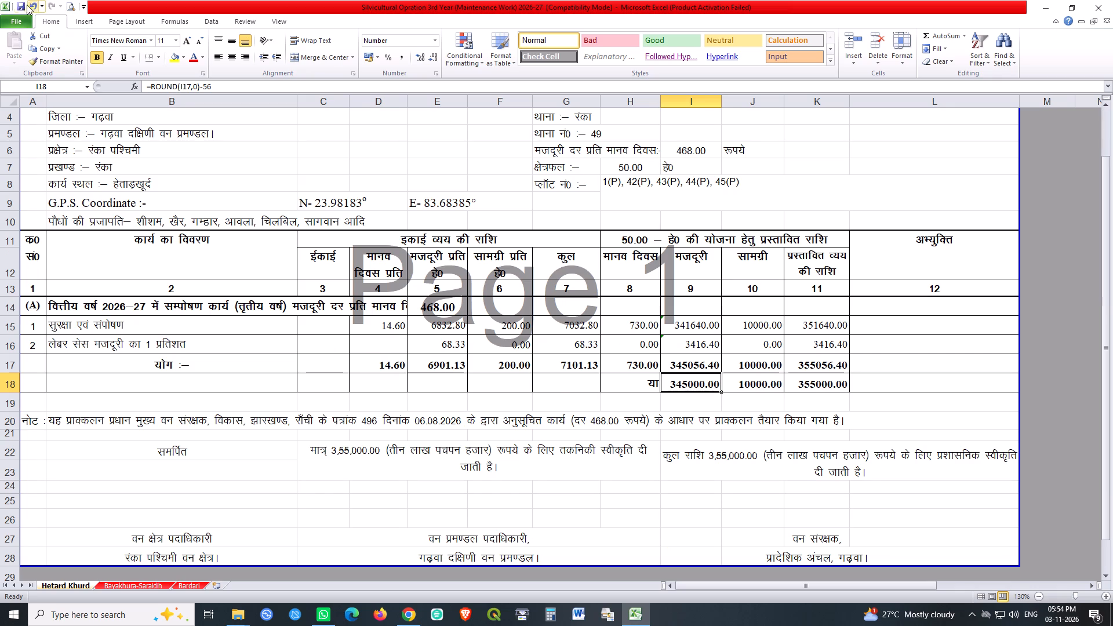
triple_click(21, 6)
click(21, 6)
Preview the Hetard Khurd sheet and print one copy on the Brother DCP-L5510DN.
click(70, 6)
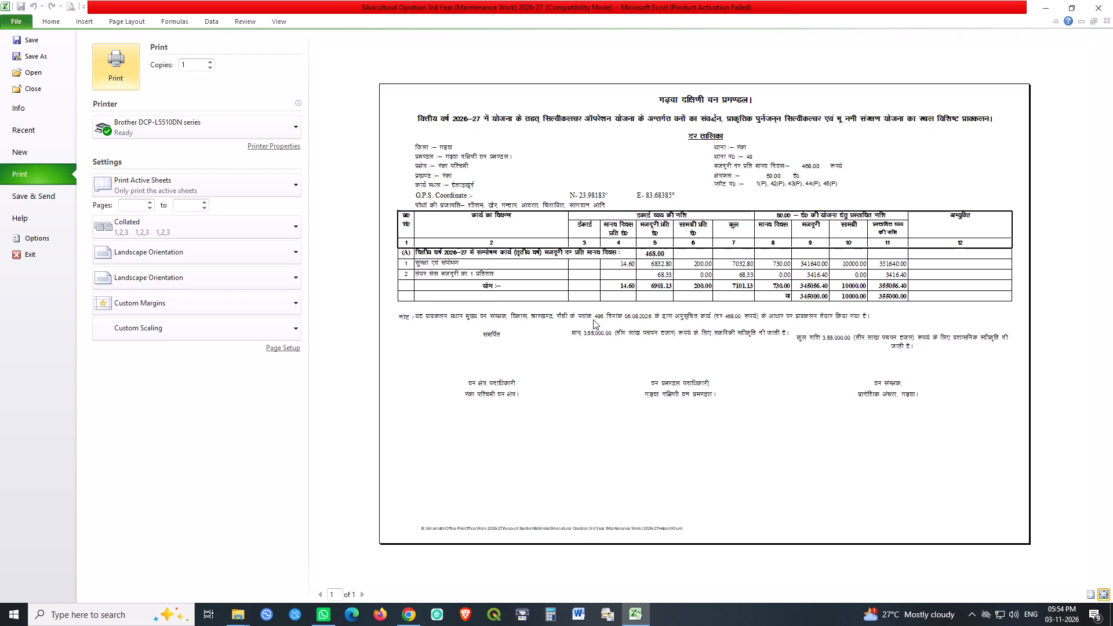
scroll(721, 303, down, 5)
click(115, 72)
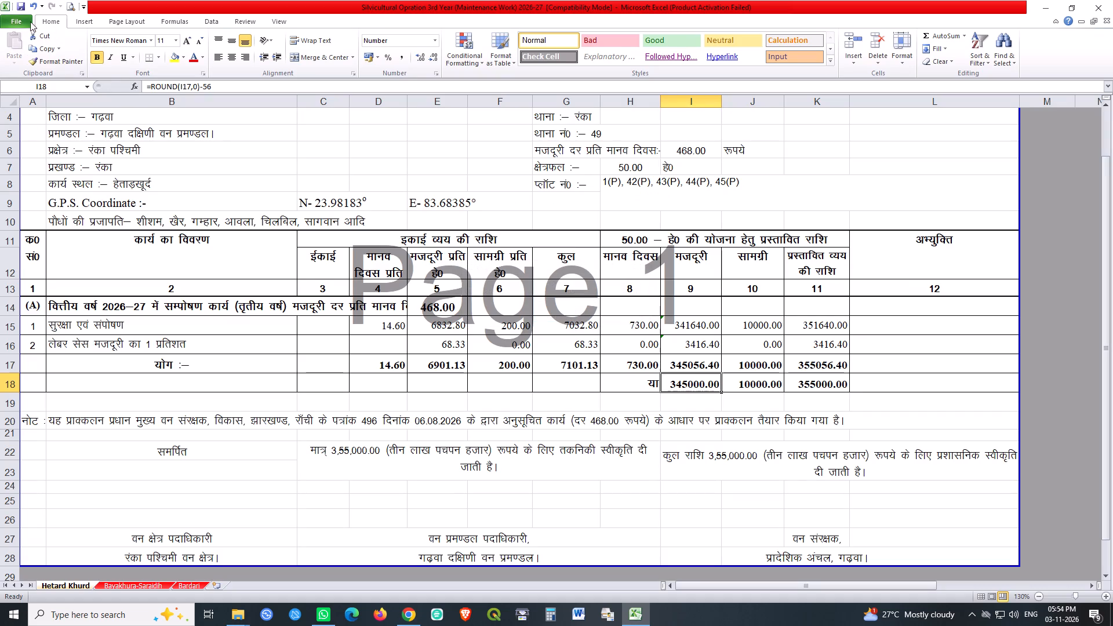
Save the 3rd Year (Maintenance Work) 2026-27 workbook and close it.
double_click(24, 2)
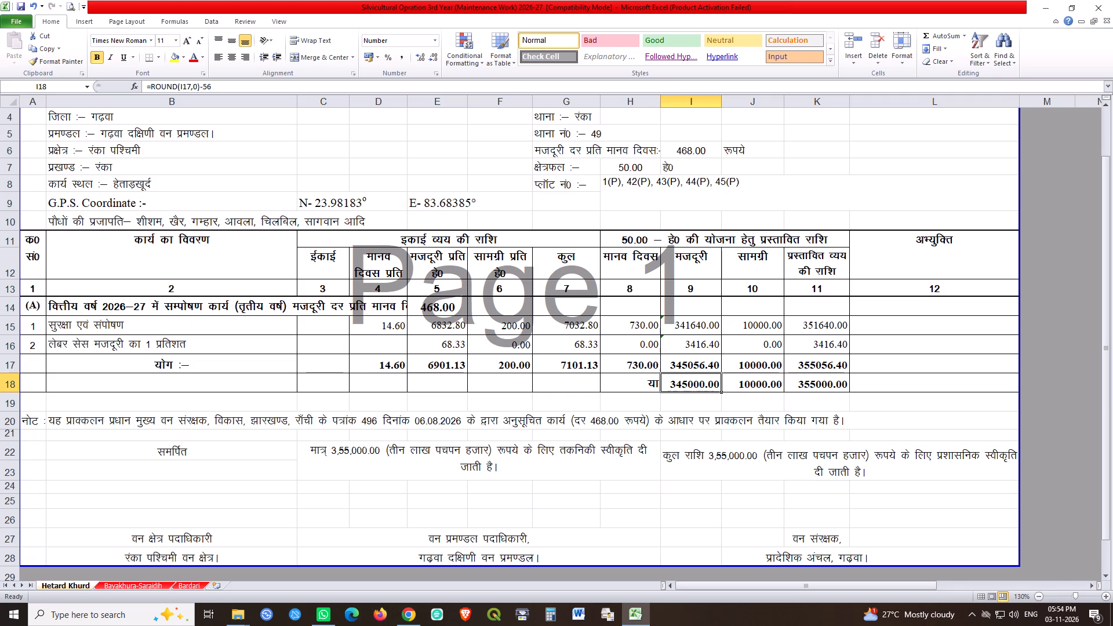
key(ctrl+s)
click(1110, 0)
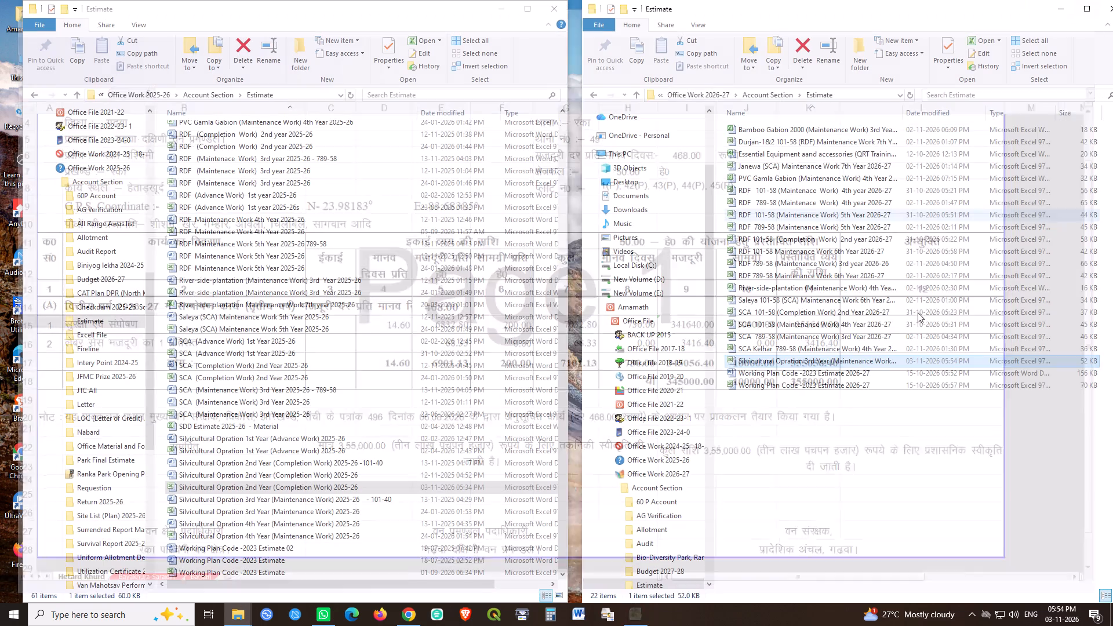
Open the SCA 101-58 (Completion Work) 2nd Year 2026-27 workbook from the 2026-27 Estimate folder, view it and close it.
click(863, 472)
click(863, 472)
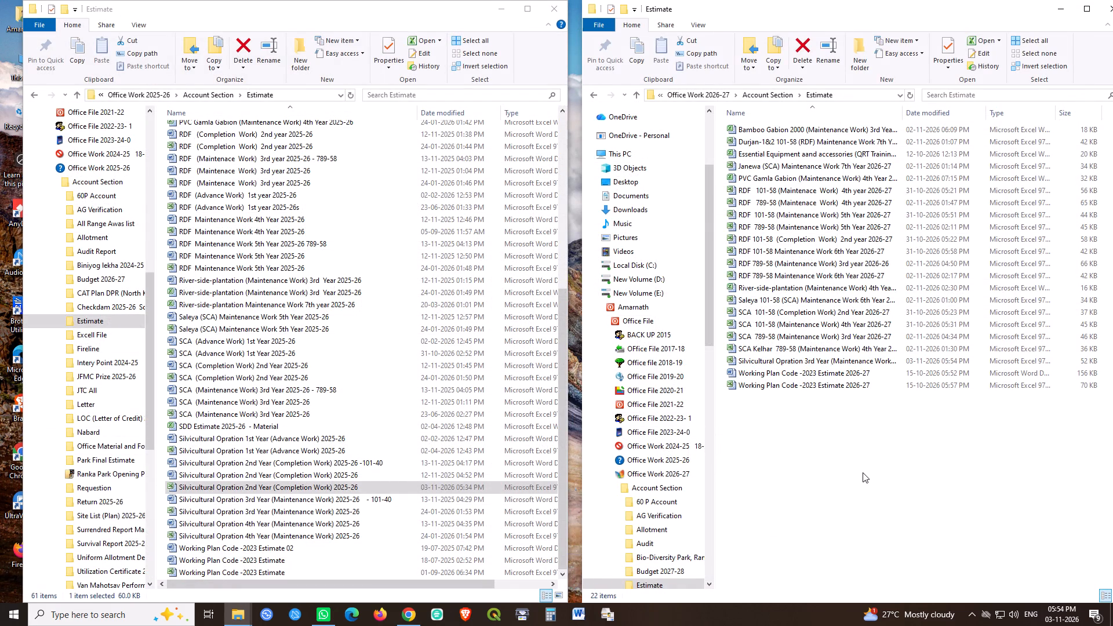
key(s)
key(s)
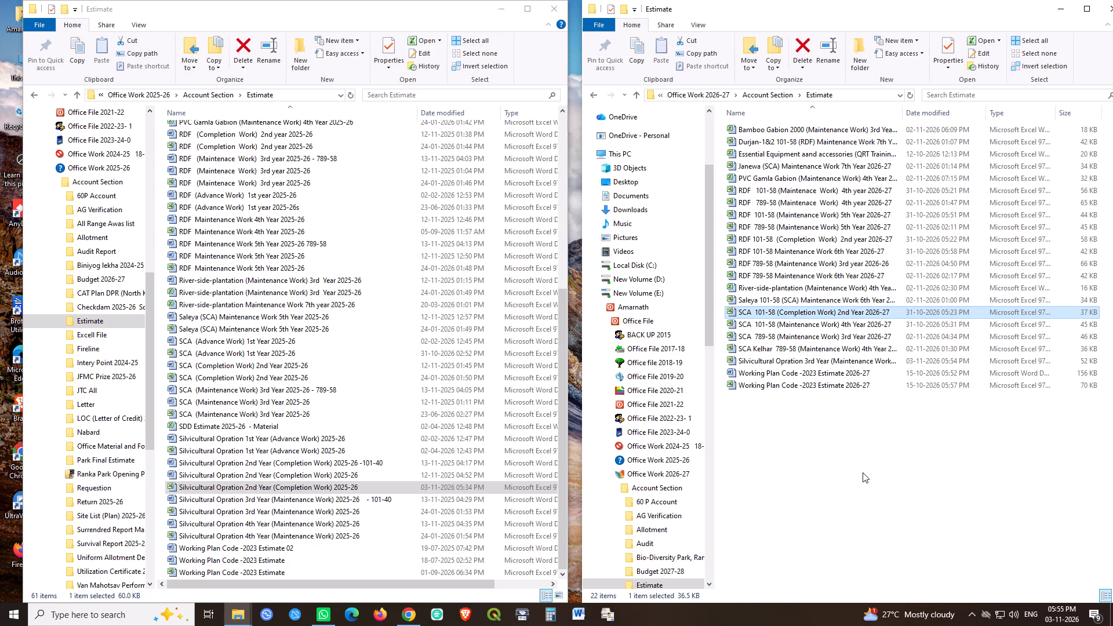
key(Return)
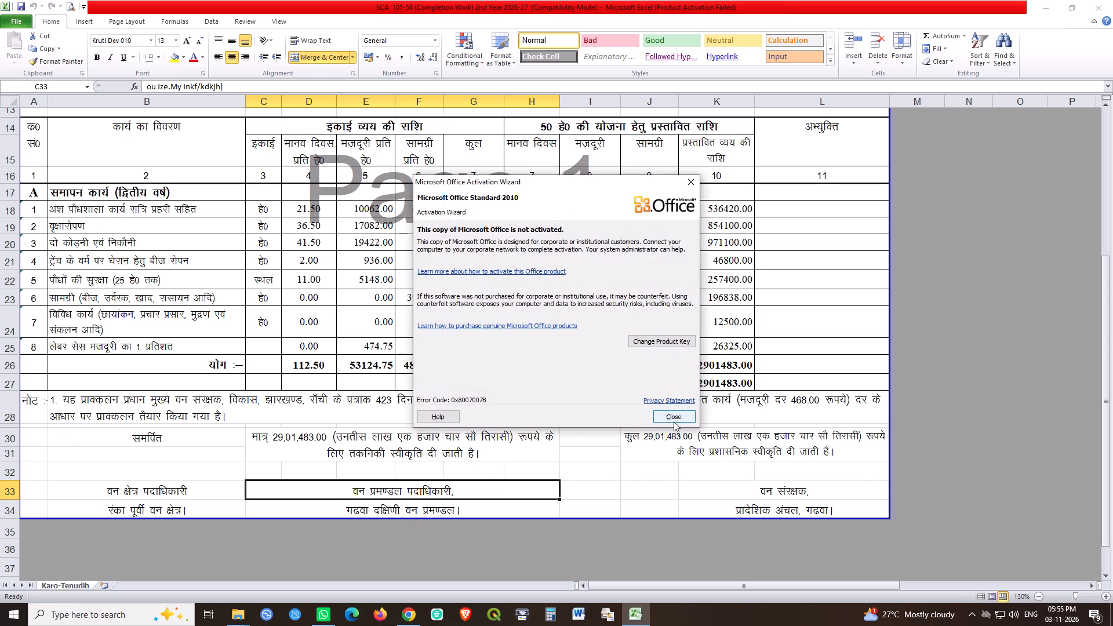
click(675, 418)
click(1101, 5)
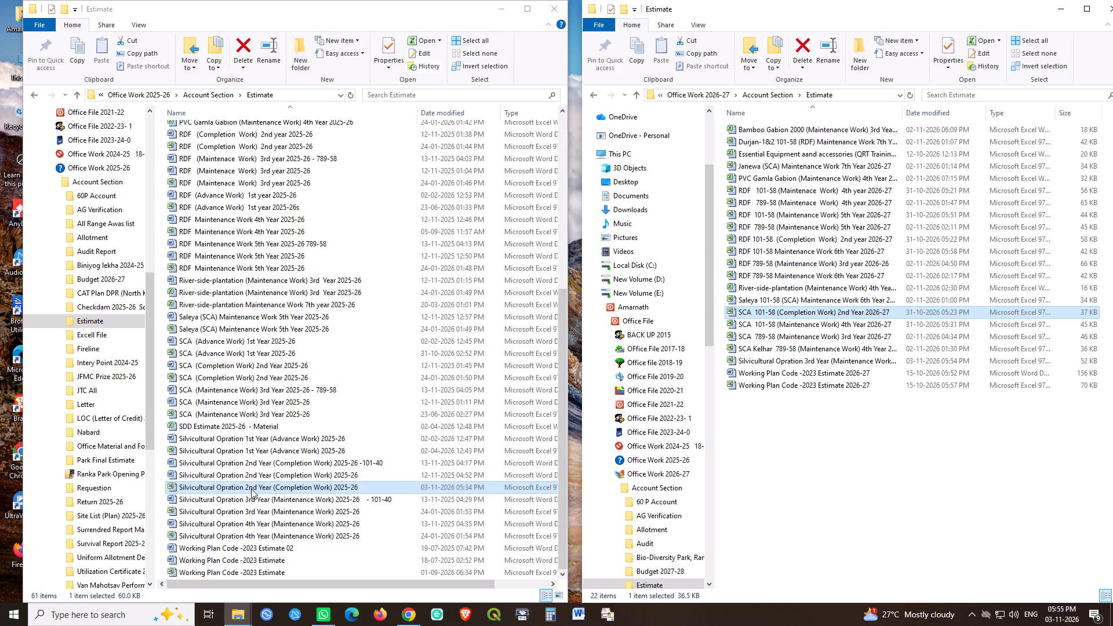
Copy the Silvicultural Opration 2nd Year (Completion Work) 2025-26 workbook from the 2025-26 Estimate folder into the 2026-27 Estimate folder.
ctrl+drag(251, 489, 847, 504)
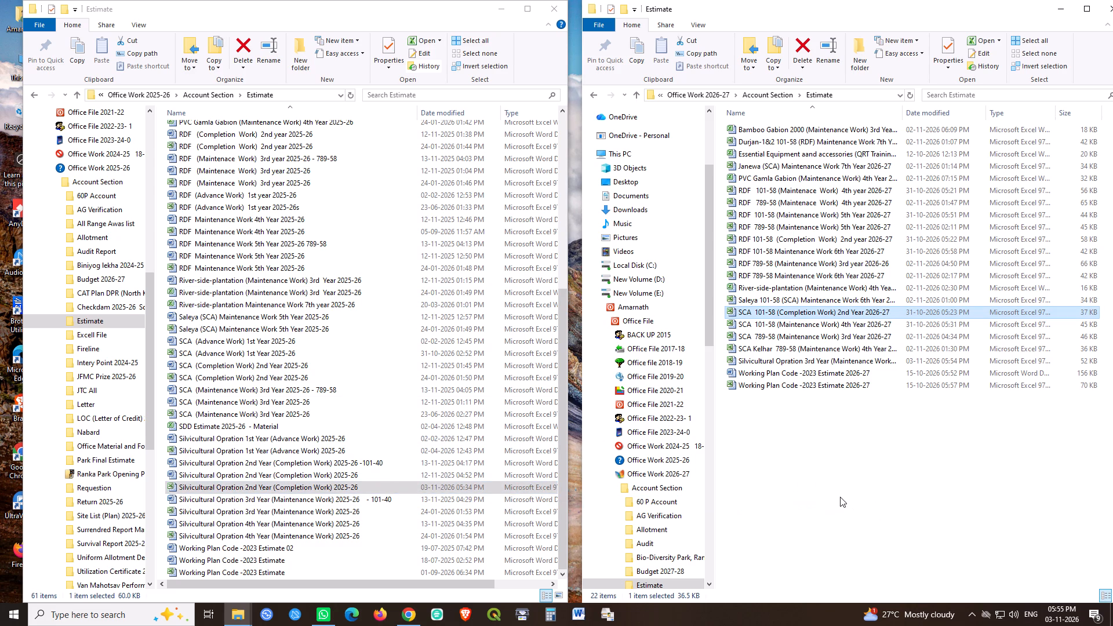
Rename the copied workbook as Silvicultural Opration 2nd Year (Completion Work) 2026-27.
key(F2)
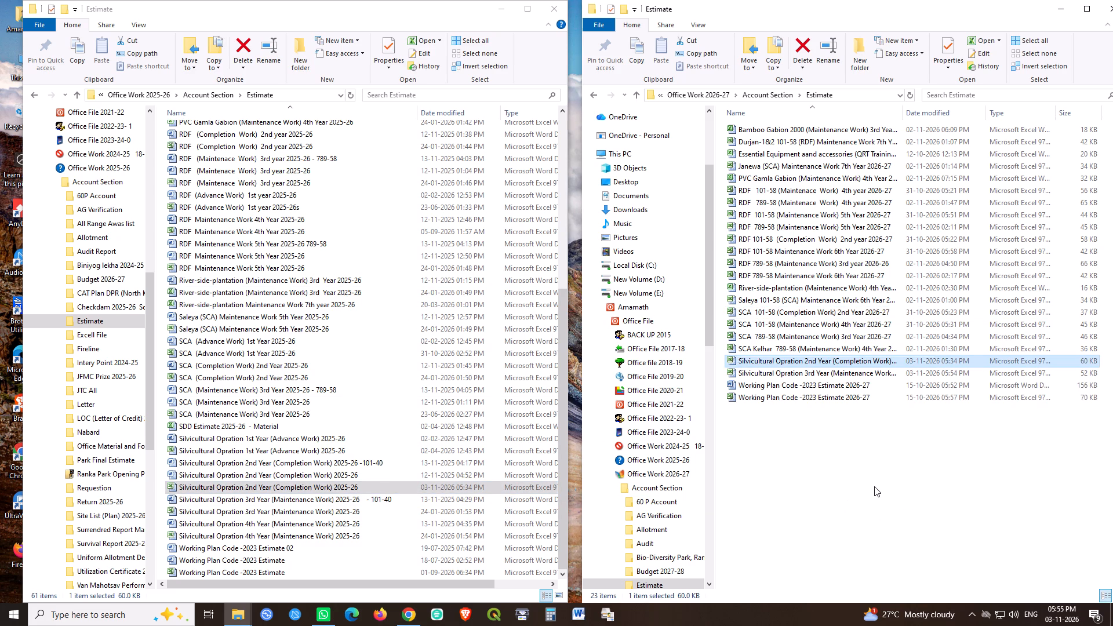
key(Right)
key(Left)
key(Left)
key(Left)
key(shift+Left)
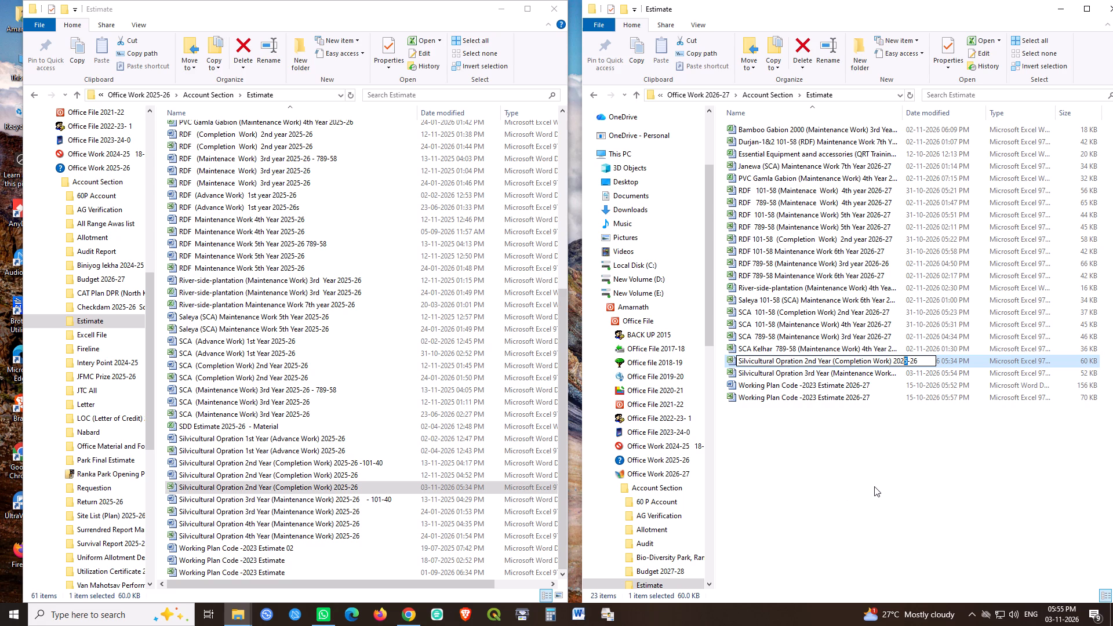
text(6+)
key(BackSpace)
key(Right)
key(Right)
key(shift+Right)
key(7)
key(Return)
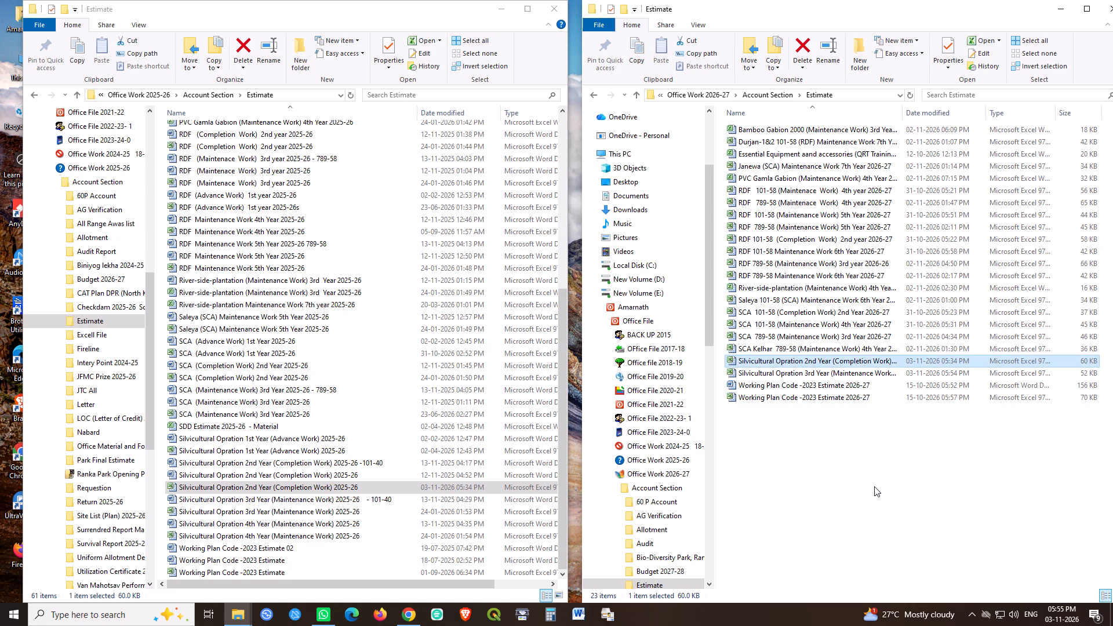
Open the renamed 2nd Year (Completion Work) 2026-27 workbook in Excel and dismiss the activation wizard.
key(Return)
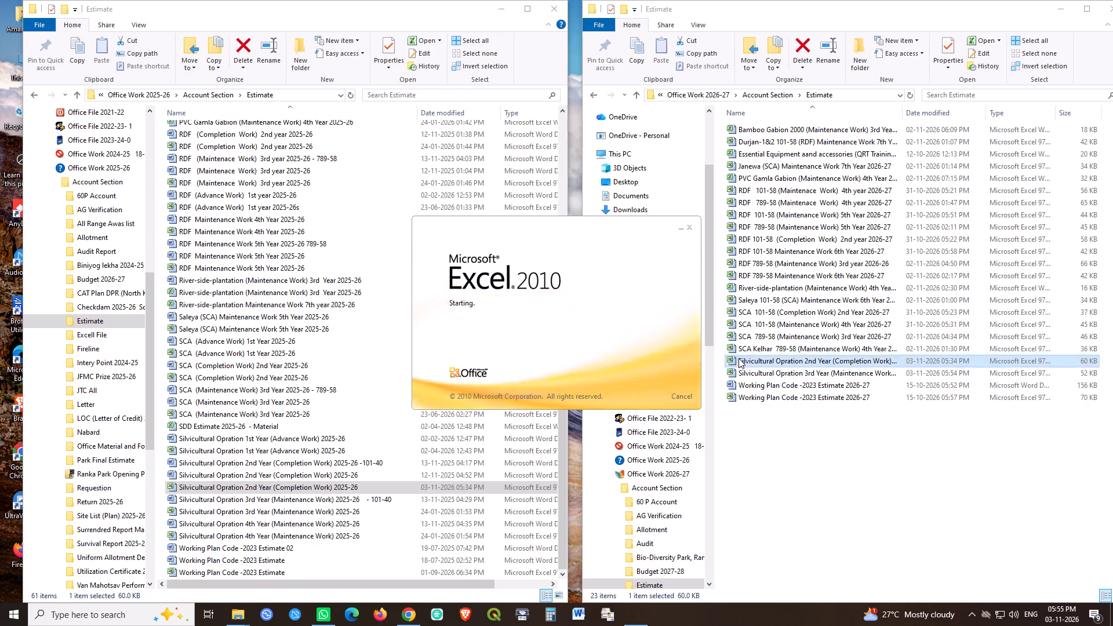
click(681, 419)
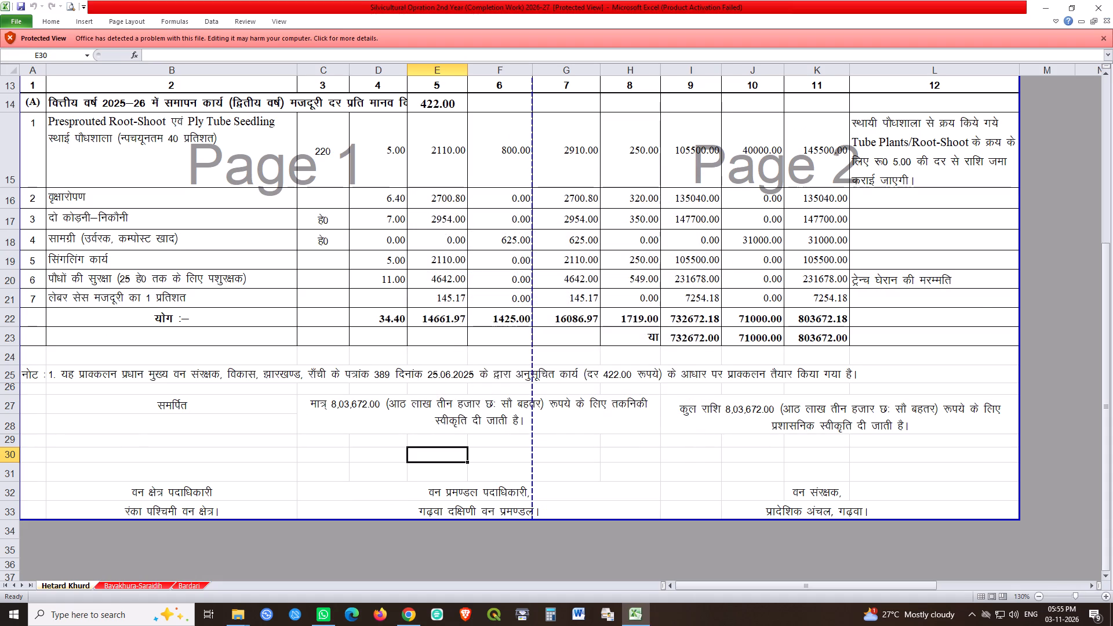
Take the 2nd Year (Completion Work) 2026-27 workbook out of Protected View so it can be edited.
click(115, 586)
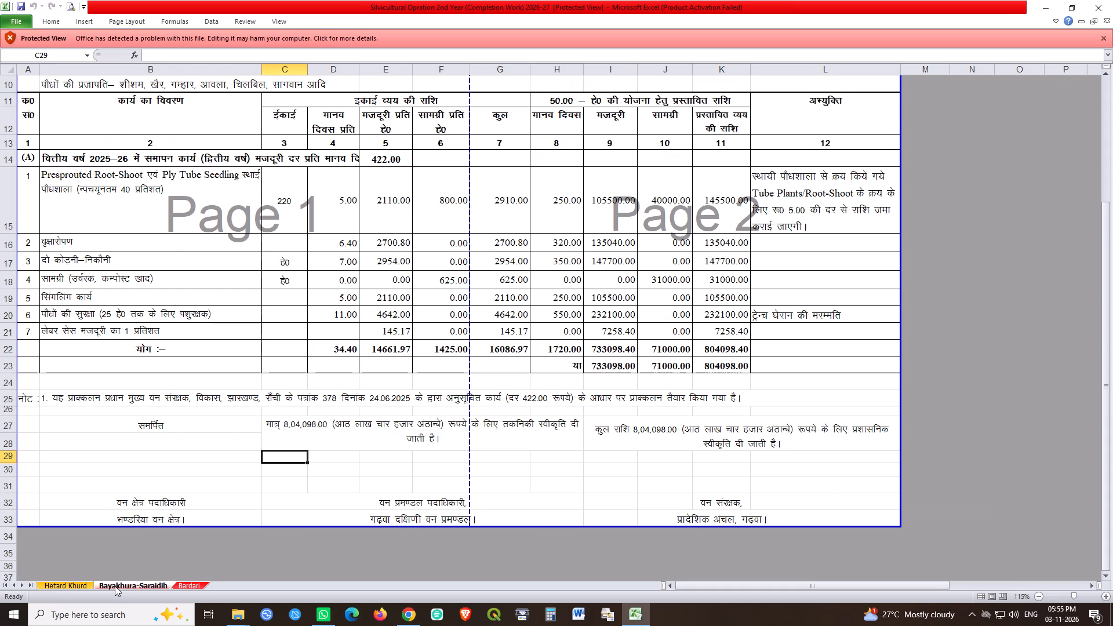
right_click(115, 586)
click(80, 585)
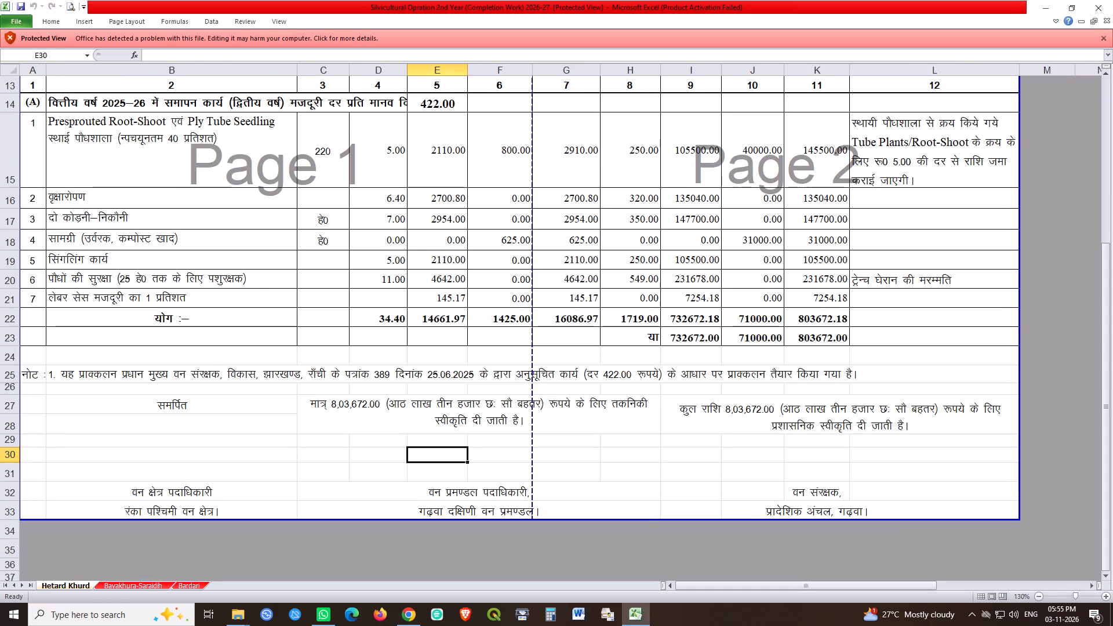
key(ctrl+s)
click(533, 336)
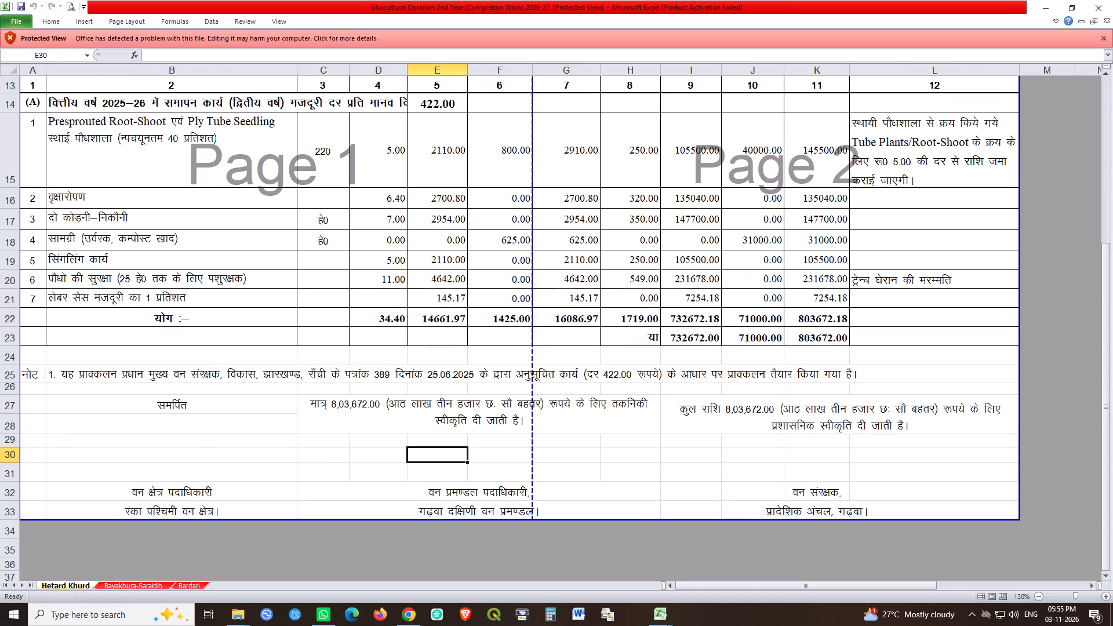
Delete the Hetard Khurd and Bardari sheets, keeping only the Bayakhura-Saraidih sheet.
right_click(74, 587)
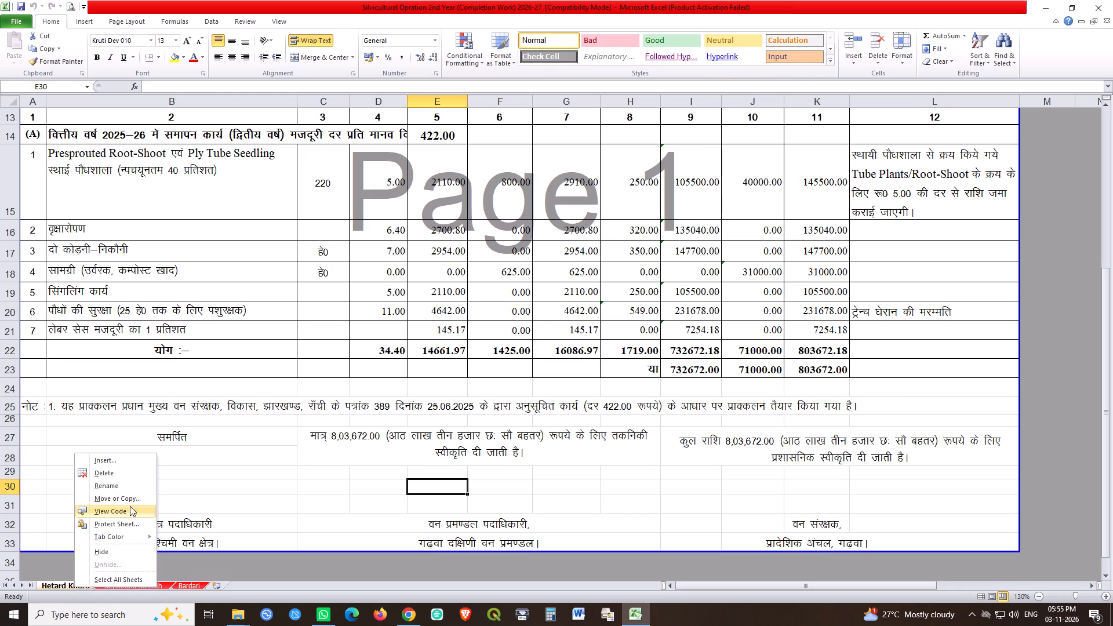
click(135, 475)
key(space)
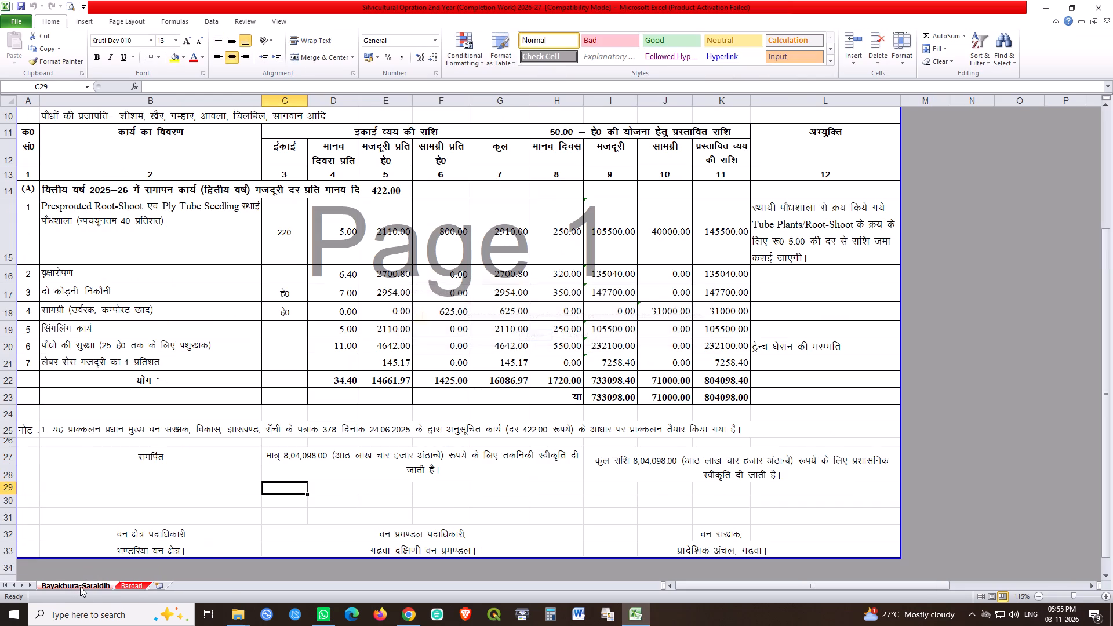
click(133, 587)
right_click(133, 587)
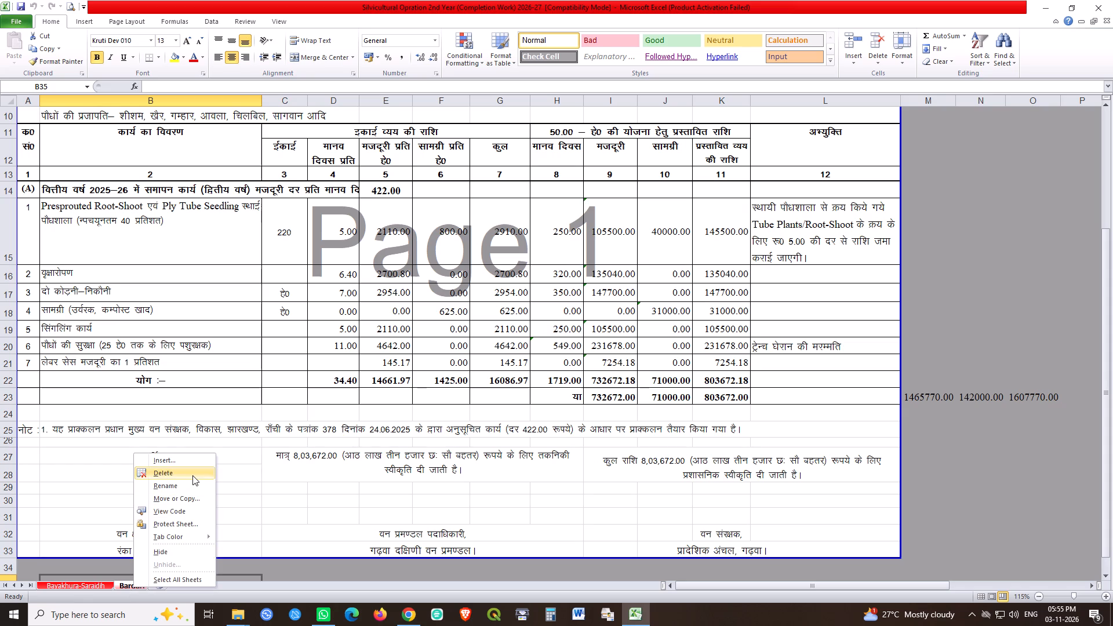
click(192, 475)
key(space)
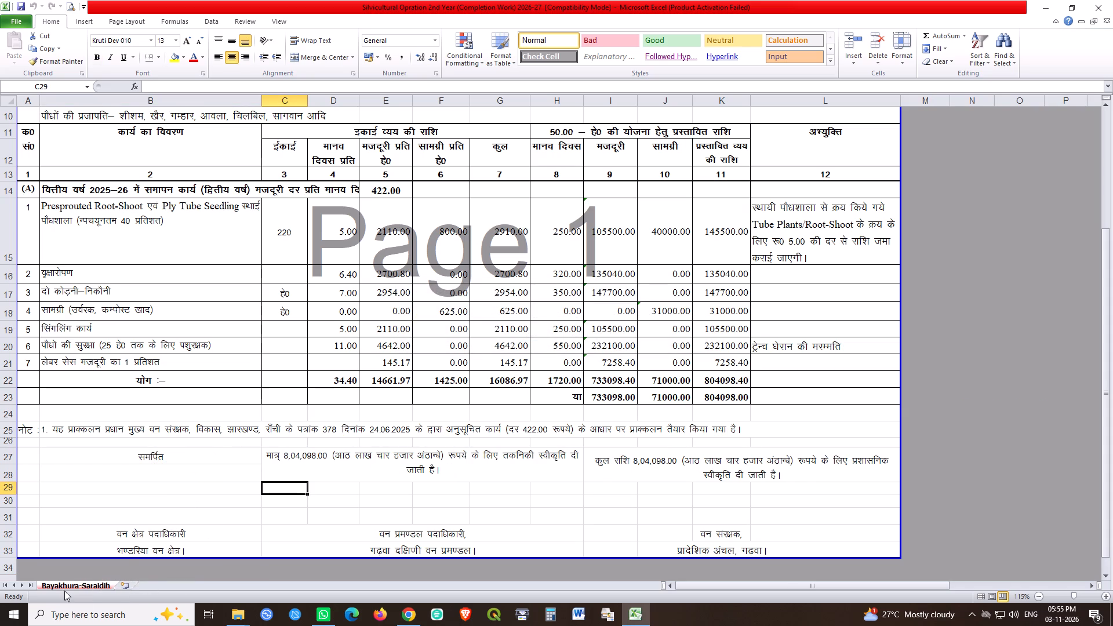
Rename the Bayakhura-Saraidih sheet as Bhandariya.
double_click(58, 587)
text(Bhandariya)
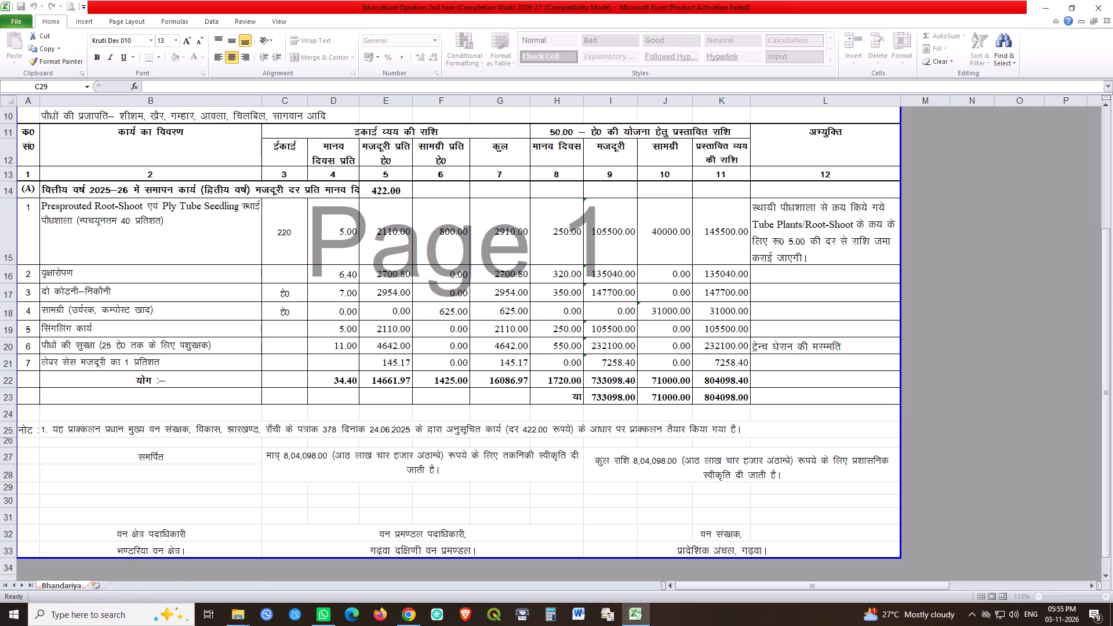
click(275, 492)
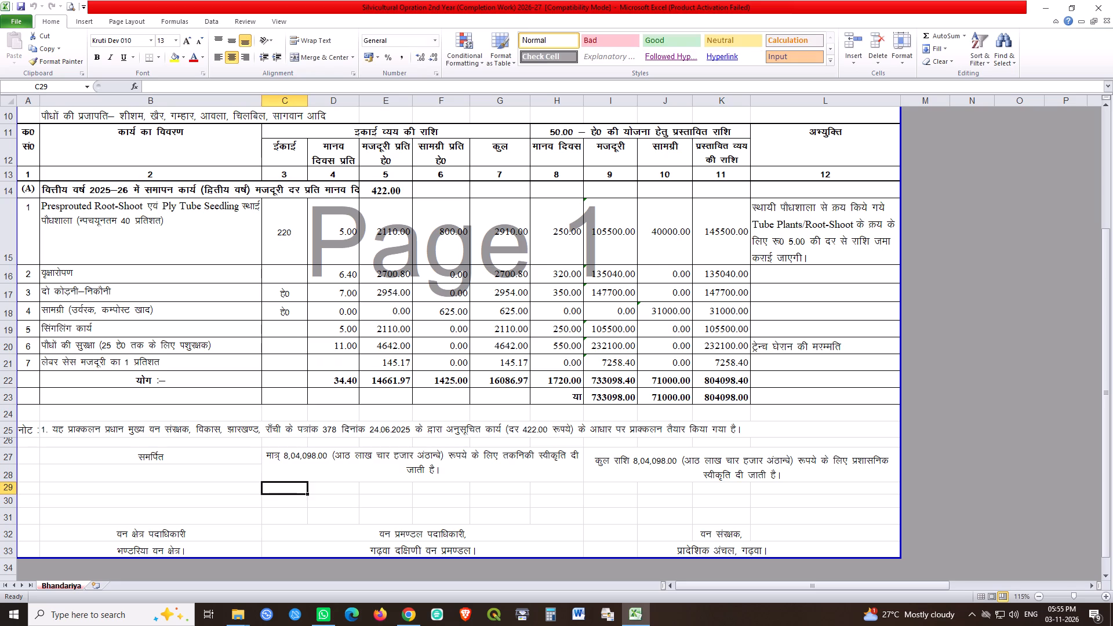
Change the starting year of the financial year in the row 2 scheme heading to 2026.
scroll(228, 366, up, 9)
double_click(94, 141)
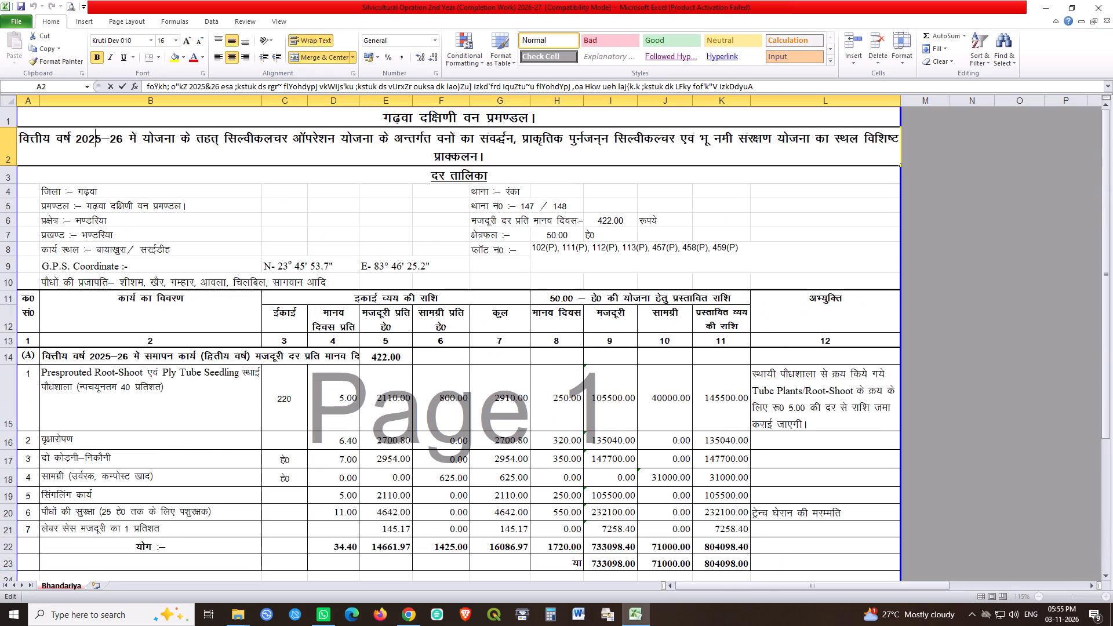
key(shift+Right)
key(6)
key(Right)
key(Right)
key(shift+Right)
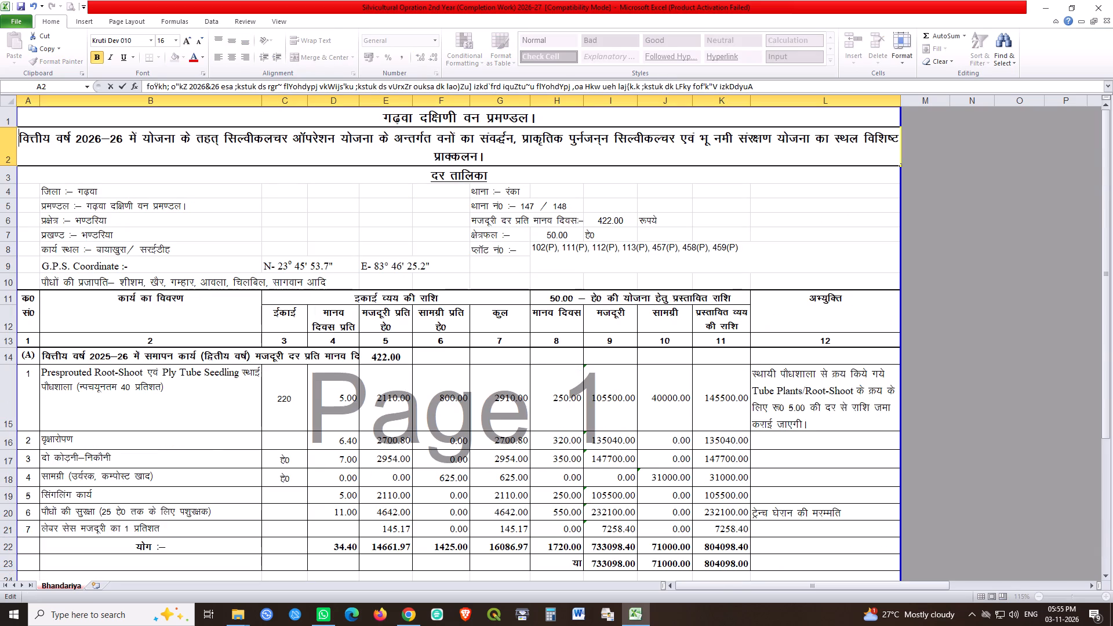
key(Return)
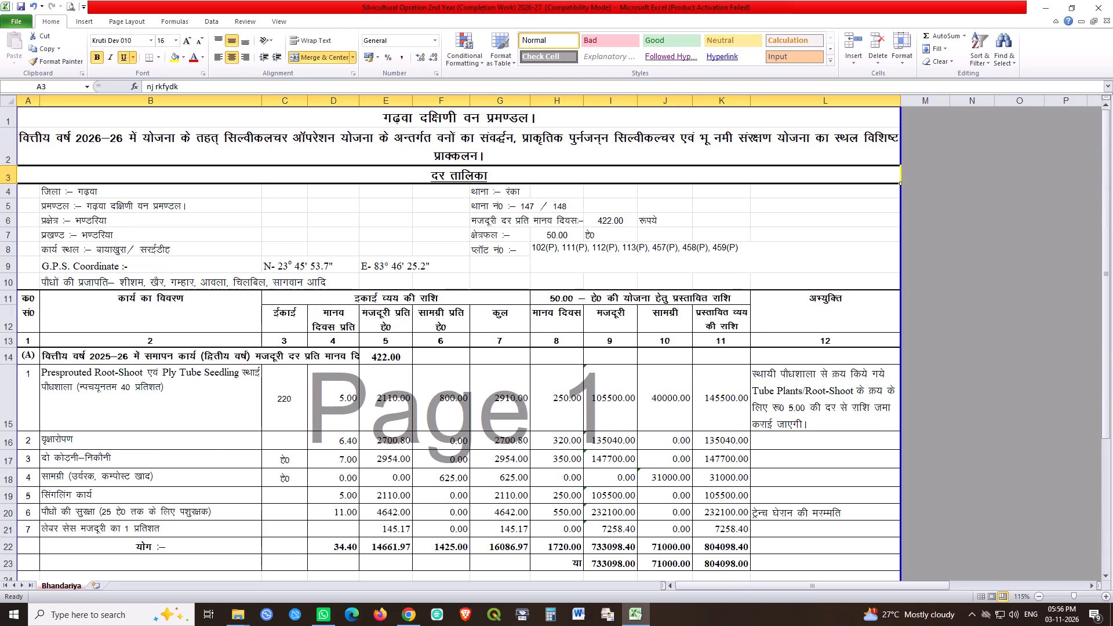
Replace the work site name (कार्य स्थल) in row 8 with भण्डरिया, keeping the label.
click(124, 215)
click(126, 235)
double_click(176, 248)
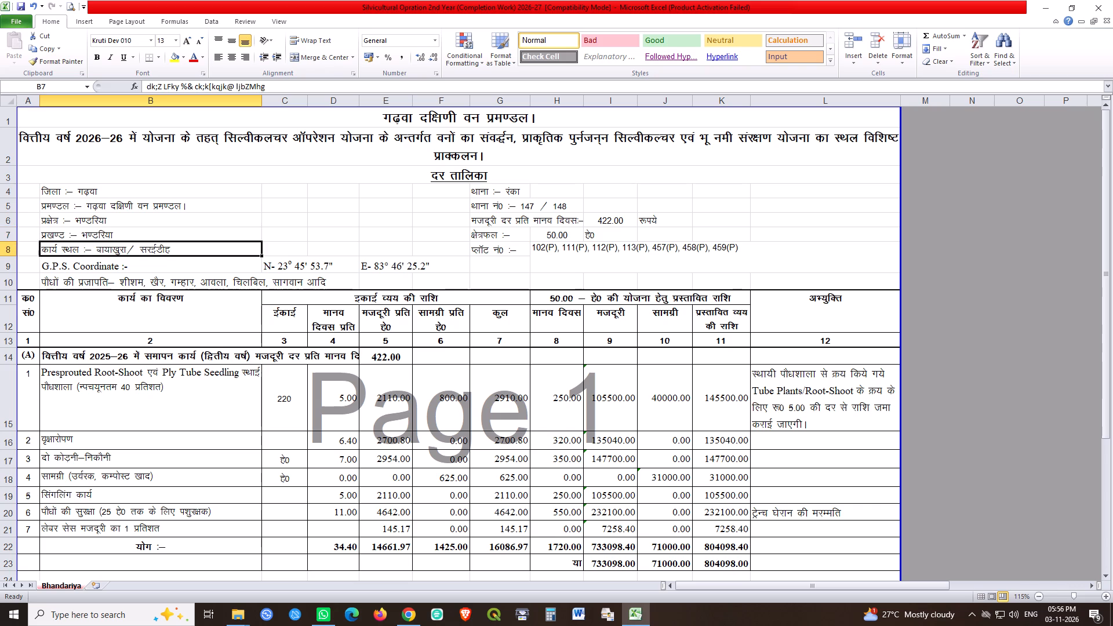
drag(177, 248, 96, 255)
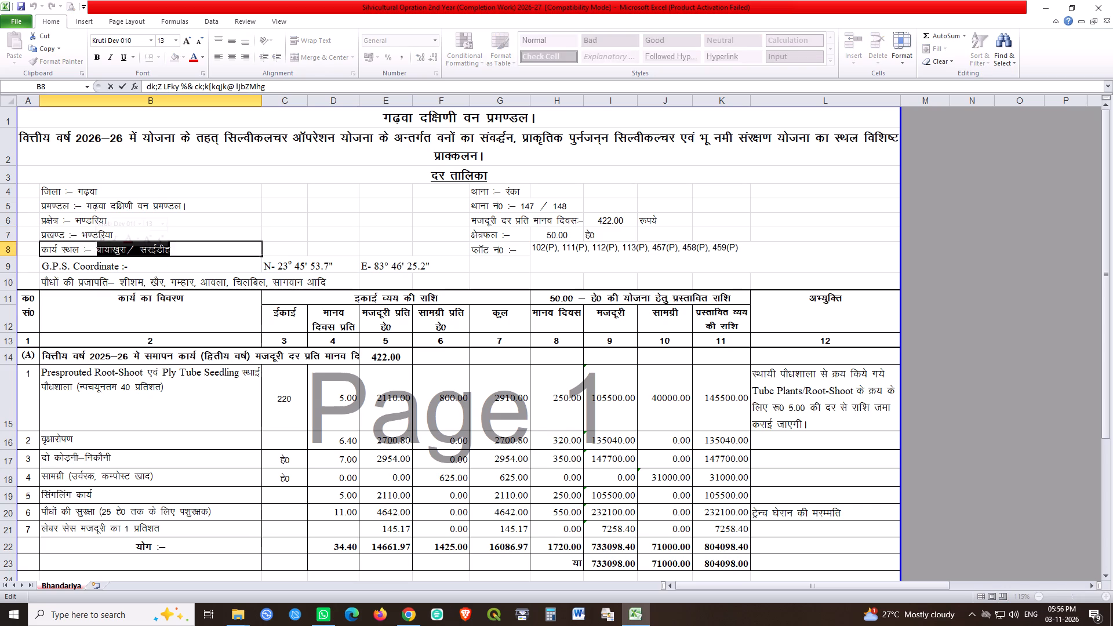
text(HK.M)
key(BackSpace)
key(BackSpace)
key(BackSpace)
text(k.Mfj;k)
key(Return)
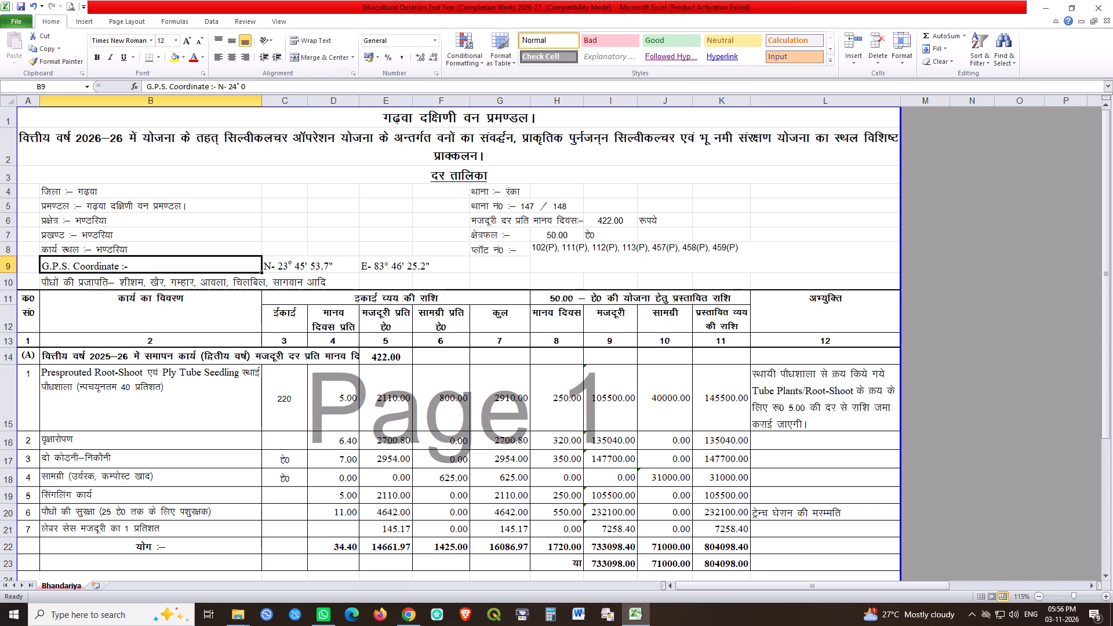
Set the thana number (थाना नं0) in row 5 to 166.
double_click(493, 202)
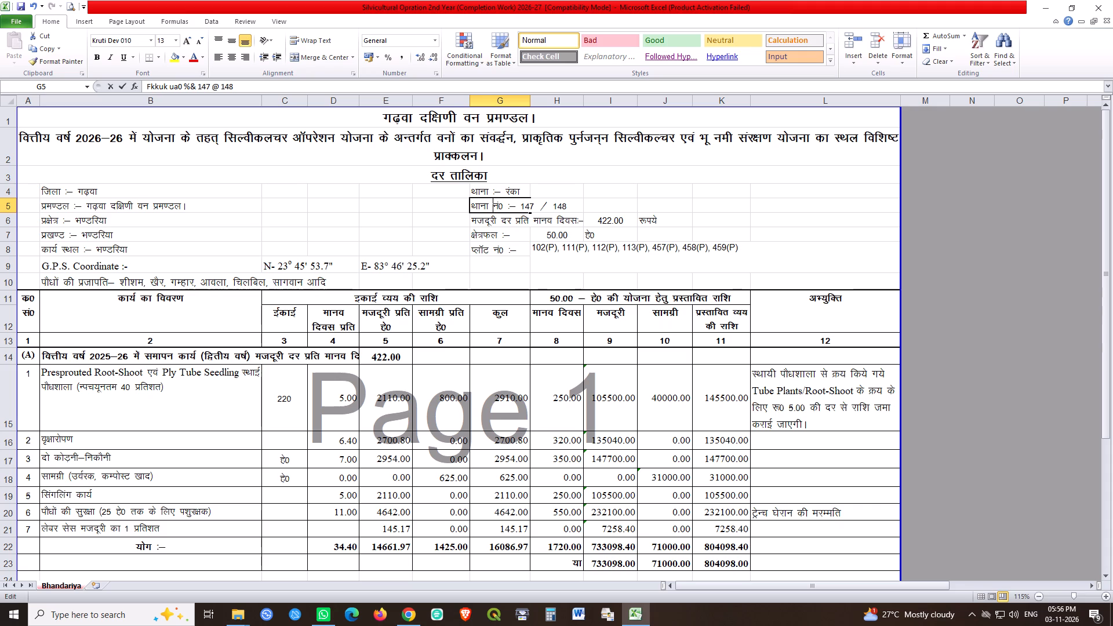
drag(525, 203, 723, 203)
text(66)
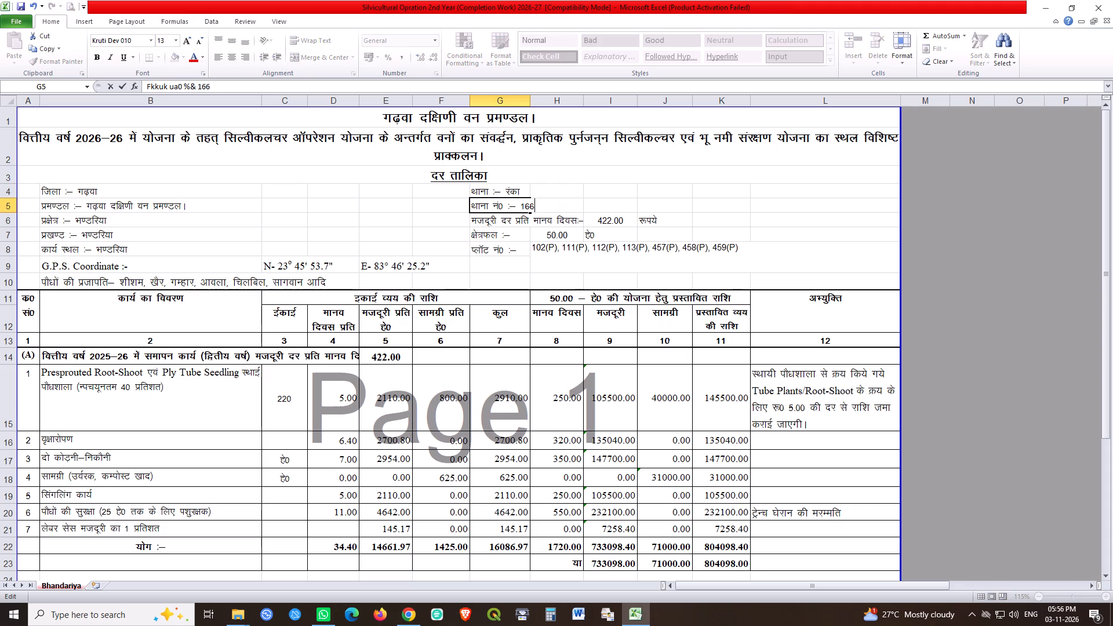
key(Return)
Set the wage rate per man-day in row 6 to 468 and save the workbook.
click(615, 222)
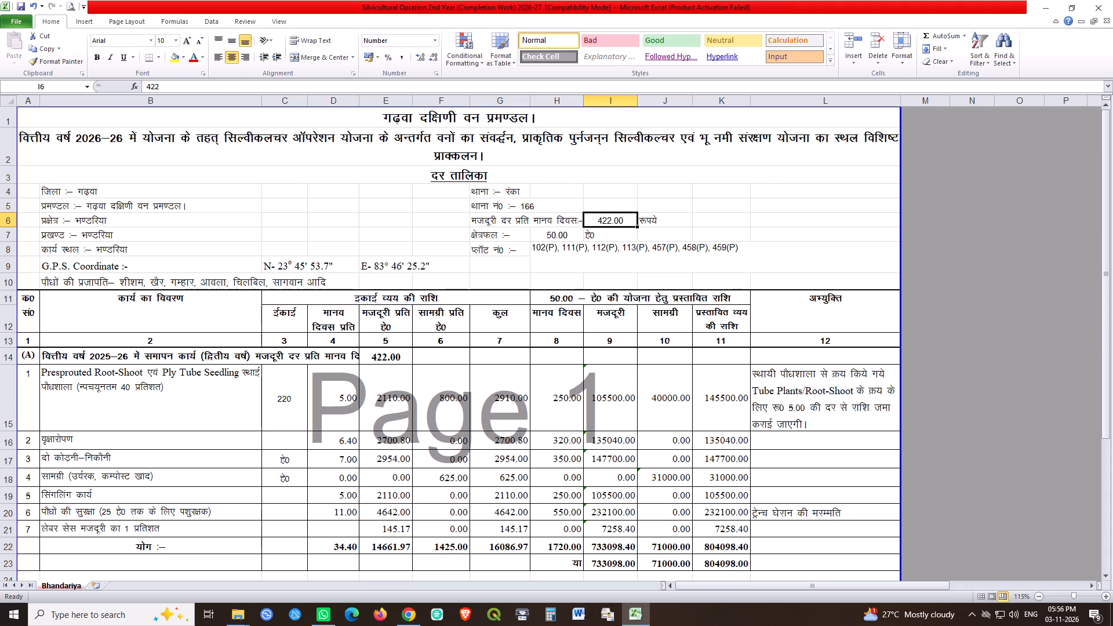
text(468)
key(Return)
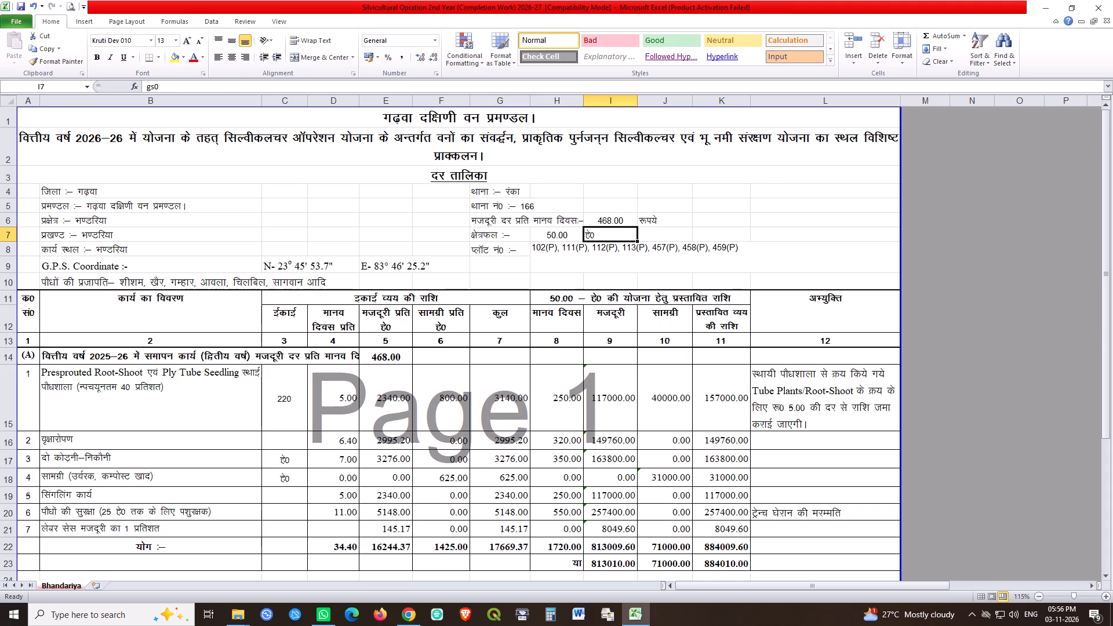
key(ctrl+s)
Open the Silvicultural Opration 1st Year (Advance Work) 2025-26 Excel workbook from the 2025-26 Estimate folder.
click(236, 613)
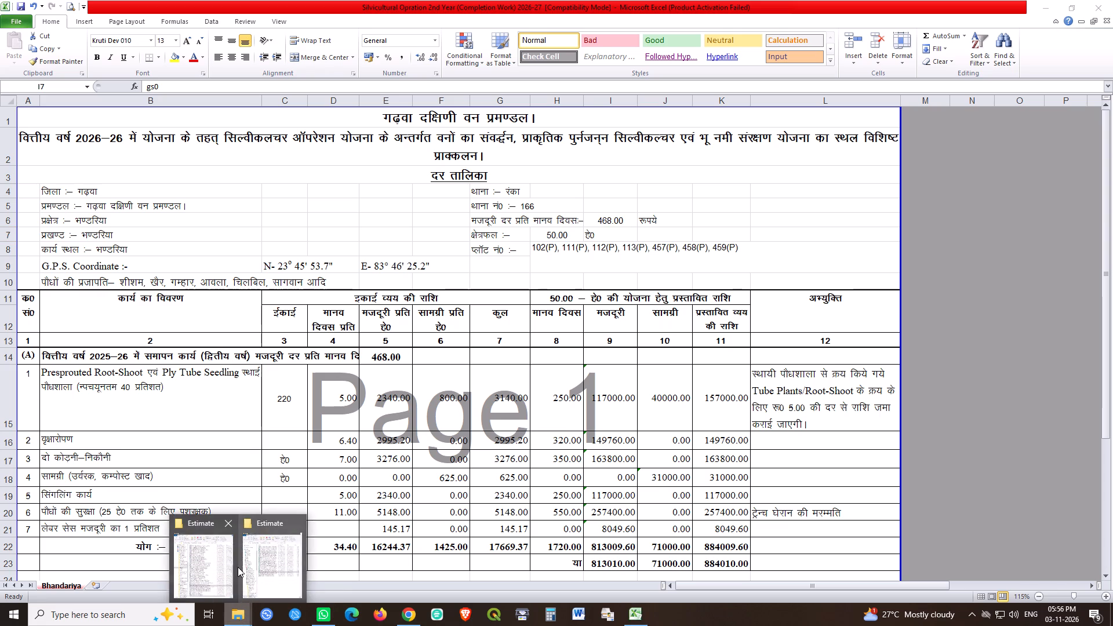
click(219, 555)
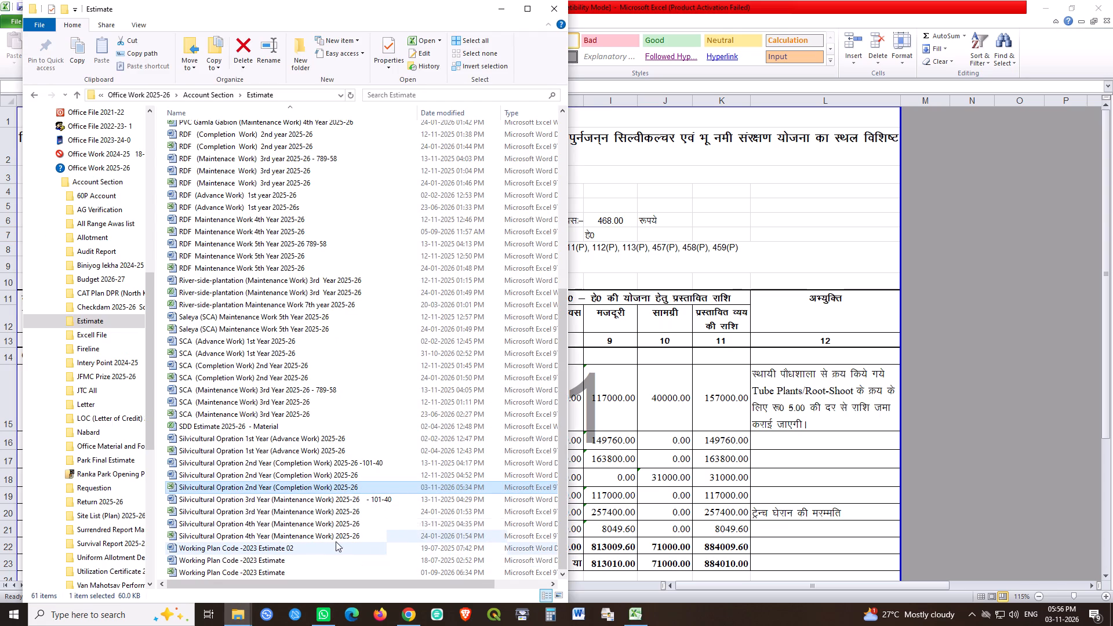
click(258, 454)
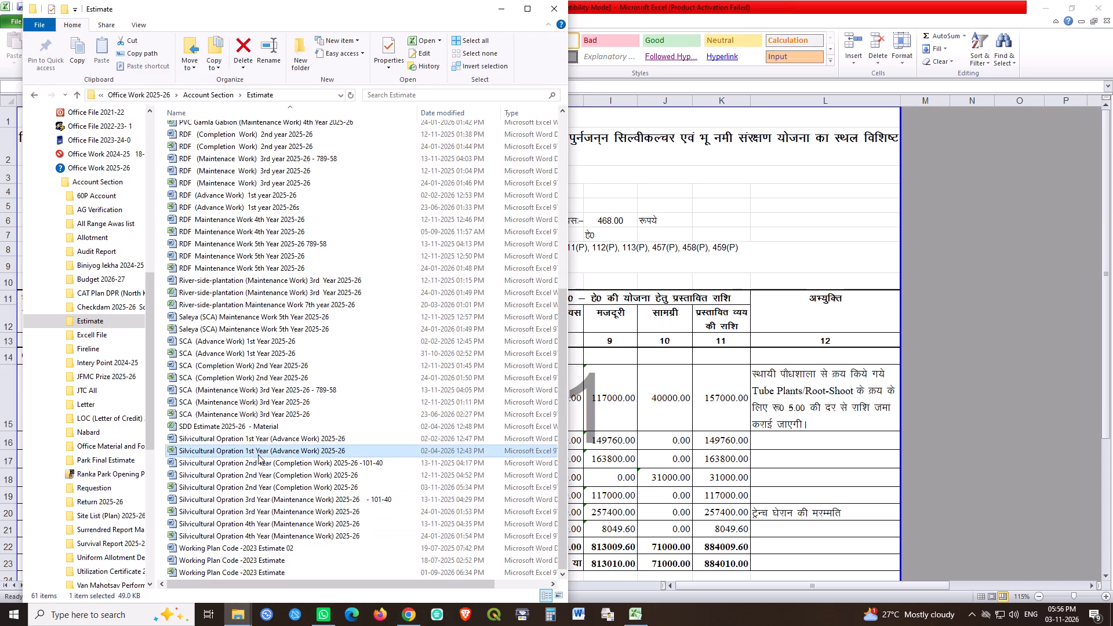
key(Return)
Copy the north GPS coordinate, N- 23.735472°, from the 1st Year workbook into cell C9 of the 2nd Year workbook.
scroll(459, 403, up, 3)
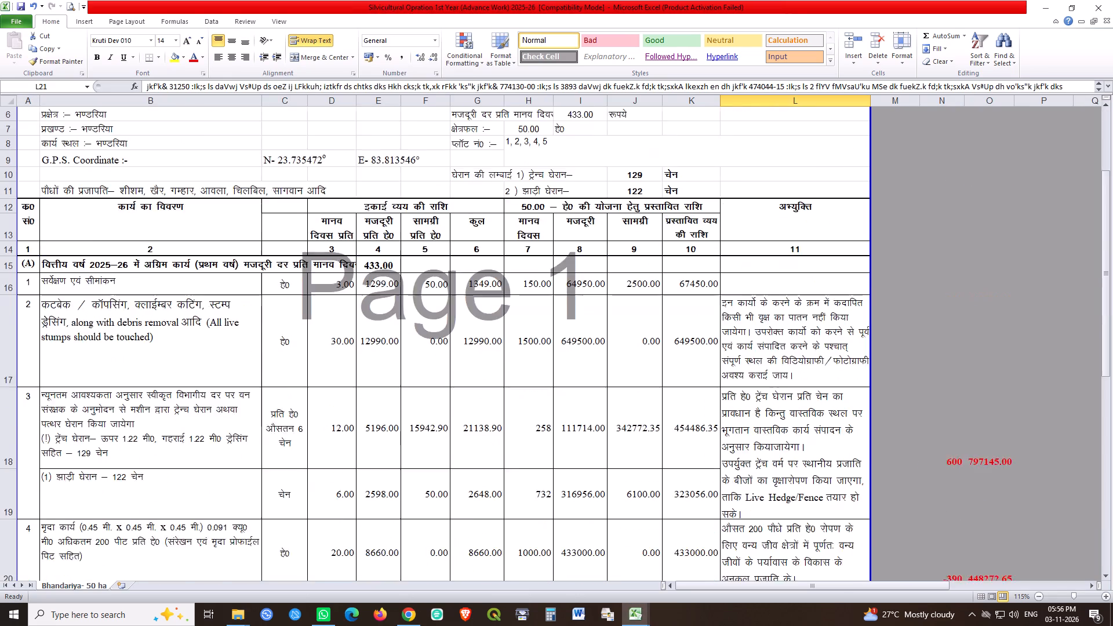
scroll(459, 403, up, 16)
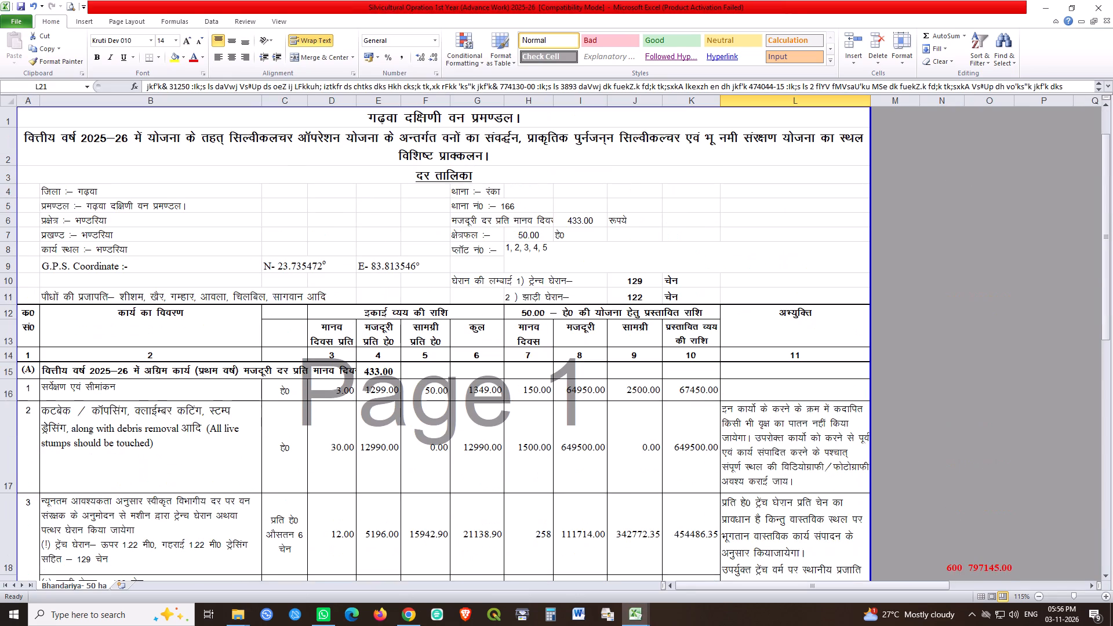
click(307, 216)
click(288, 263)
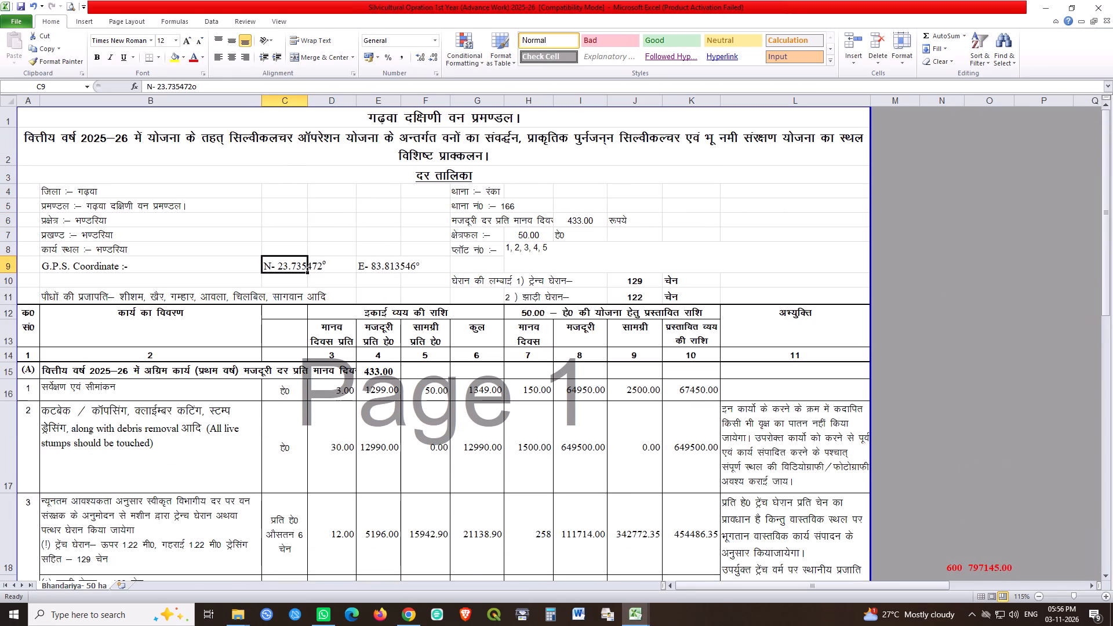
key(ctrl+c)
click(630, 609)
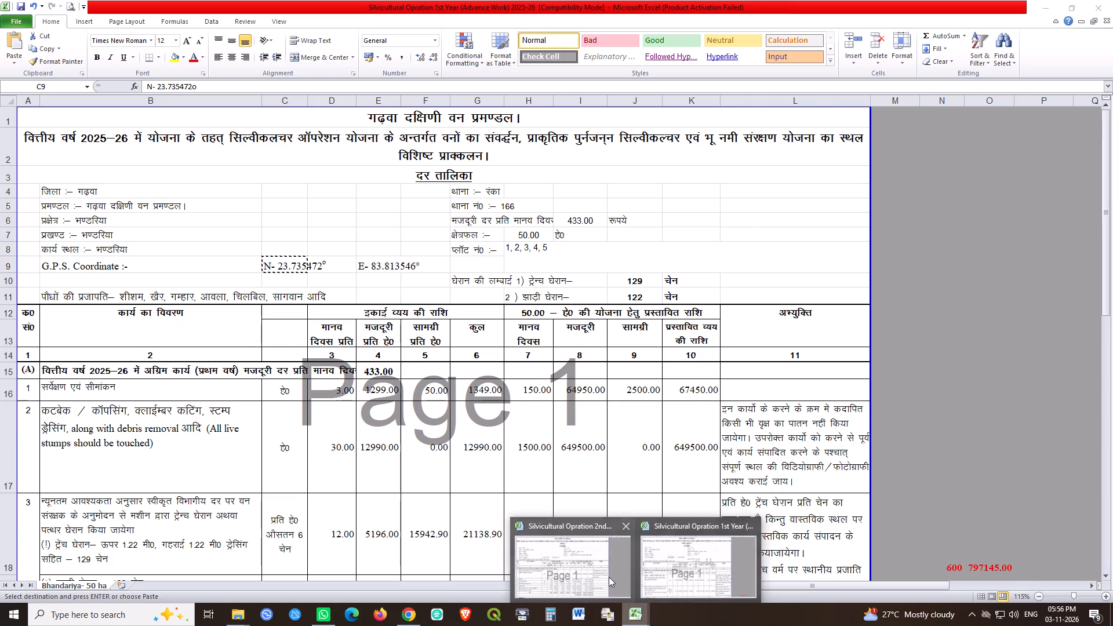
click(606, 576)
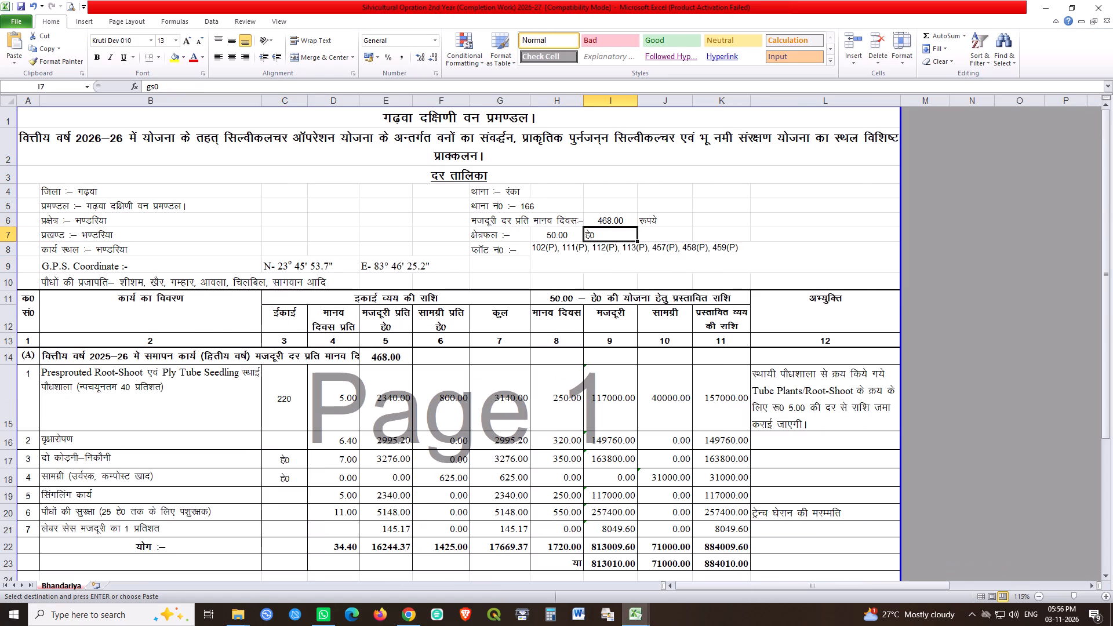
click(250, 266)
click(280, 259)
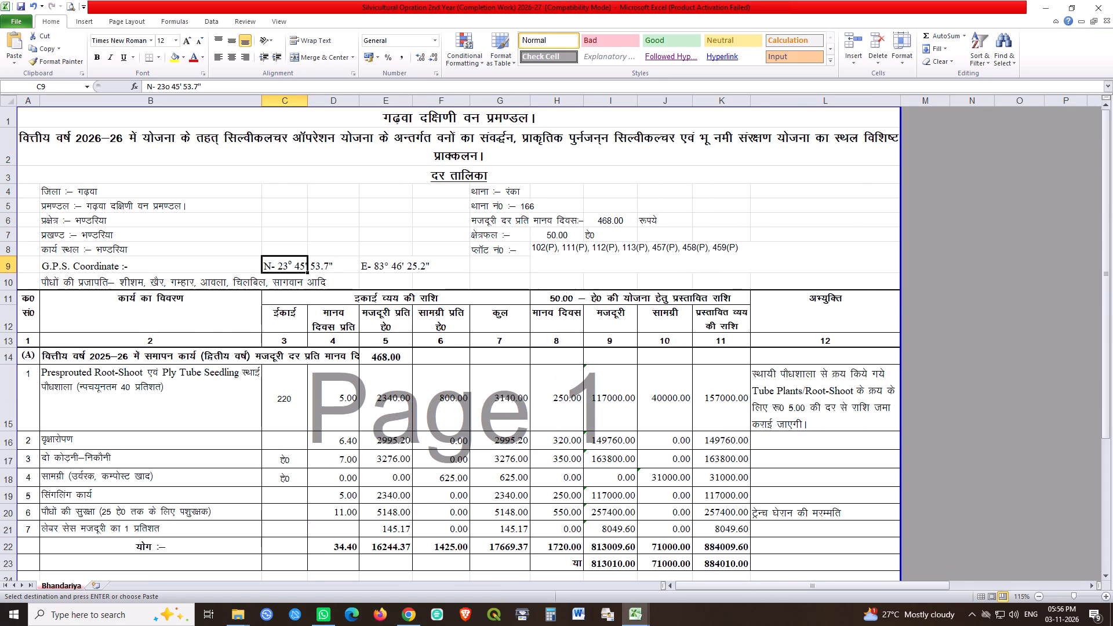
key(ctrl+v)
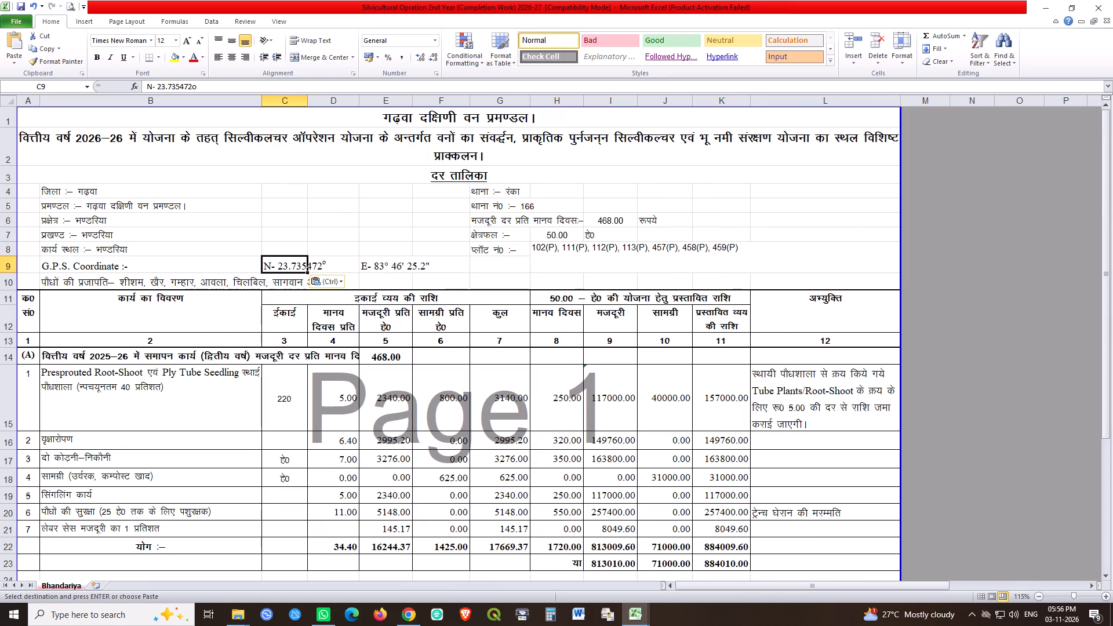
click(359, 221)
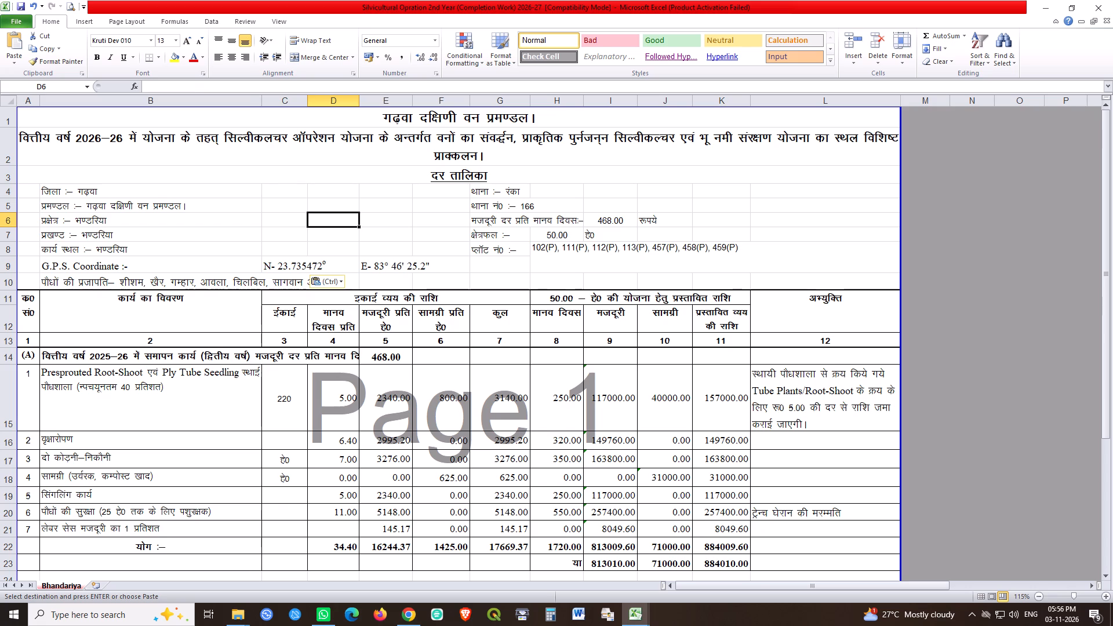
Copy the east GPS coordinate, E- 83.813546°, from the 1st Year workbook into cell E9 of the 2nd Year workbook.
click(638, 623)
click(689, 586)
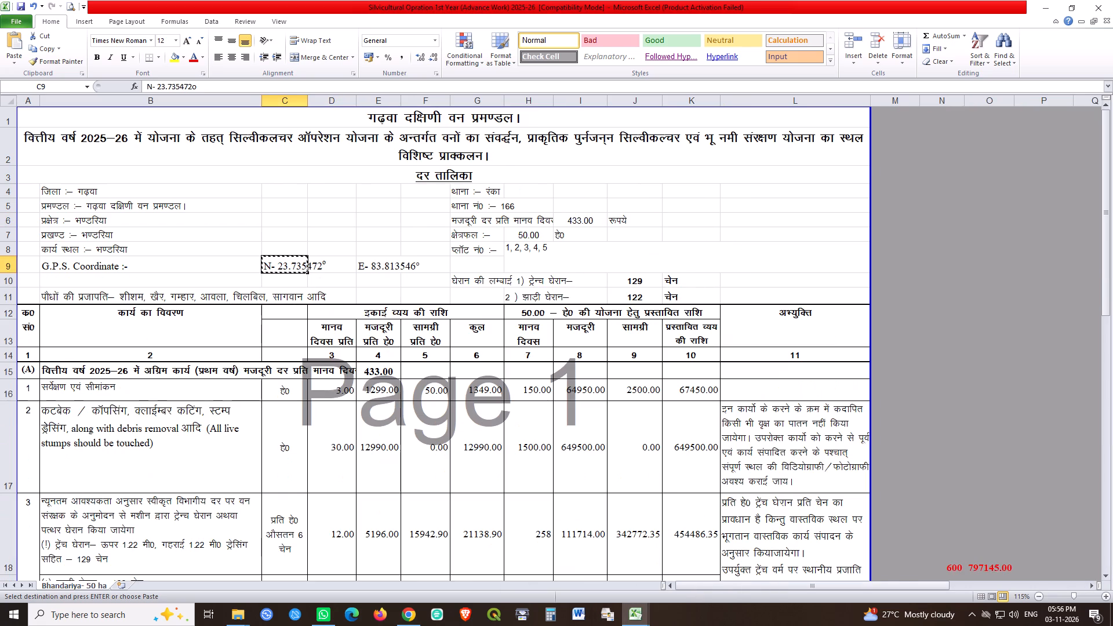
click(366, 269)
key(ctrl+c)
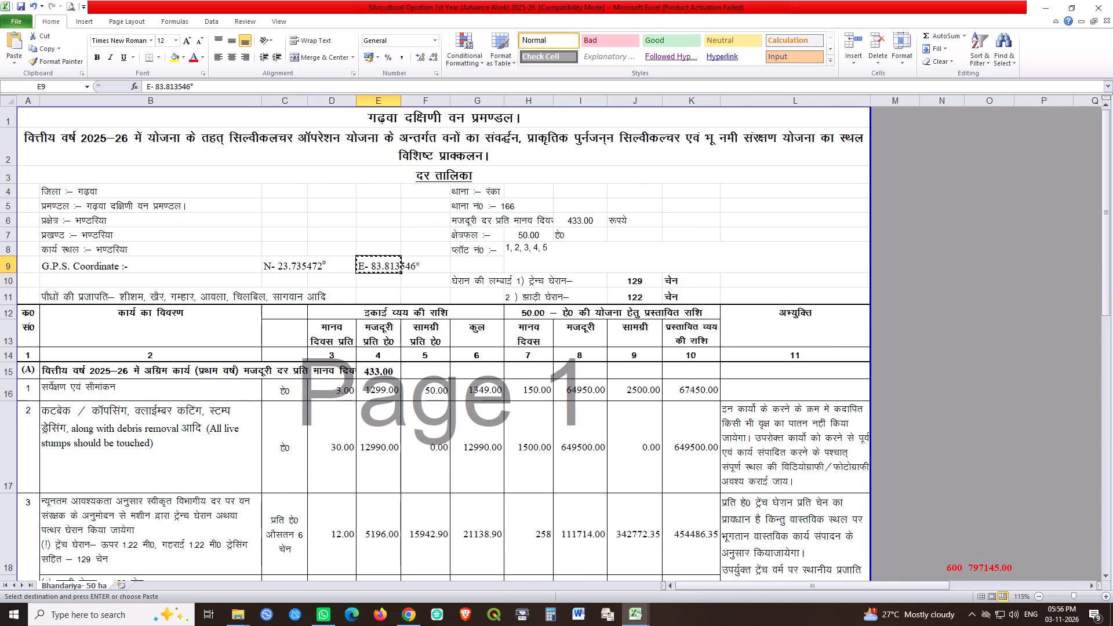
click(638, 612)
click(573, 572)
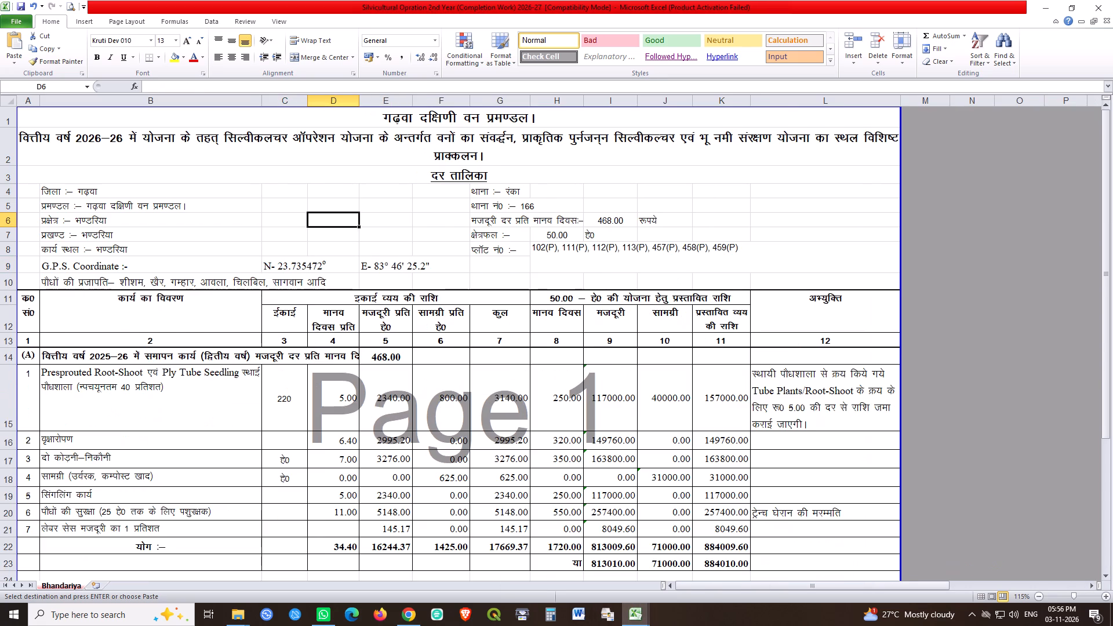
click(377, 272)
key(Return)
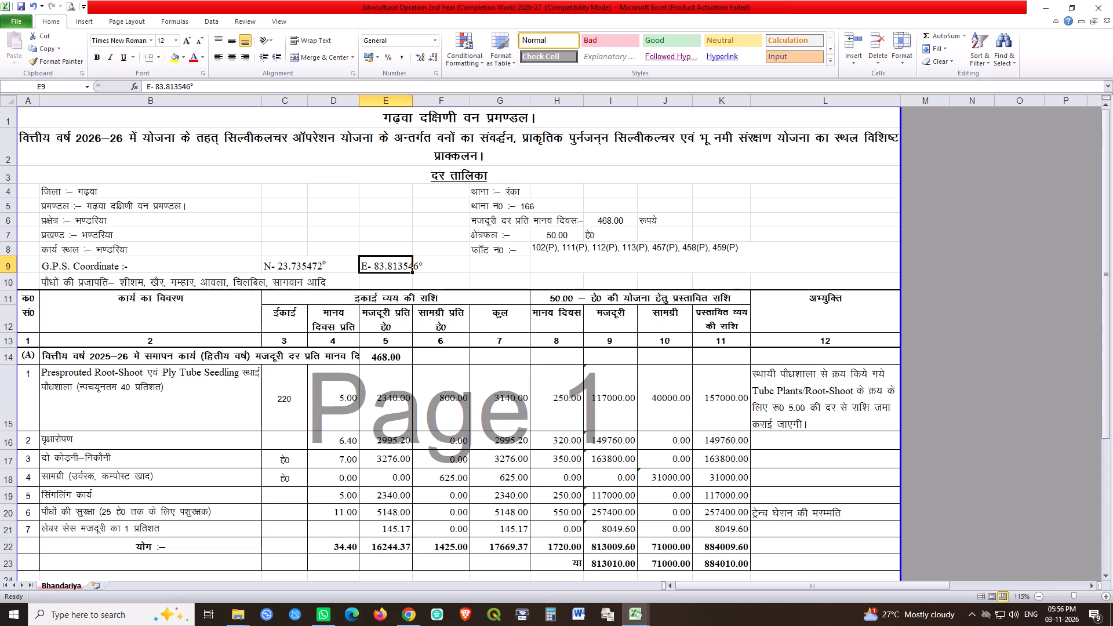
Copy the plot numbers 1, 2, 3, 4, 5 from the 1st Year workbook into the plot number cell H8 of the 2nd Year workbook.
click(634, 613)
click(713, 545)
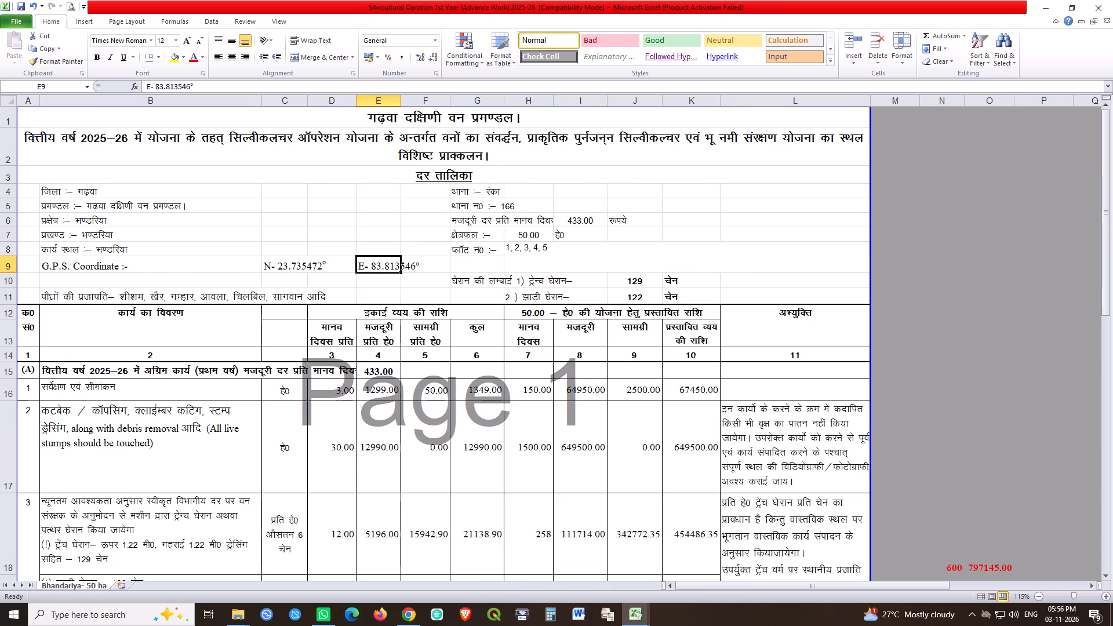
click(595, 251)
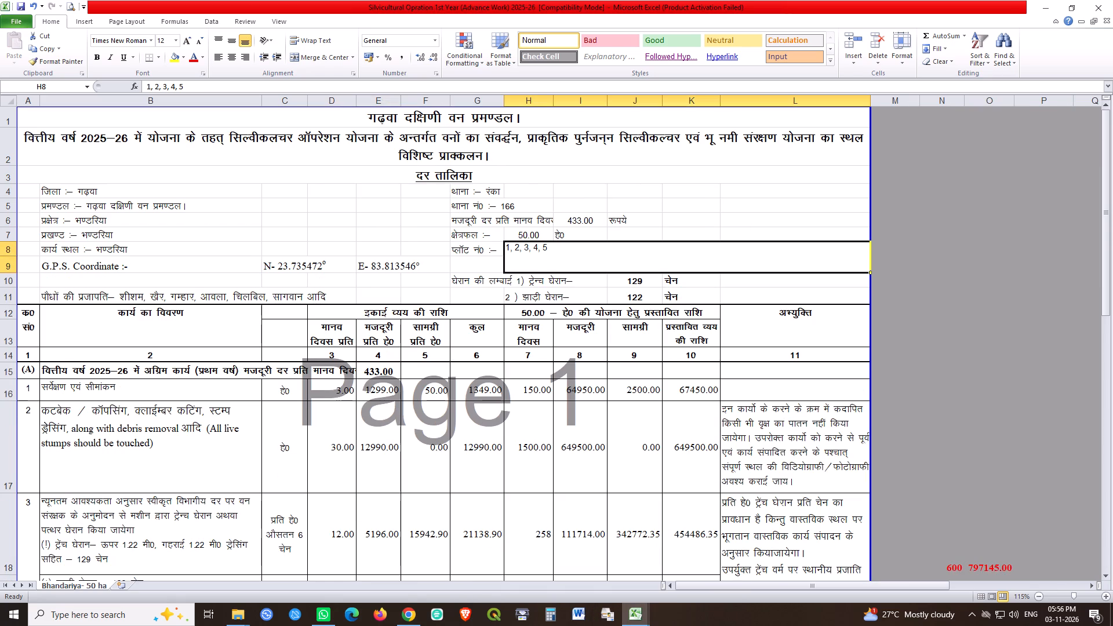
key(ctrl+c)
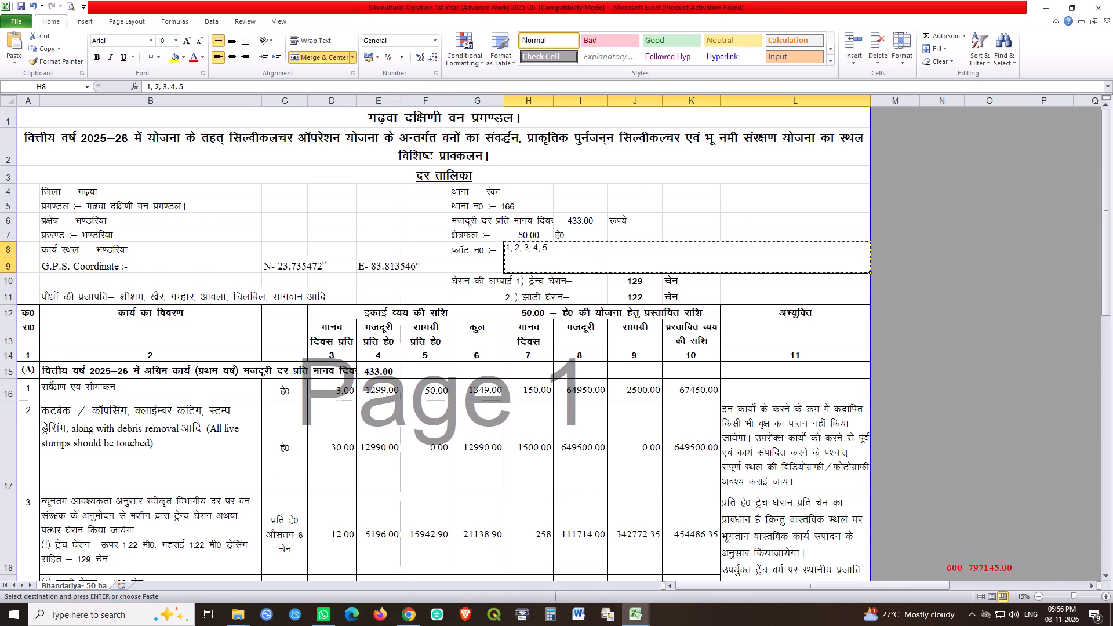
click(642, 618)
click(585, 572)
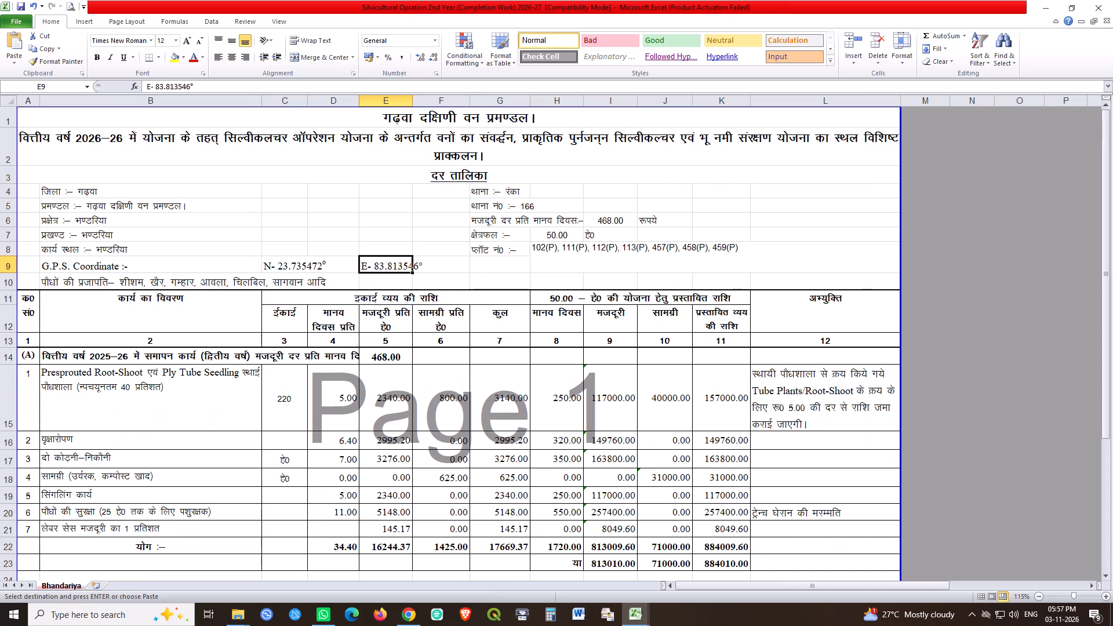
click(534, 246)
key(Return)
click(500, 276)
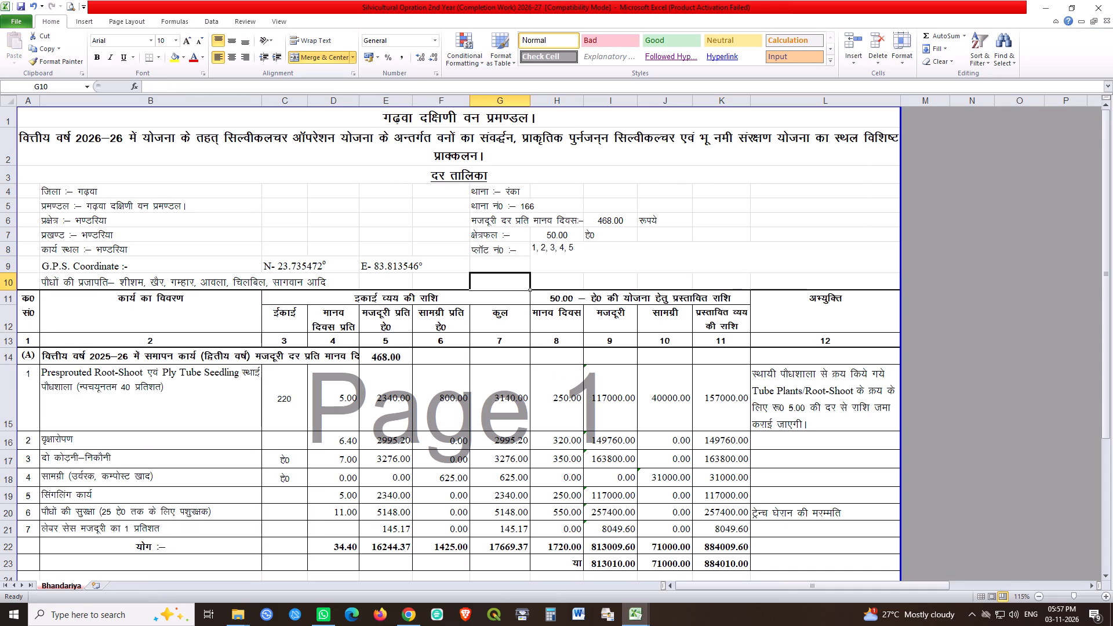
Insert the 1st Year workbook's fencing-length rows 10 and 11 (129 and 122 chains) above row 10 of the 2nd Year workbook and save it.
click(632, 617)
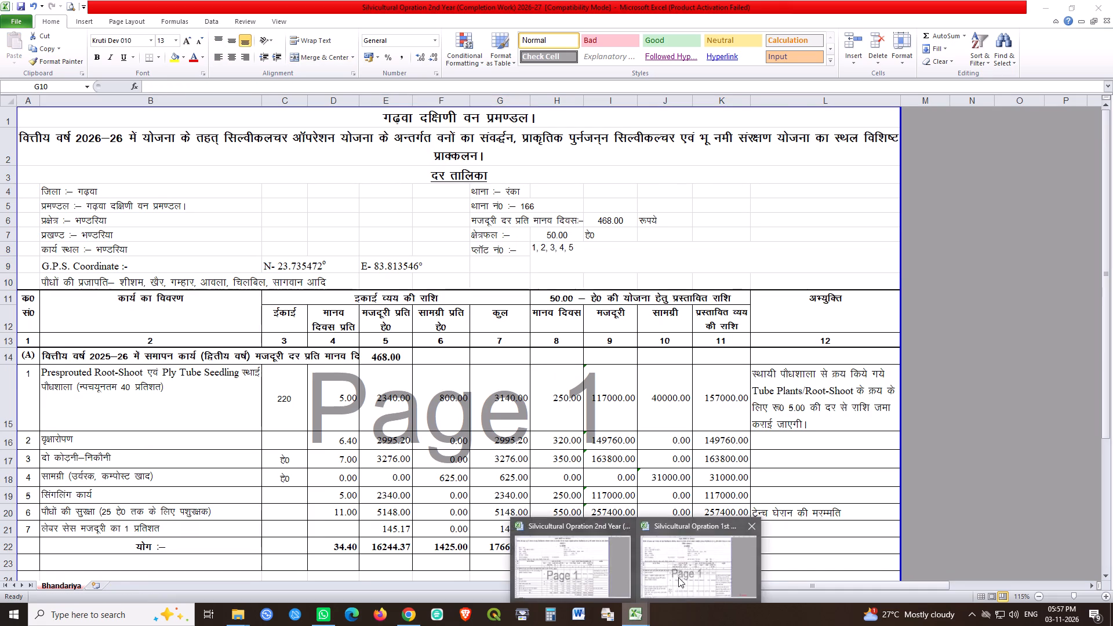
click(679, 577)
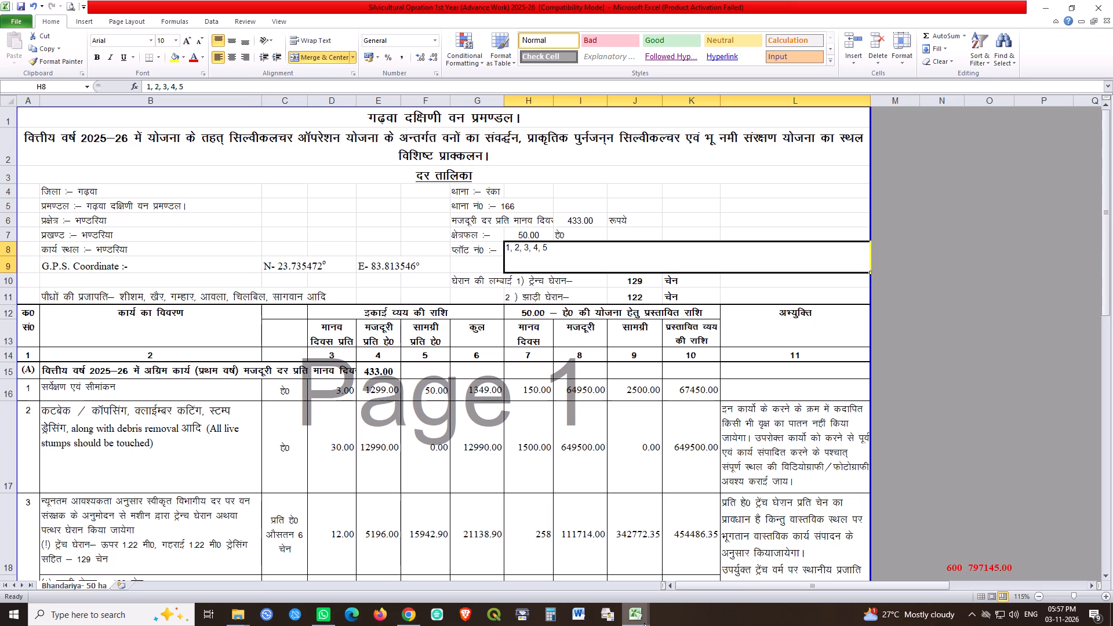
drag(12, 281, 11, 290)
key(ctrl+c)
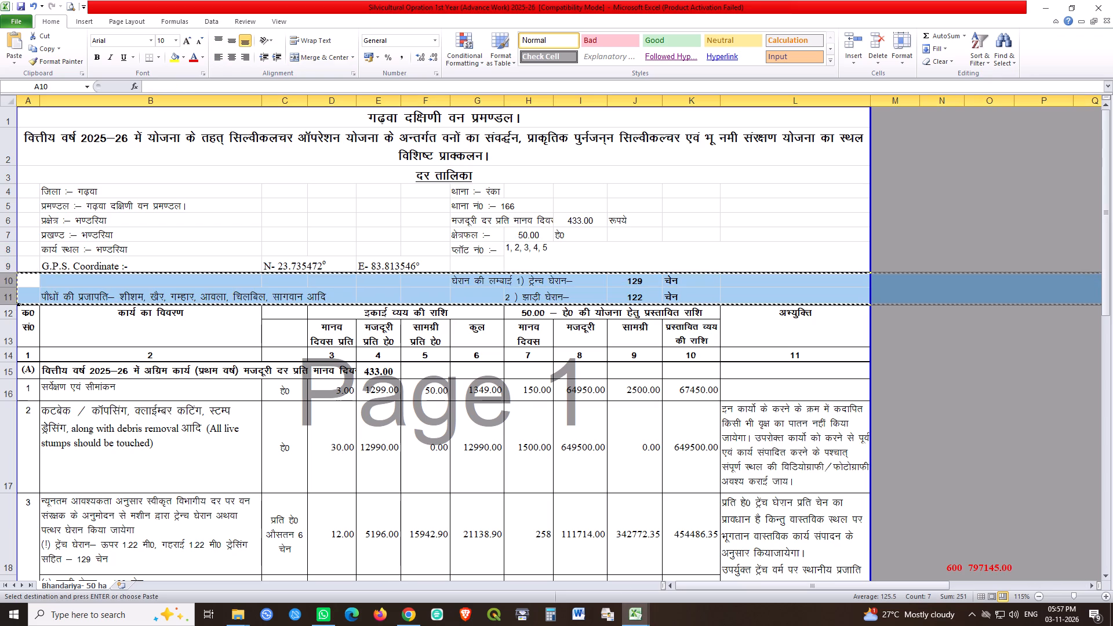
click(645, 613)
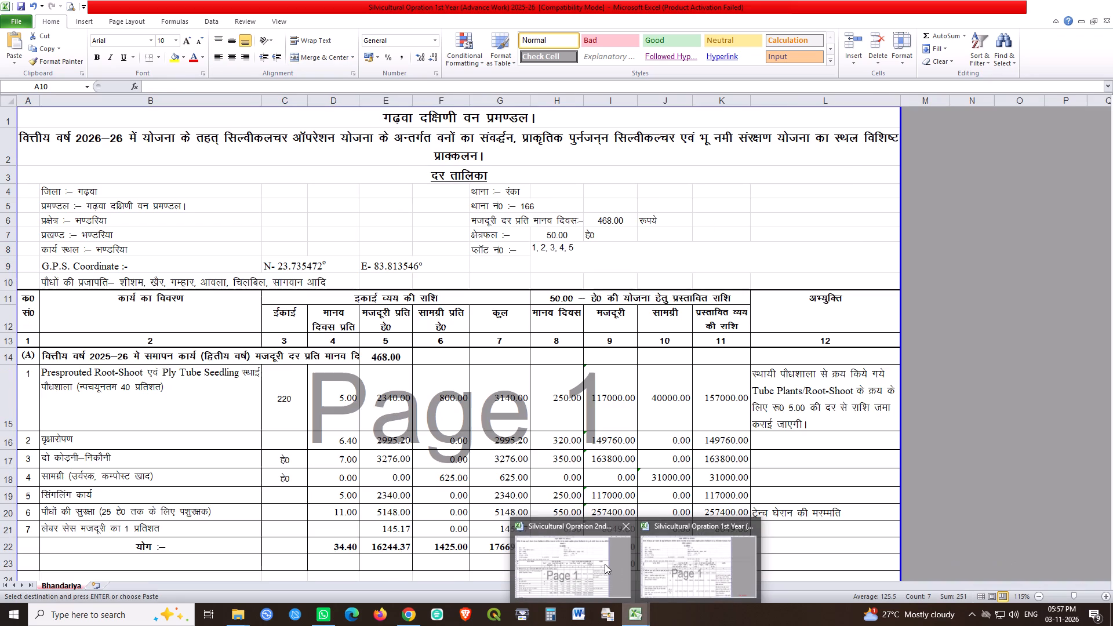
click(605, 564)
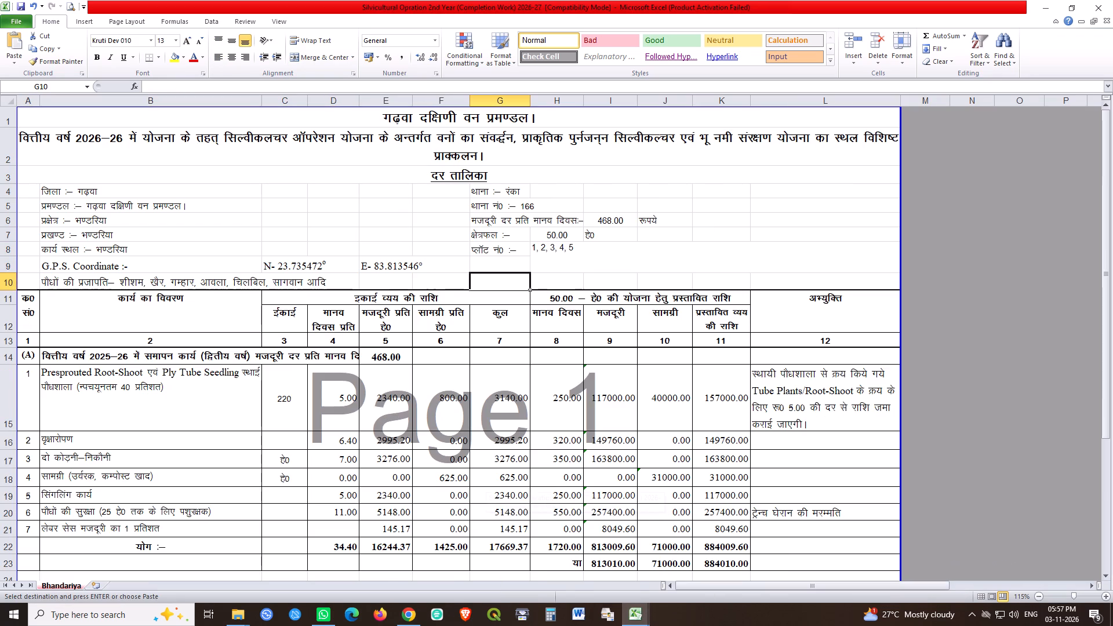
click(2, 281)
right_click(2, 281)
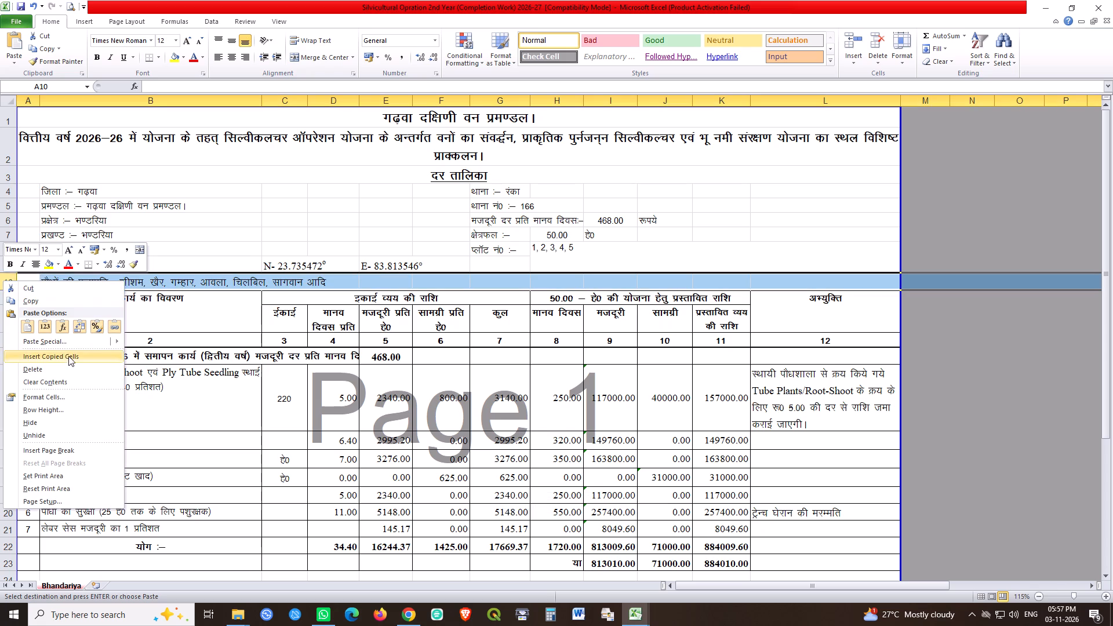
click(69, 358)
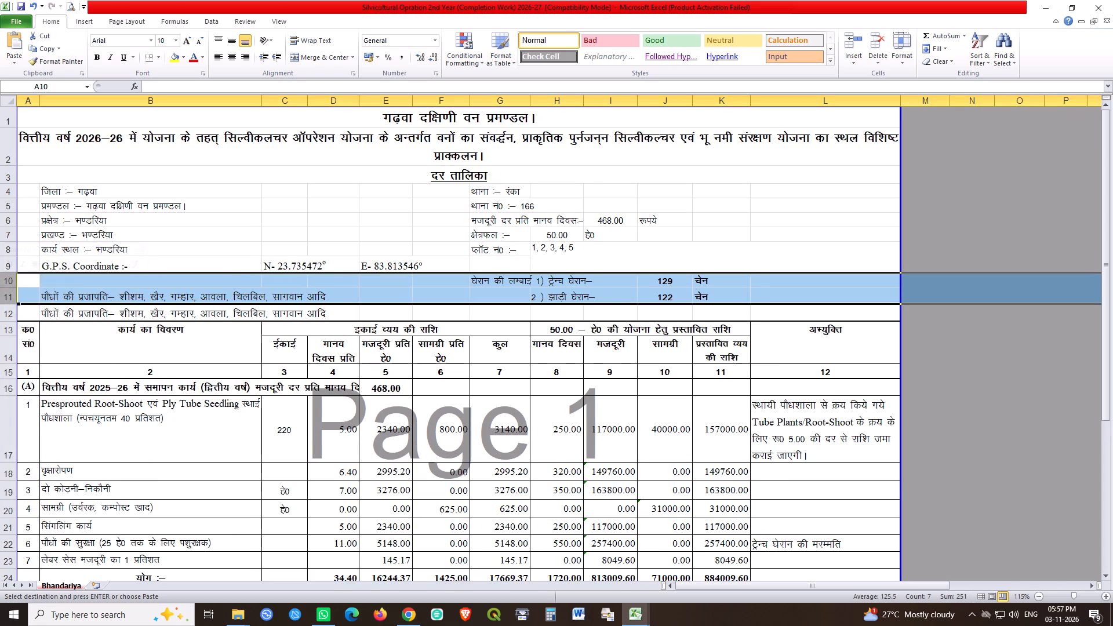
click(745, 245)
key(ctrl+s)
key(ctrl+s)
key(ctrl+s)
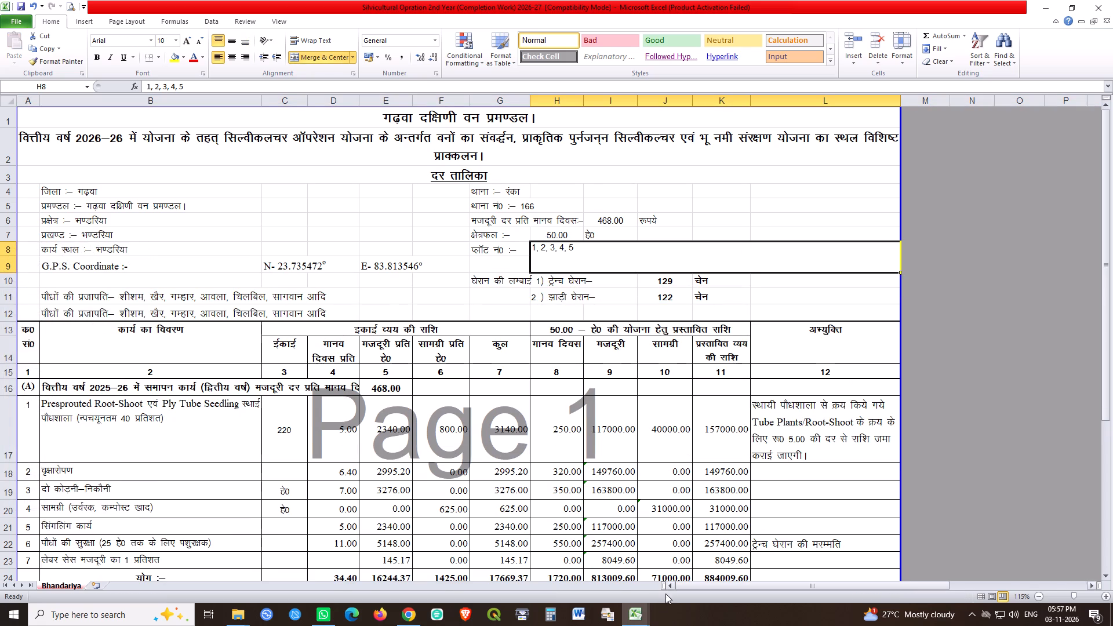
Save and close the 1st Year (Advance Work) 2025-26 workbook, returning to the 2nd Year workbook.
click(641, 616)
click(680, 578)
click(739, 213)
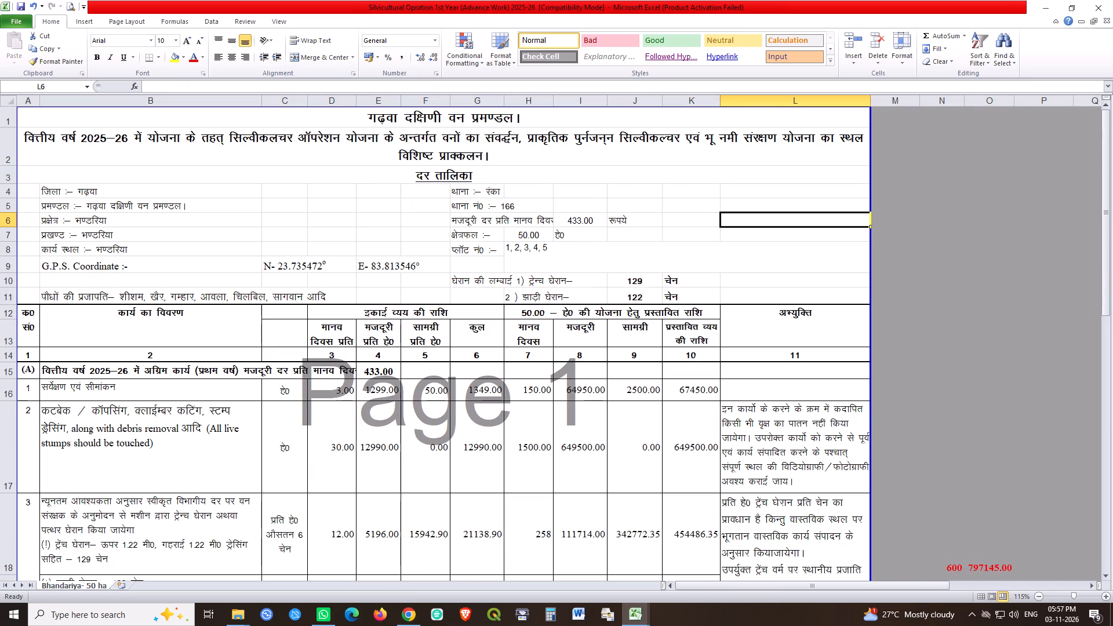
key(ctrl+s)
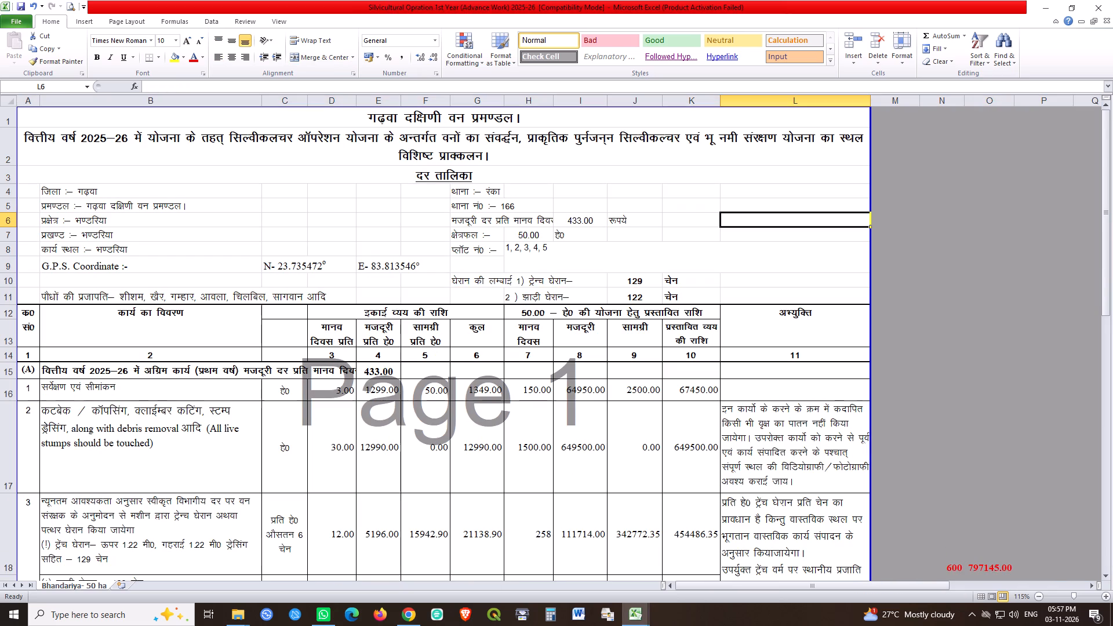
scroll(701, 218, up, 3)
scroll(730, 227, down, 4)
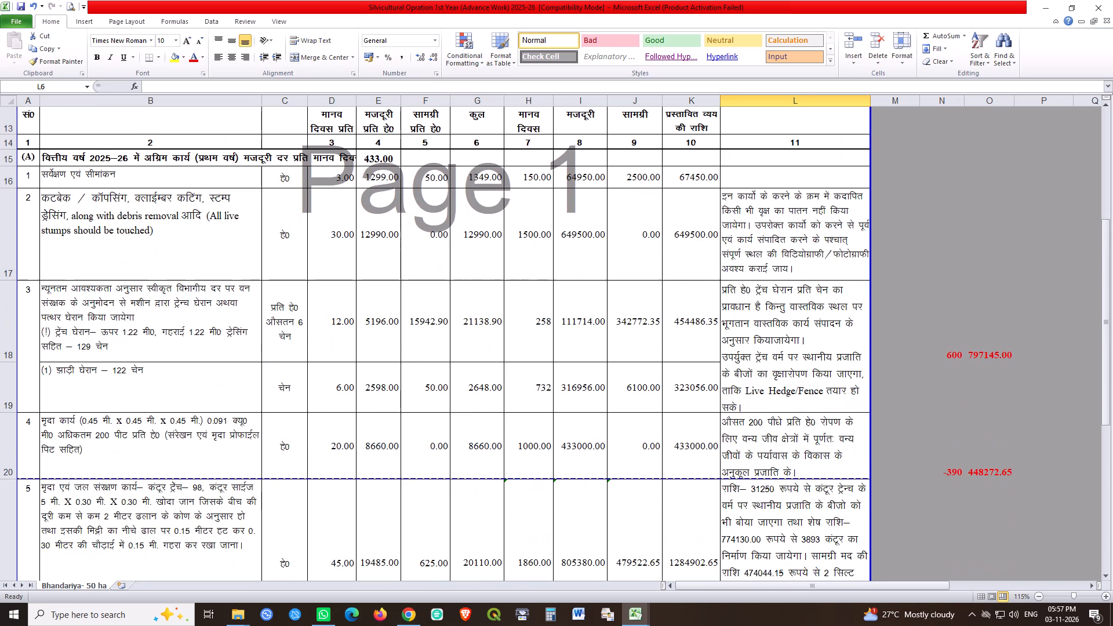
click(1096, 9)
click(727, 208)
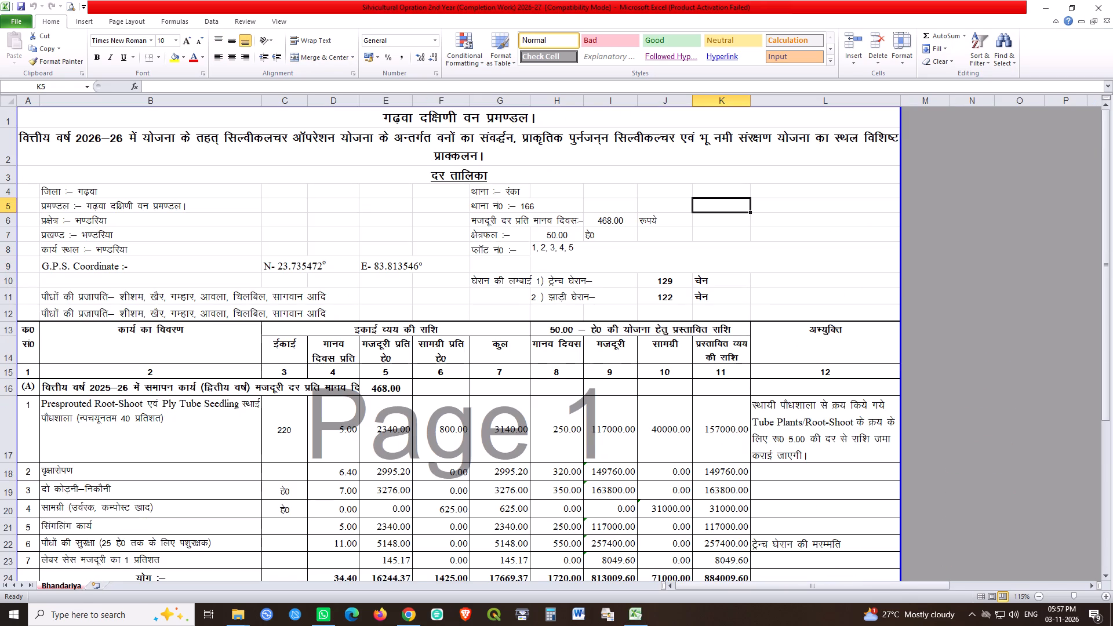
Set the financial year in the completion work heading in row 16 to 2026–27 and save the workbook.
double_click(94, 393)
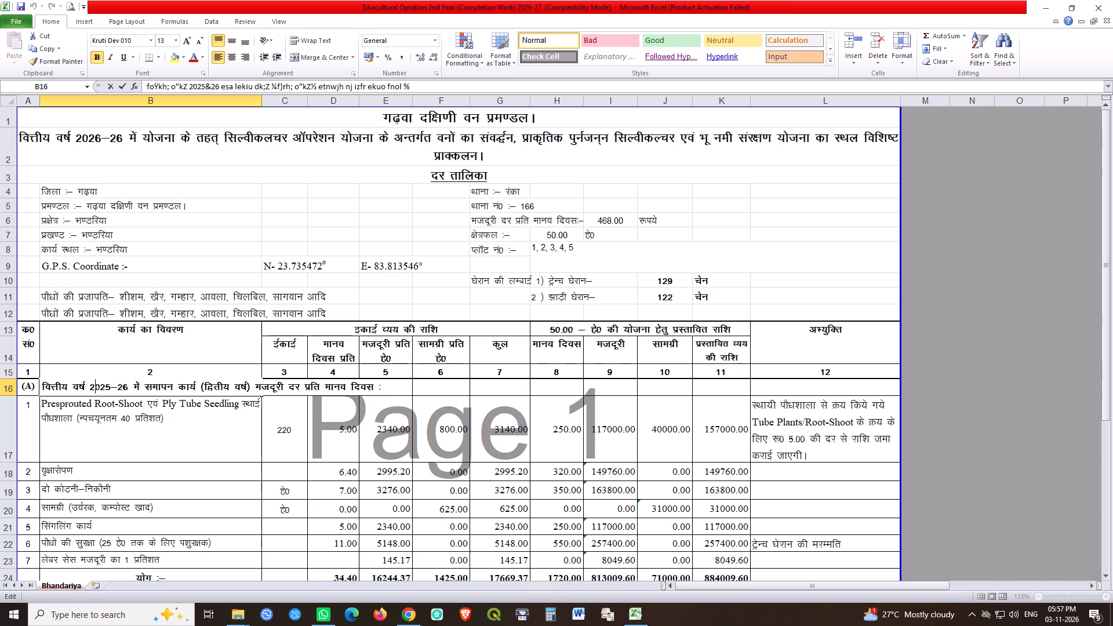
click(108, 390)
key(shift+Left)
key(6)
key(Right)
key(Right)
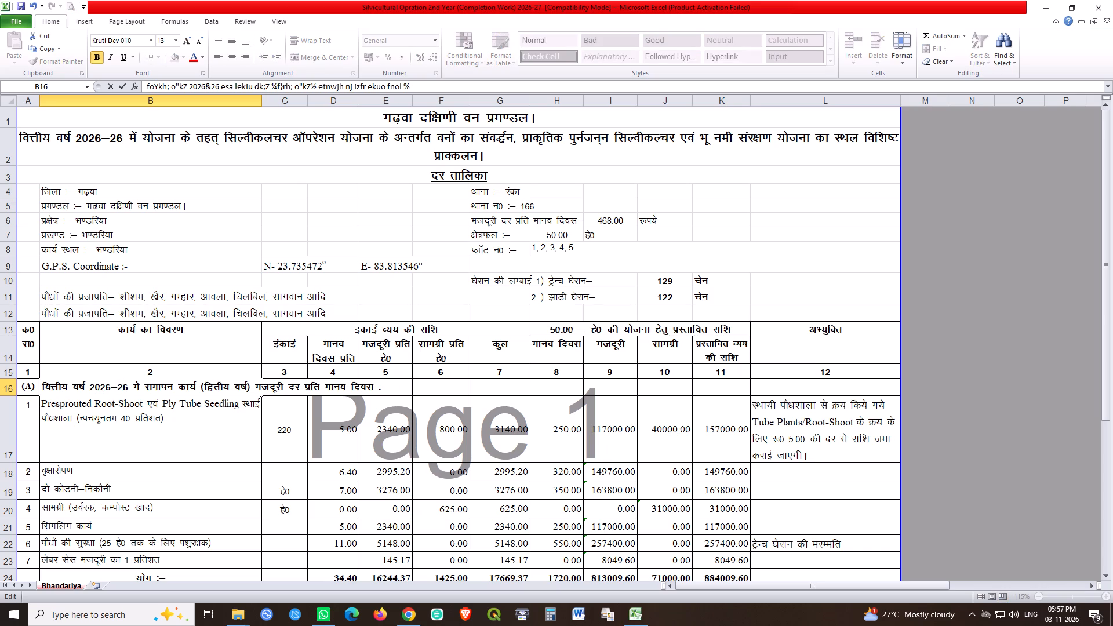
key(shift+Right)
key(7)
key(Return)
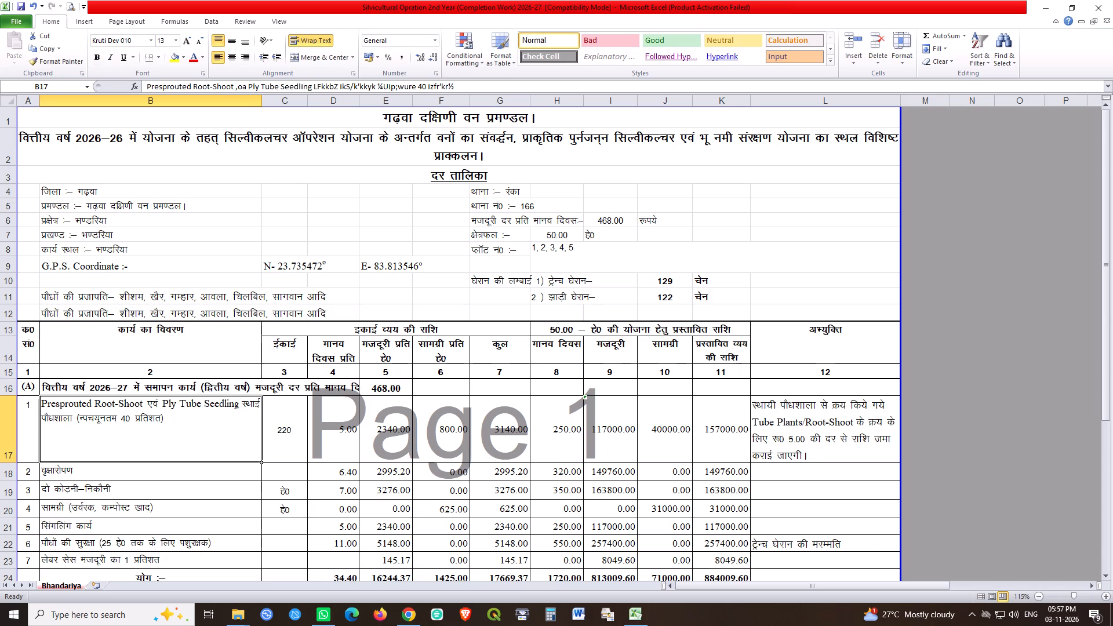
key(ctrl+s)
key(ctrl+s)
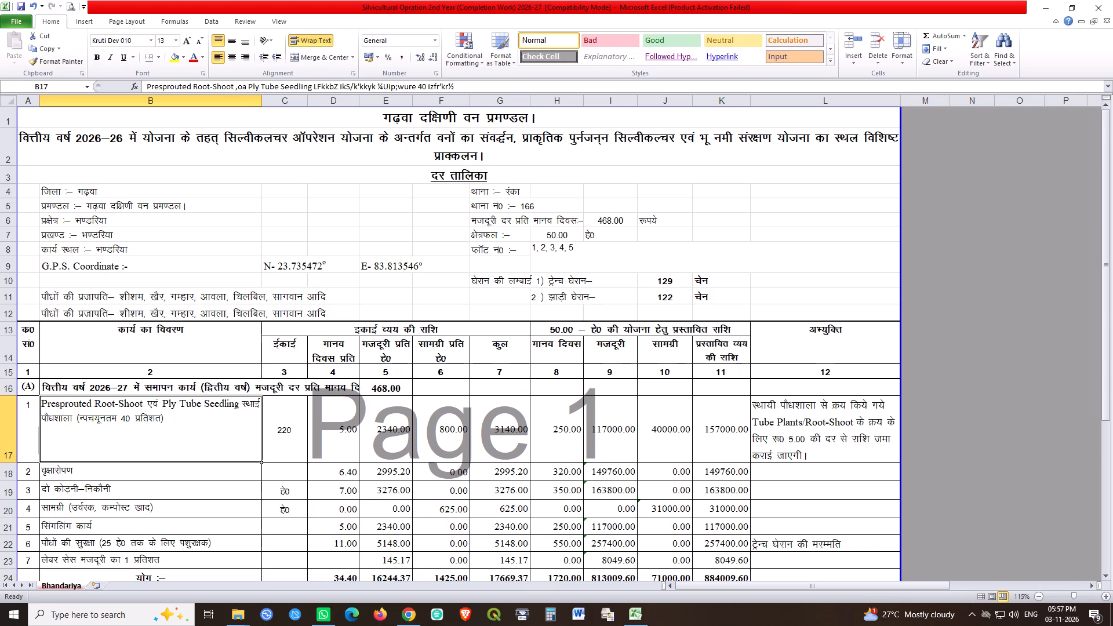
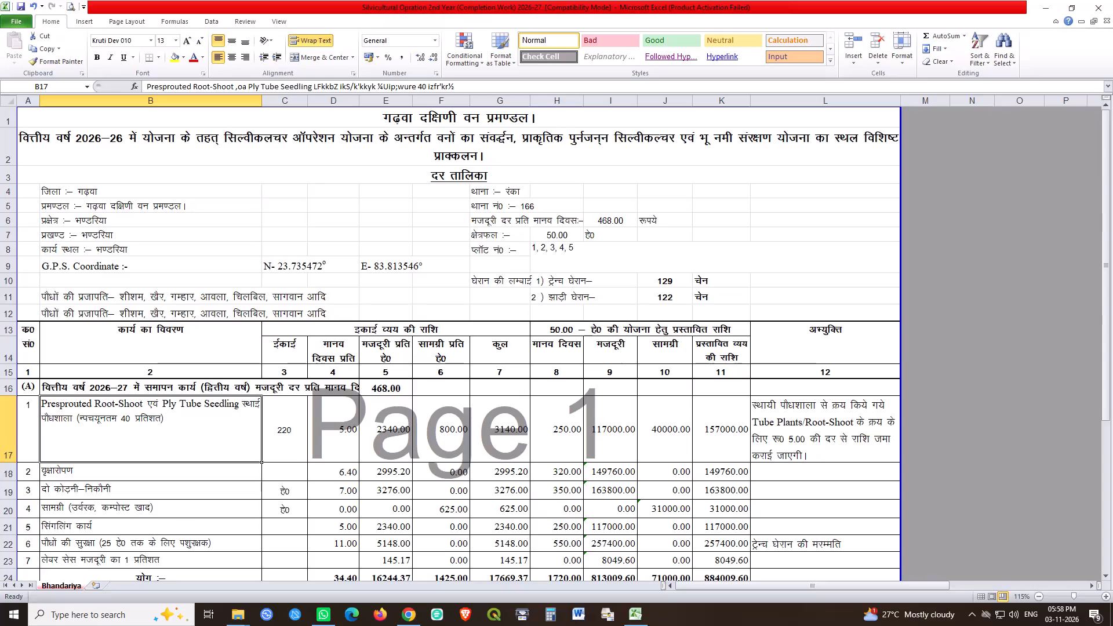
Review the man-days per hectare listed for work items 1 to 6 in rows 17 to 22.
click(179, 414)
click(330, 439)
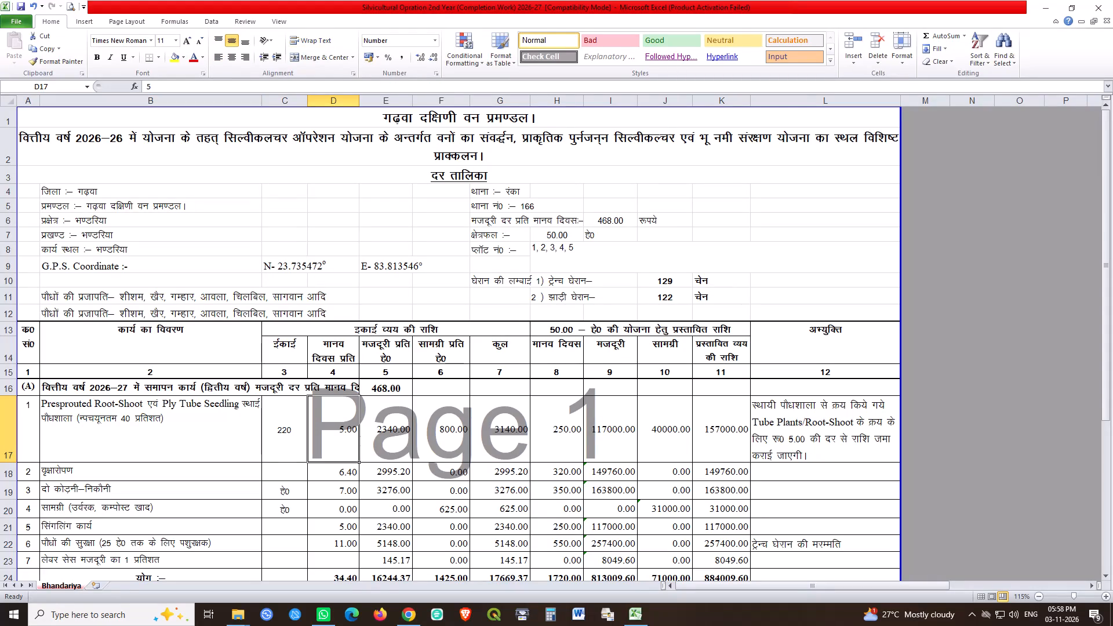
click(342, 466)
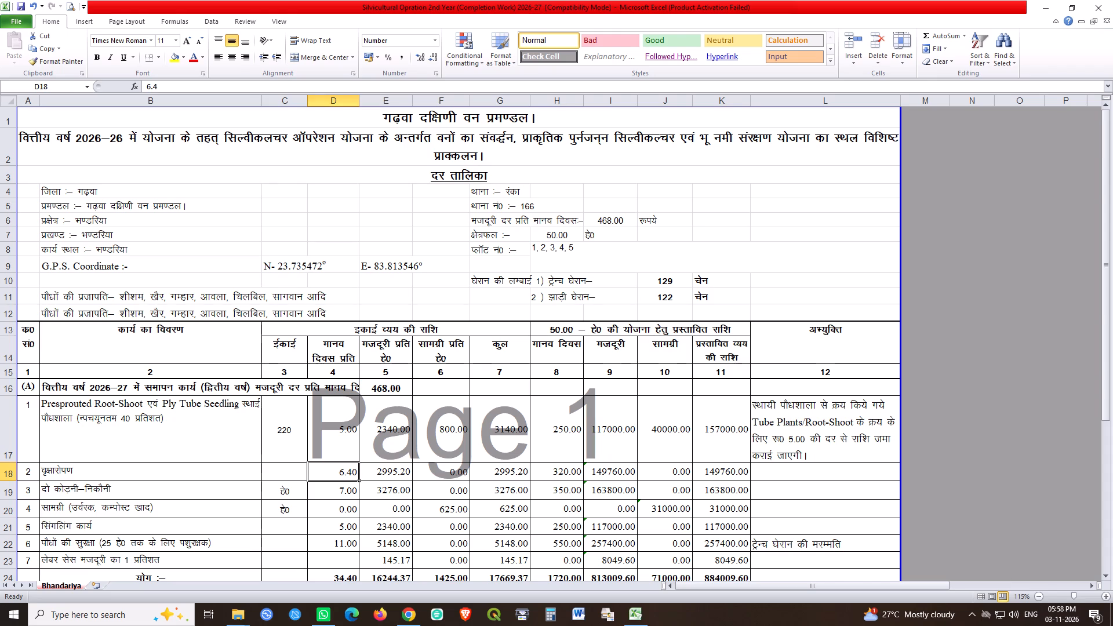
click(340, 494)
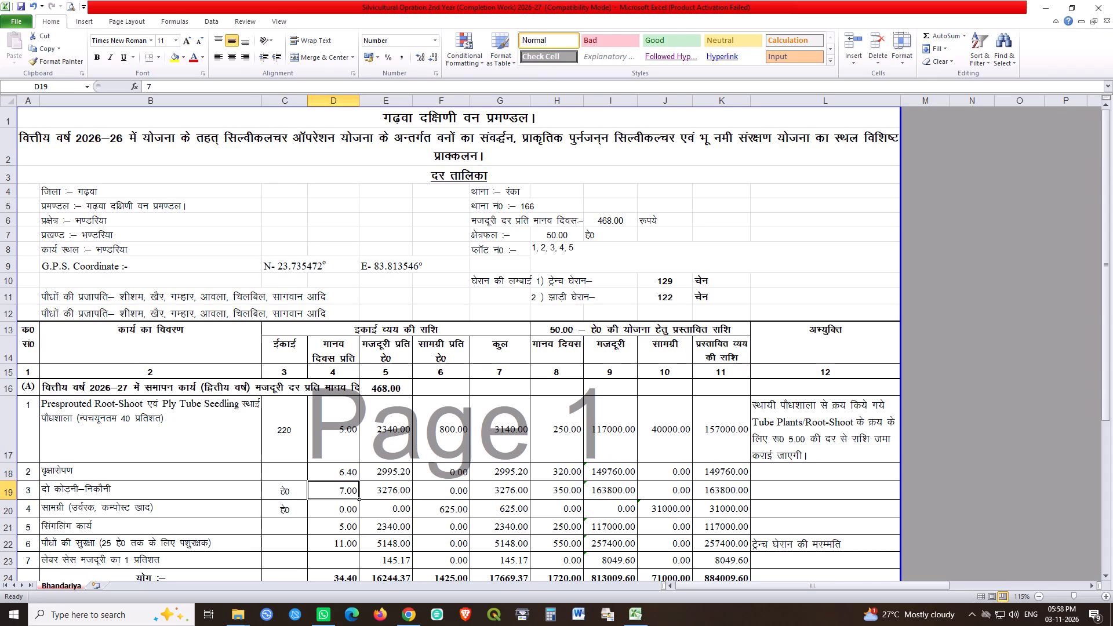
click(339, 501)
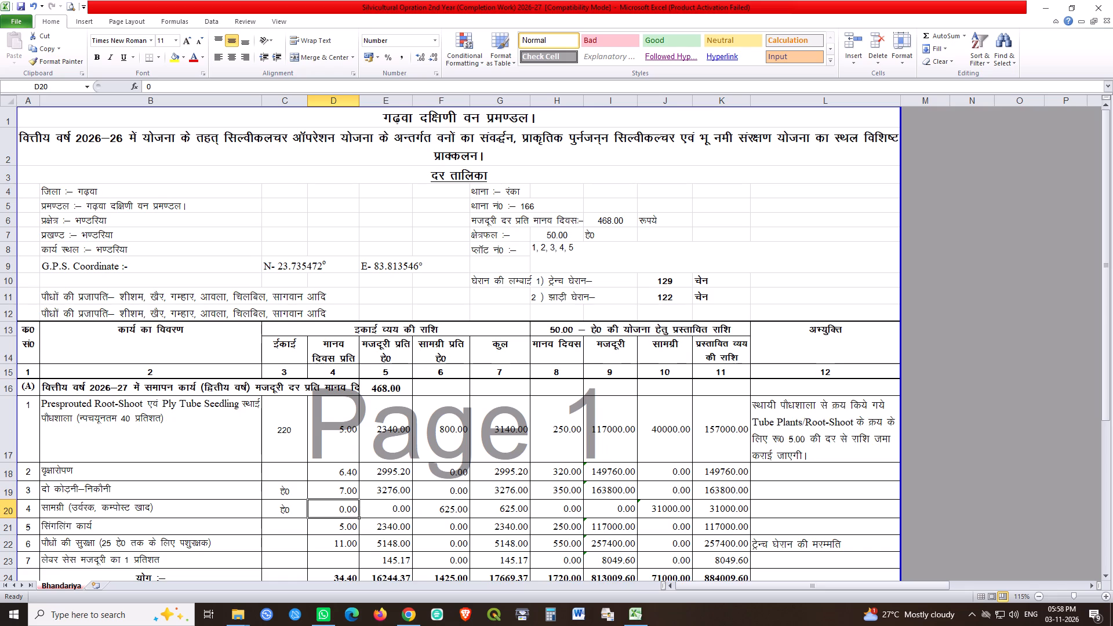
click(334, 523)
click(338, 548)
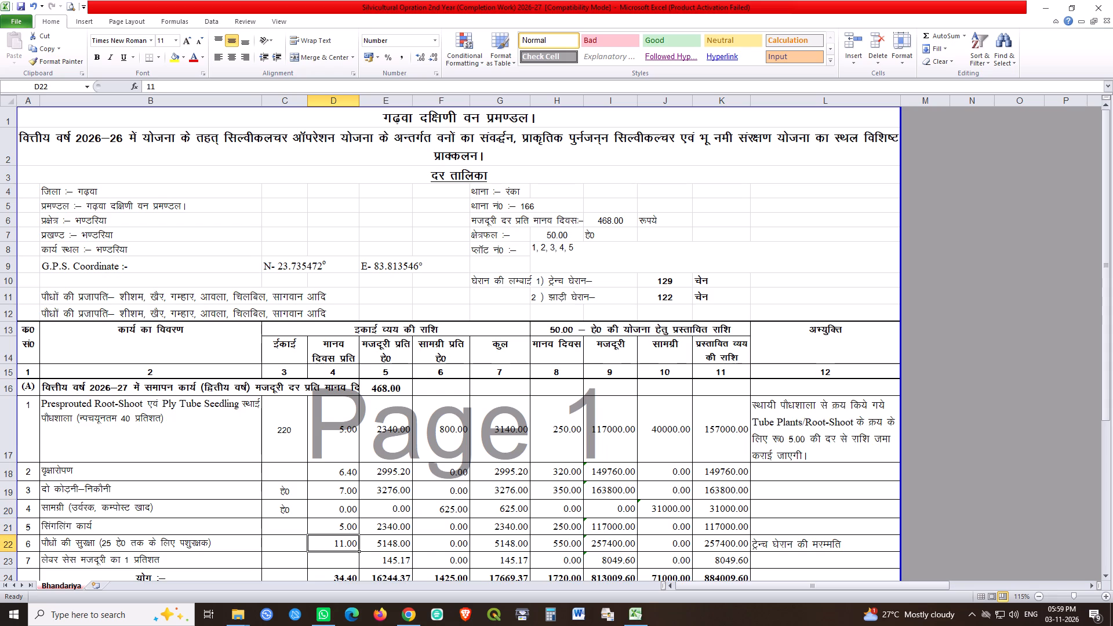
Review the material amount per hectare for work items 1 to 5 in rows 17 to 21 and the labour cess entries in row 23.
click(340, 559)
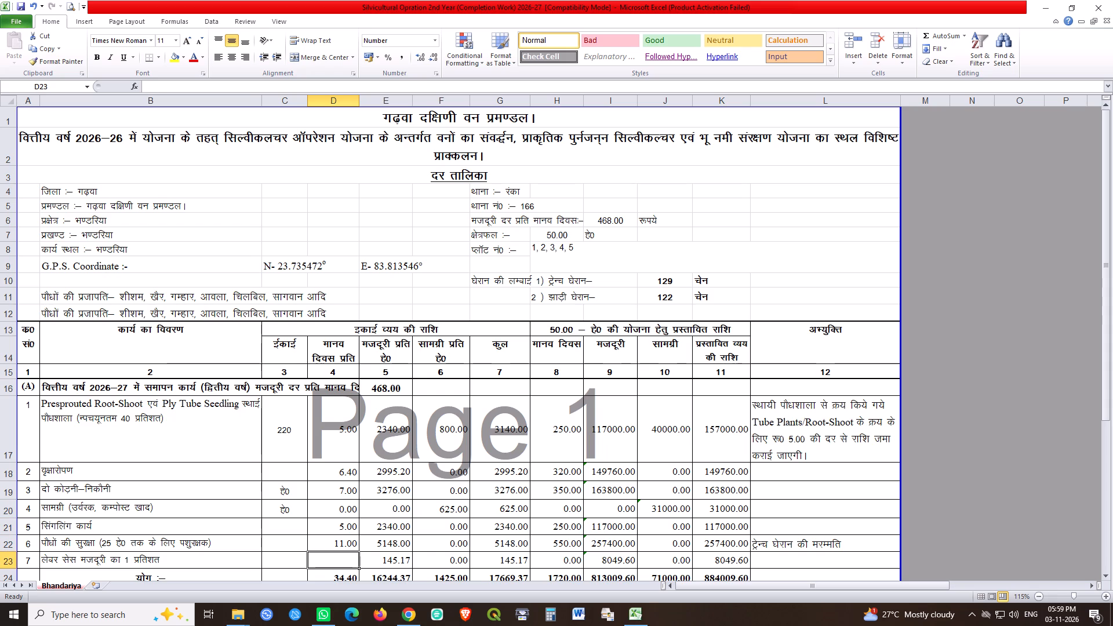
click(443, 414)
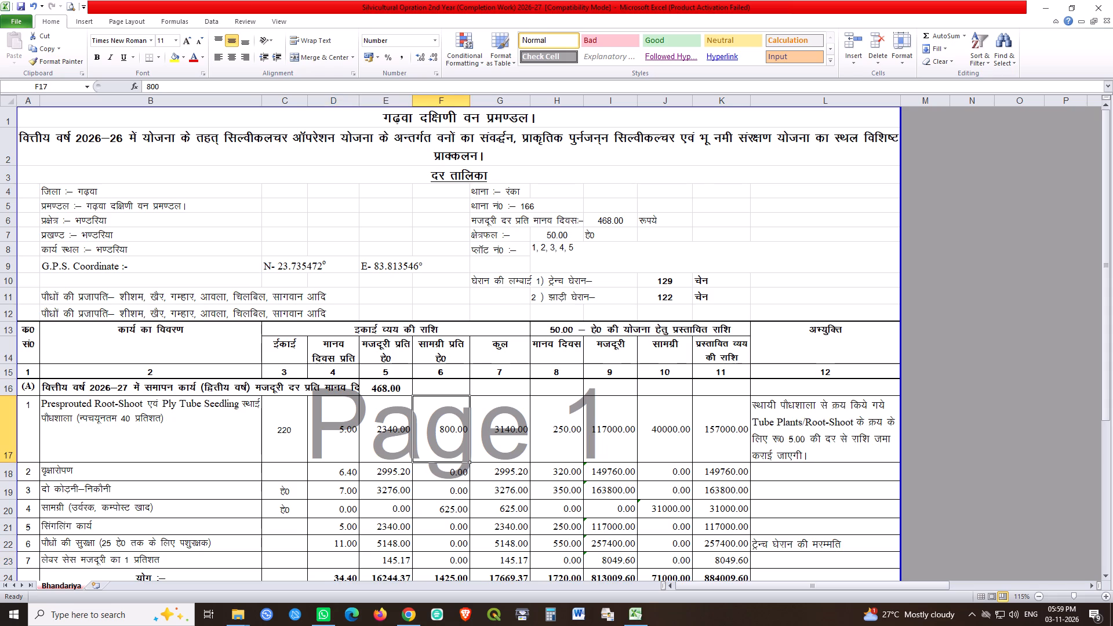
click(451, 469)
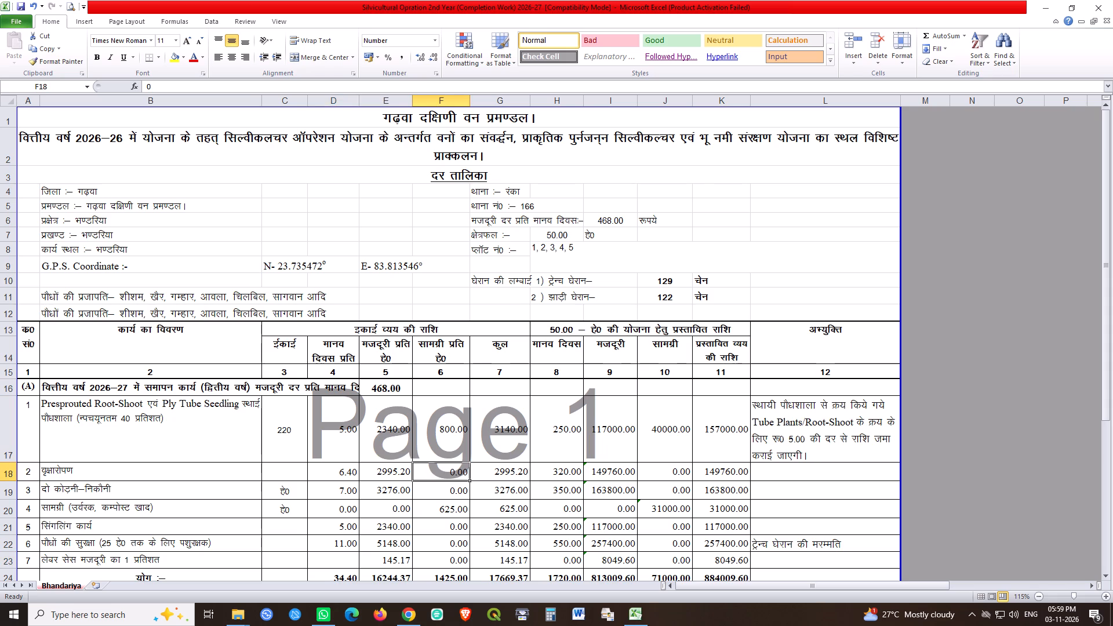
click(459, 494)
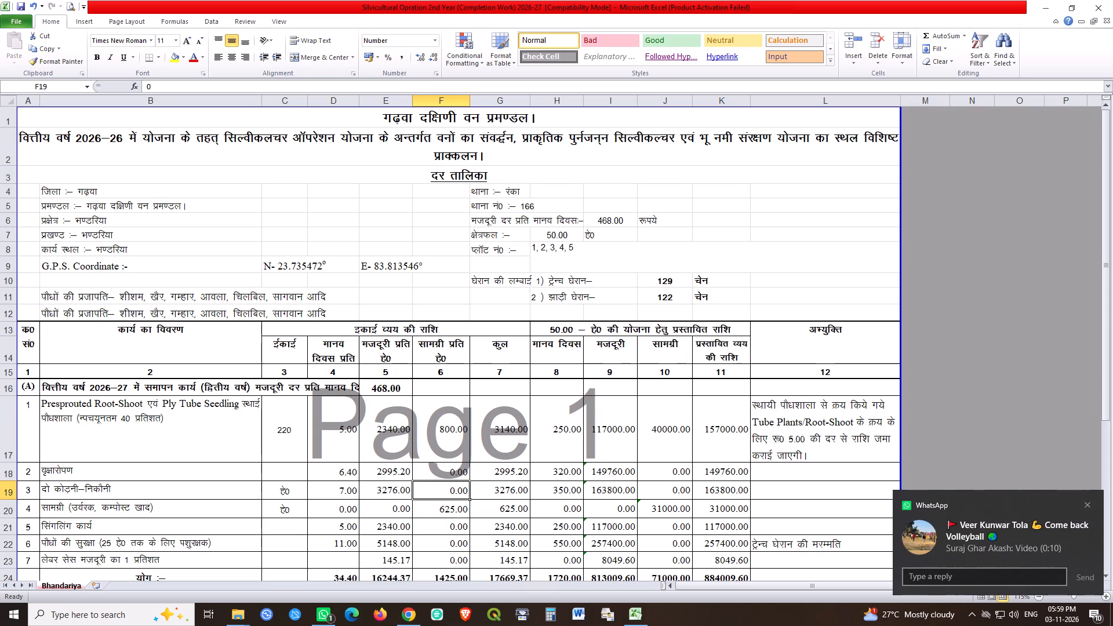
click(454, 509)
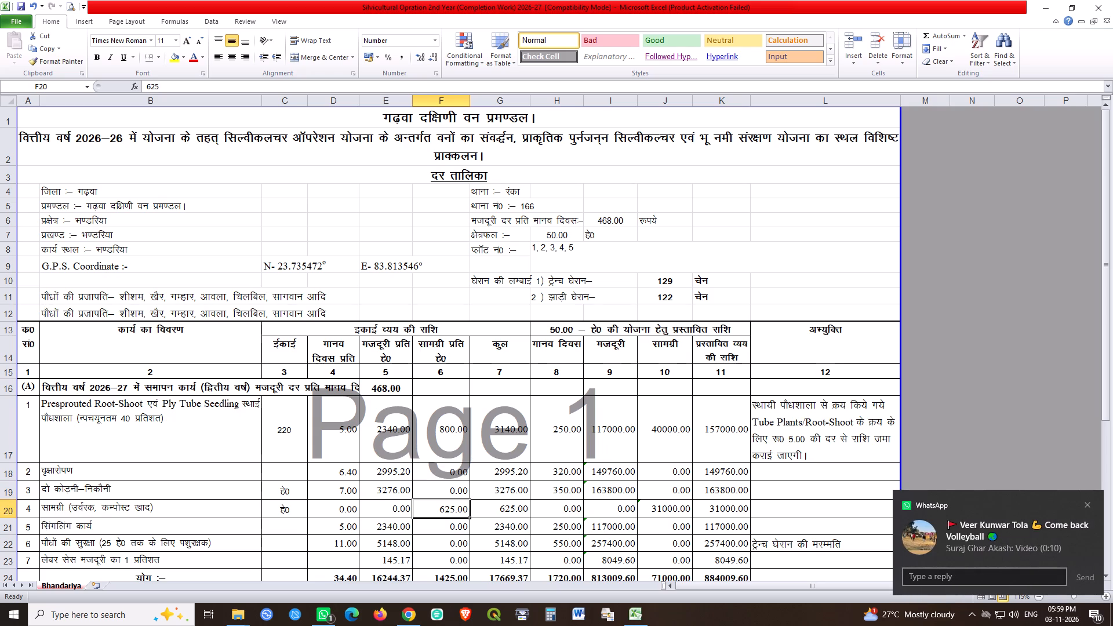
click(443, 527)
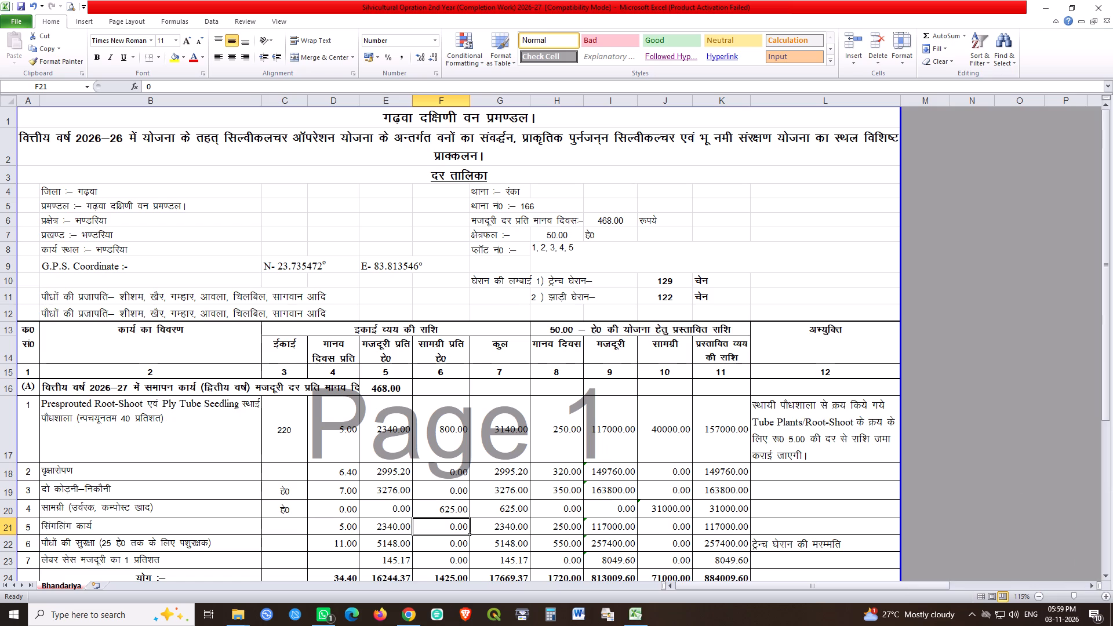
click(409, 565)
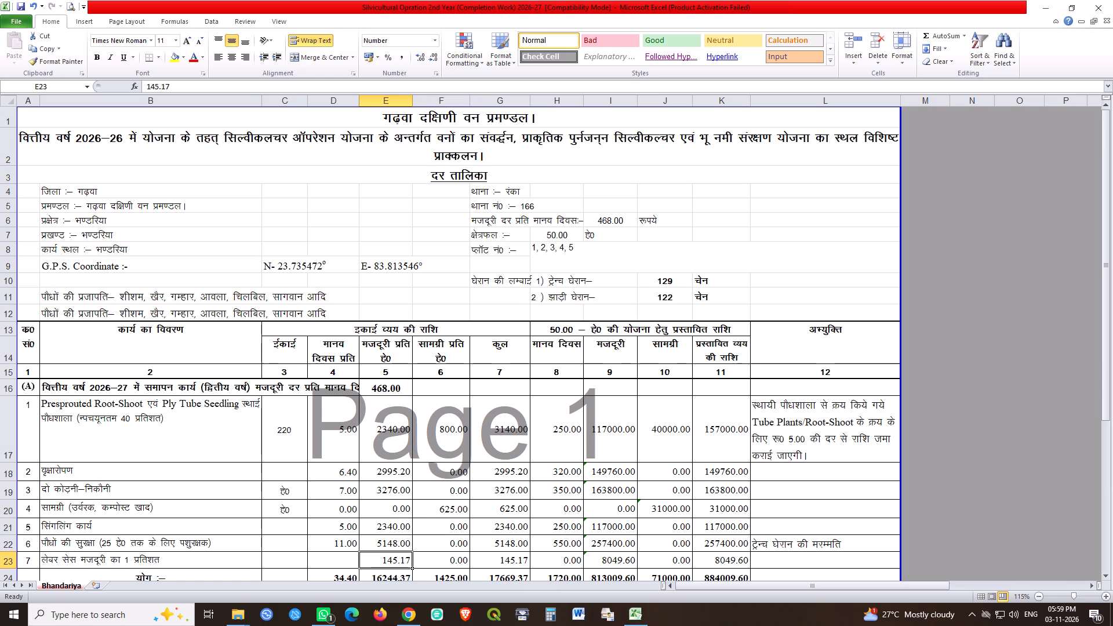
Set the per-hectare wage amount for the 1 percent labour cess in E23 to 160.99.
text(160)
key(period)
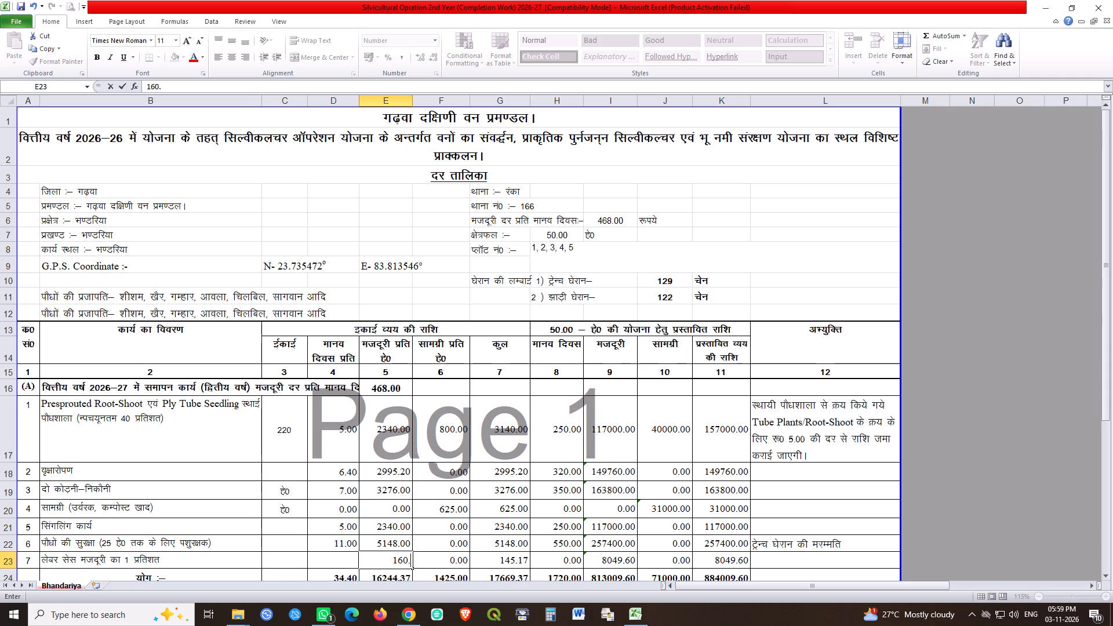
text(99)
key(Return)
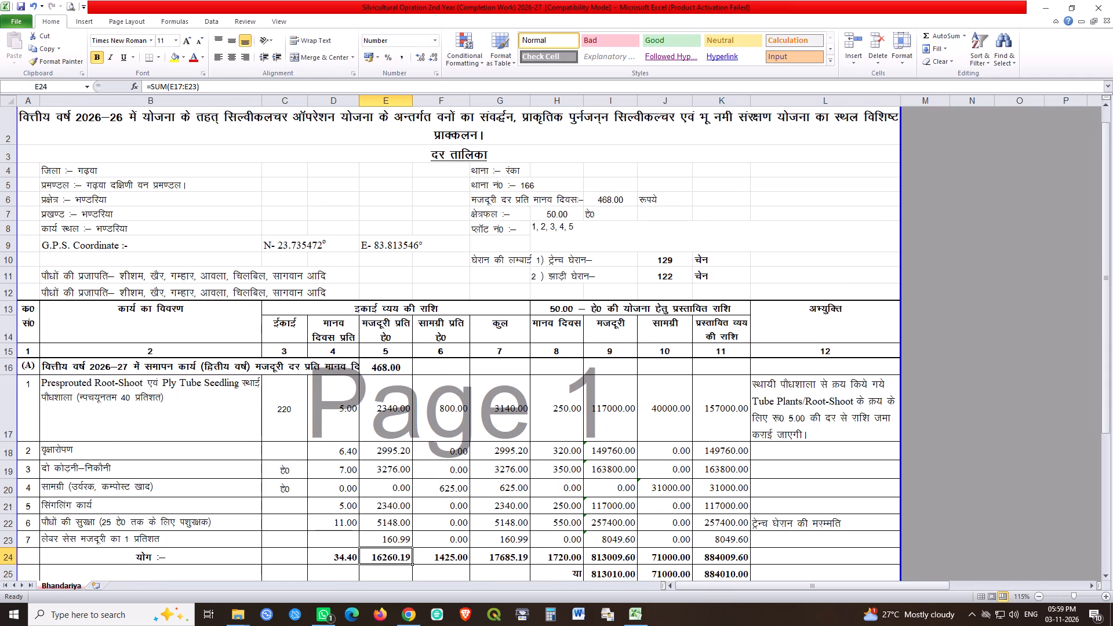
Fill the per-hectare wage formula =D17*$I$6 from E17 down to E22, keeping the labour cess amount in E23.
double_click(406, 413)
key(Return)
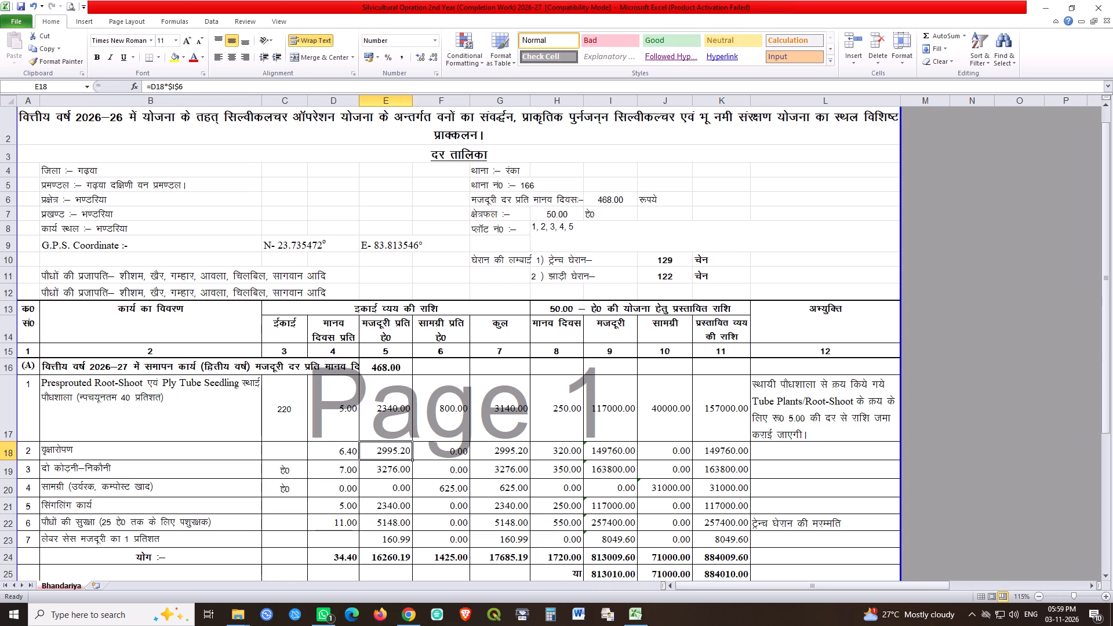
click(406, 413)
drag(412, 442, 412, 525)
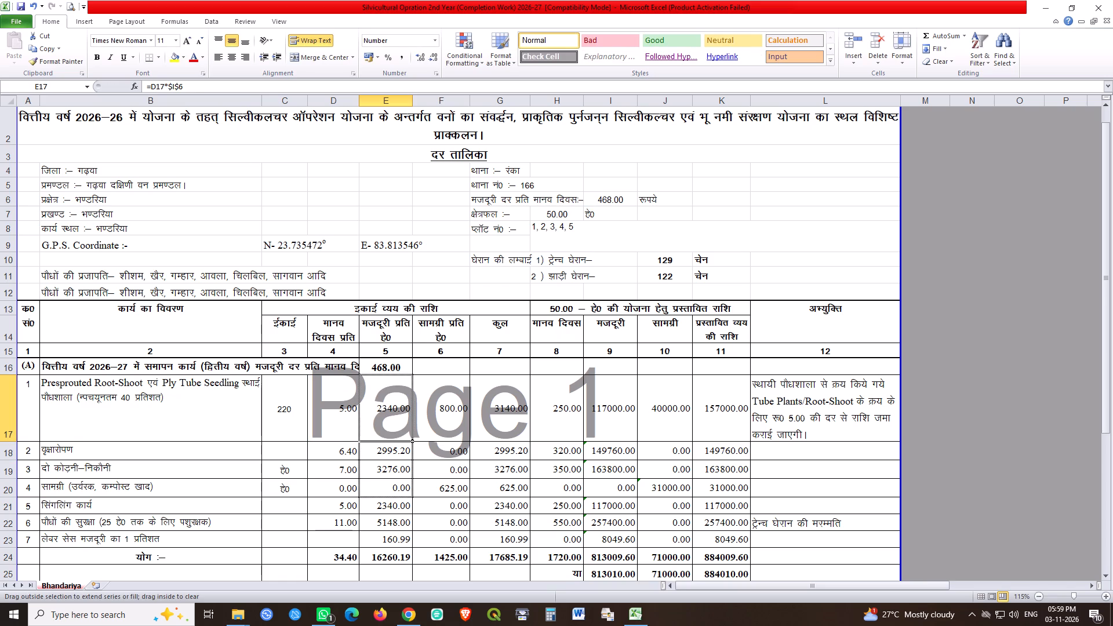
drag(412, 525, 412, 538)
double_click(395, 538)
key(Return)
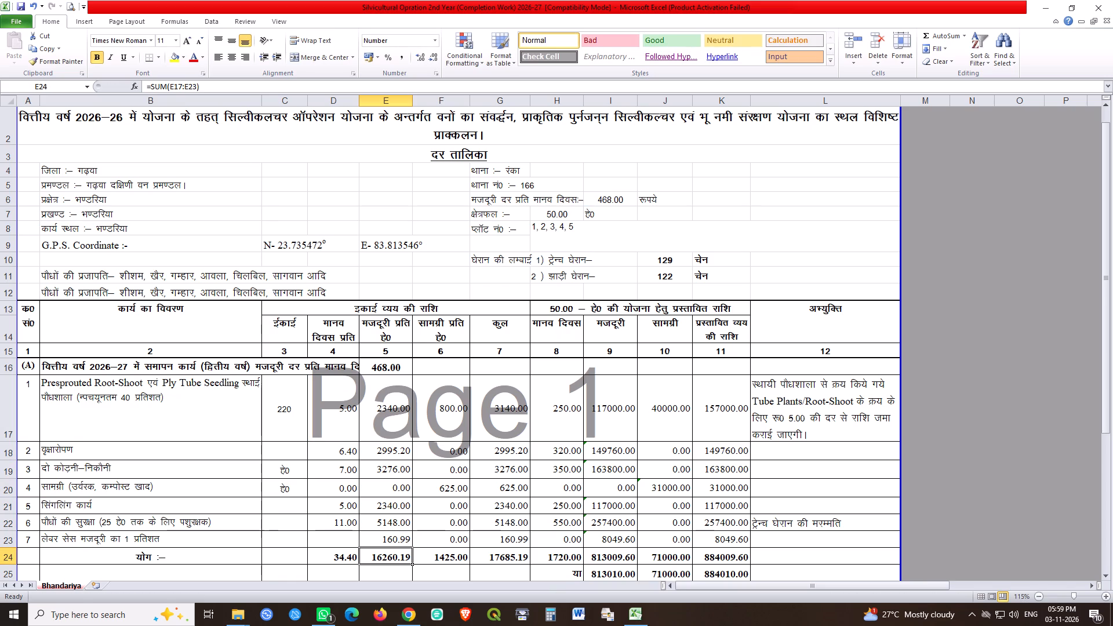
Fill the per-hectare total formula =SUM(E17:F17) from G17 down to G23.
double_click(513, 413)
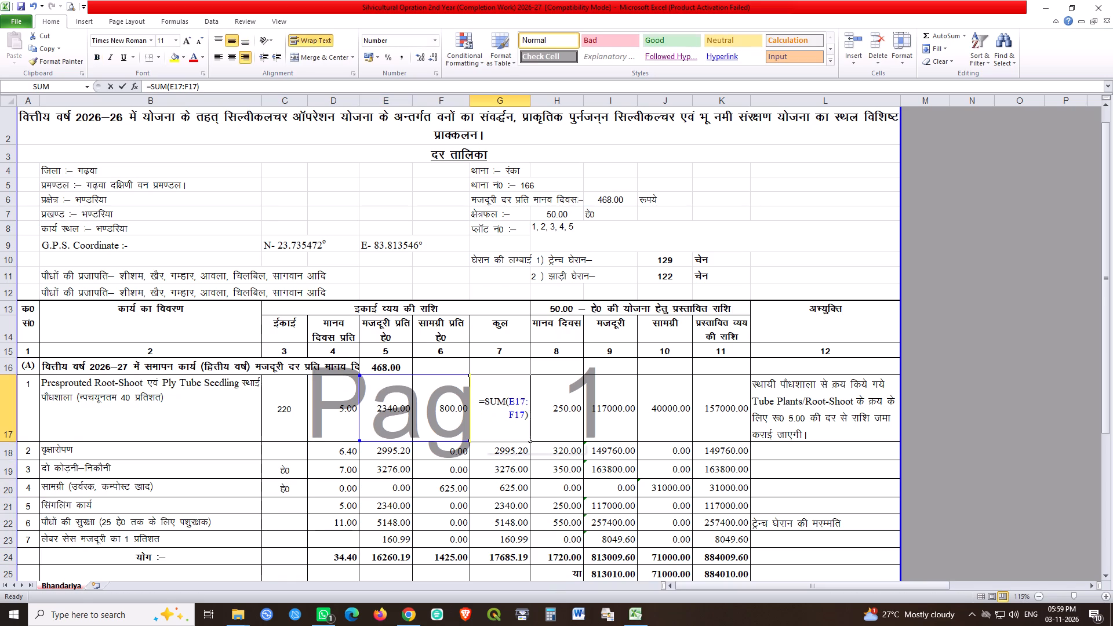
key(Return)
click(513, 413)
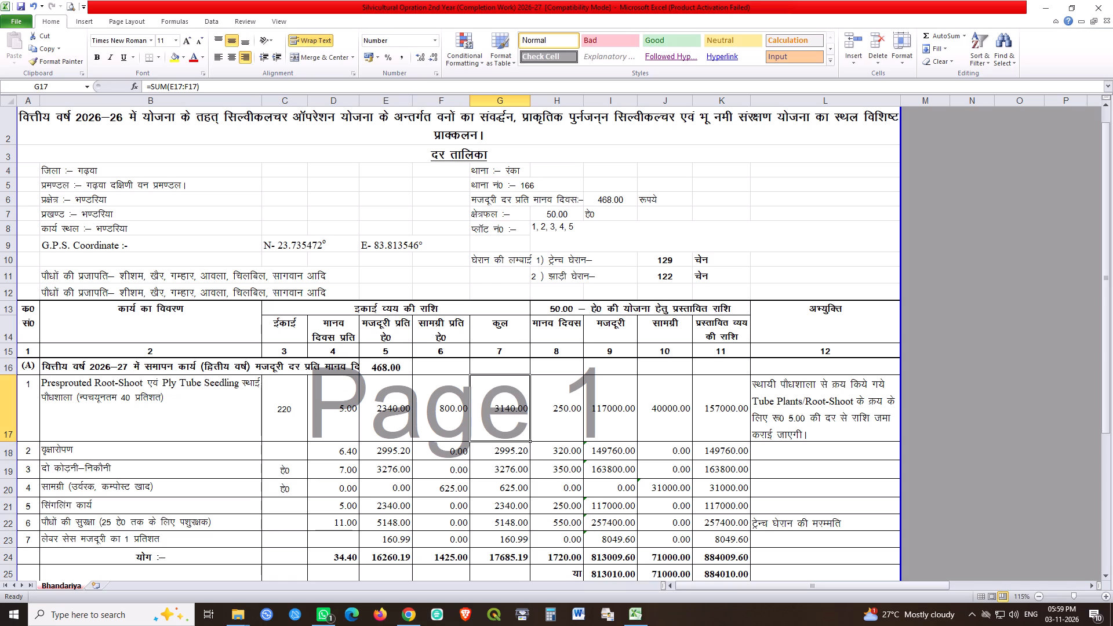
drag(531, 440, 529, 541)
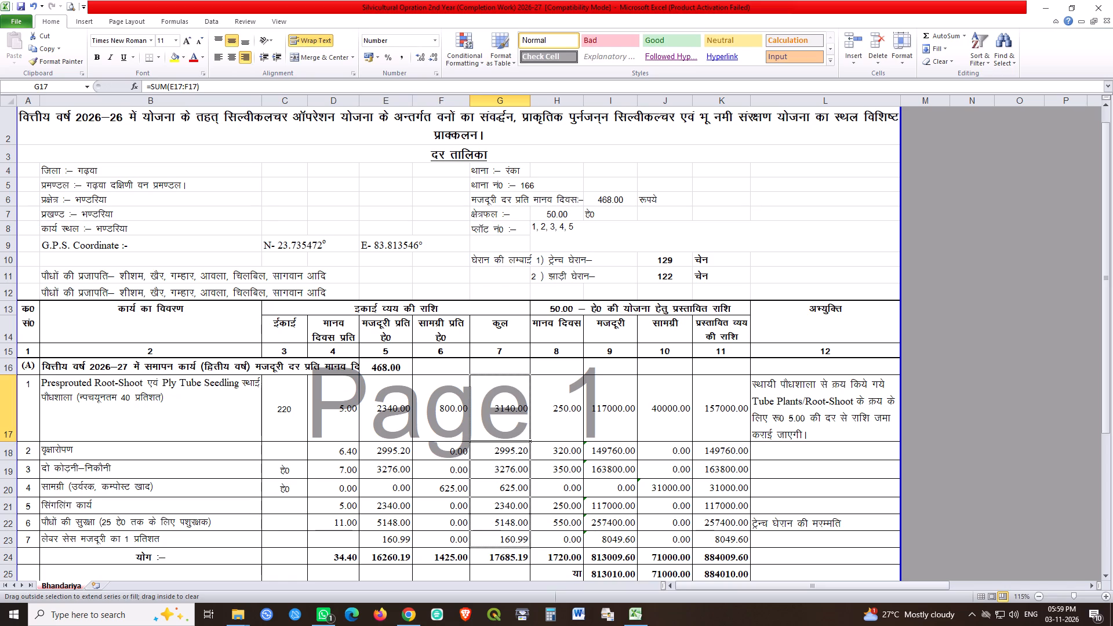
drag(529, 541, 529, 541)
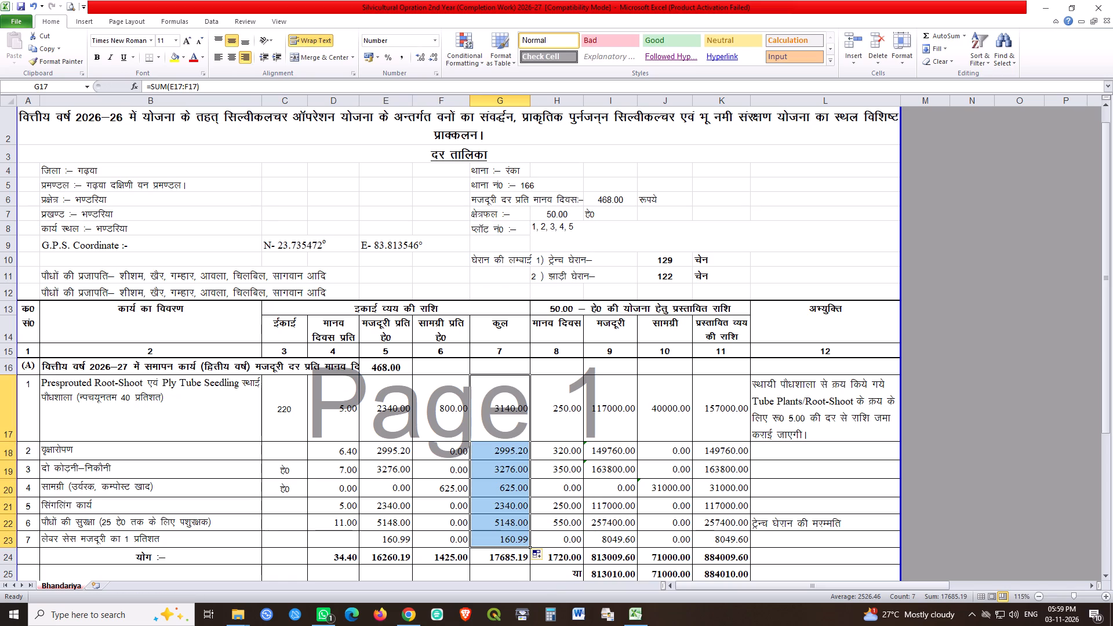
Fill the proposed man-days formula =D17*$H$7 from H17 down through the work item rows.
double_click(555, 403)
key(Return)
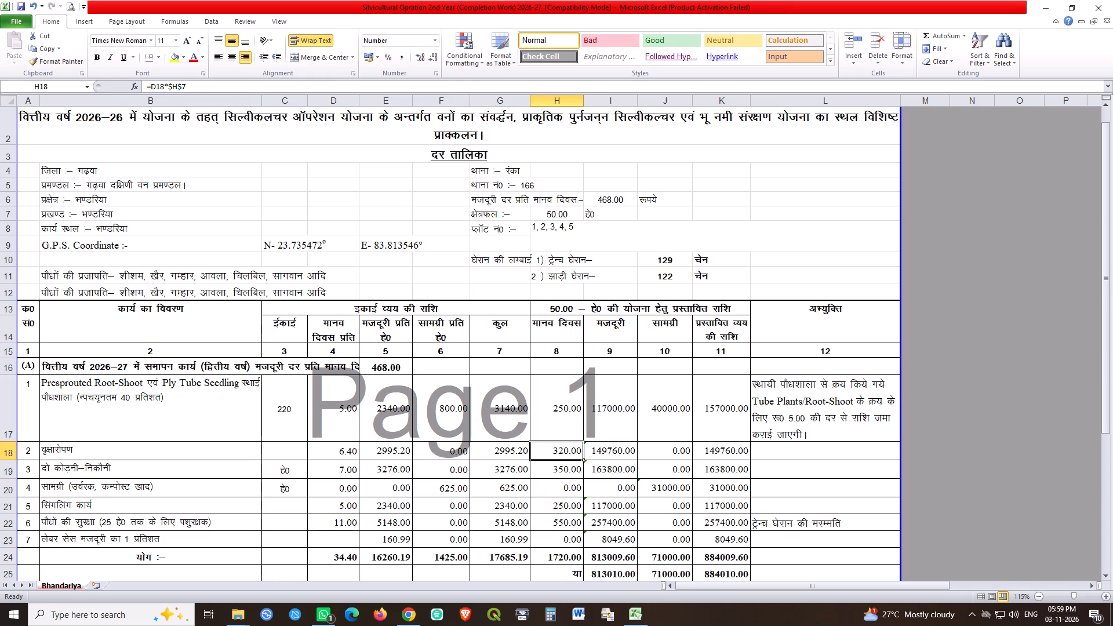
click(555, 403)
double_click(572, 416)
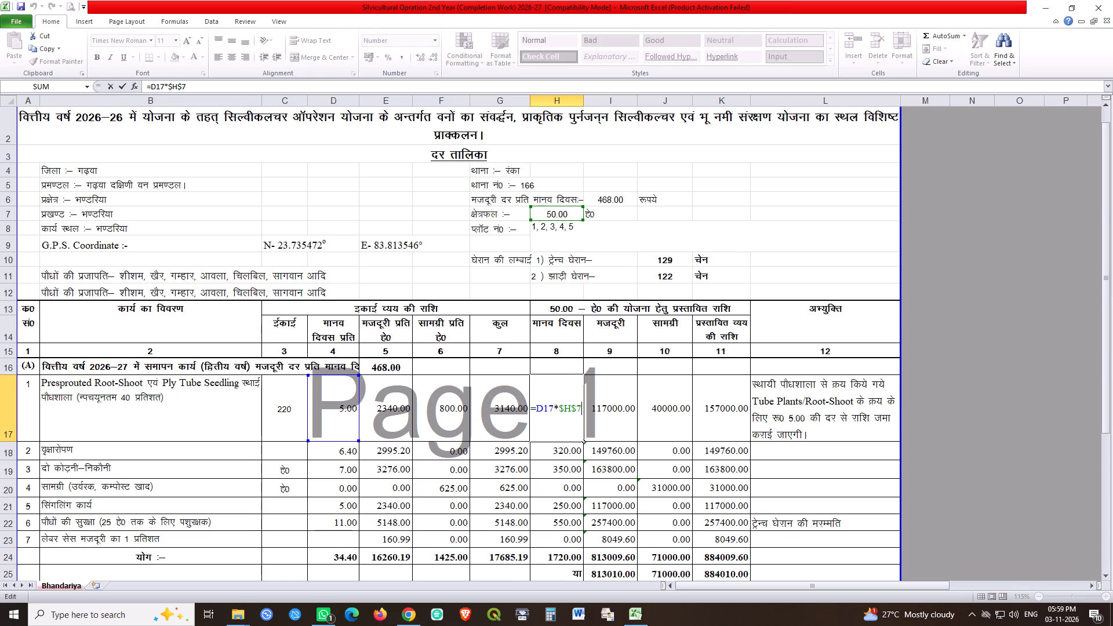
key(Return)
click(573, 414)
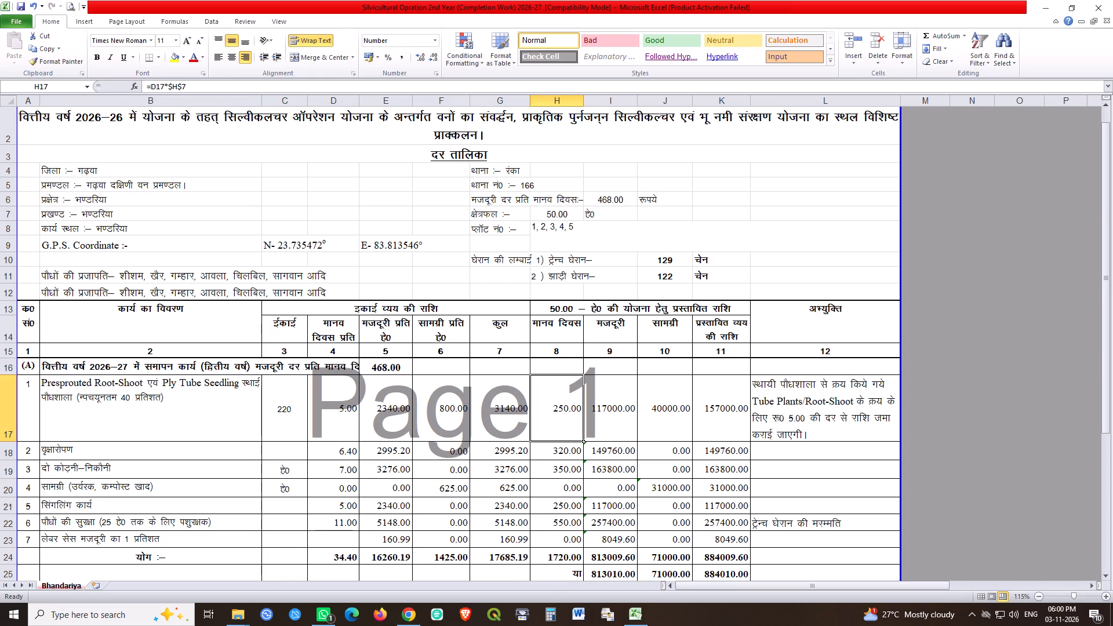
drag(582, 441, 577, 543)
Fill the proposed wage formula =H17*$I$6 from I17 down to I22 and check the labour cess cell I23.
double_click(622, 414)
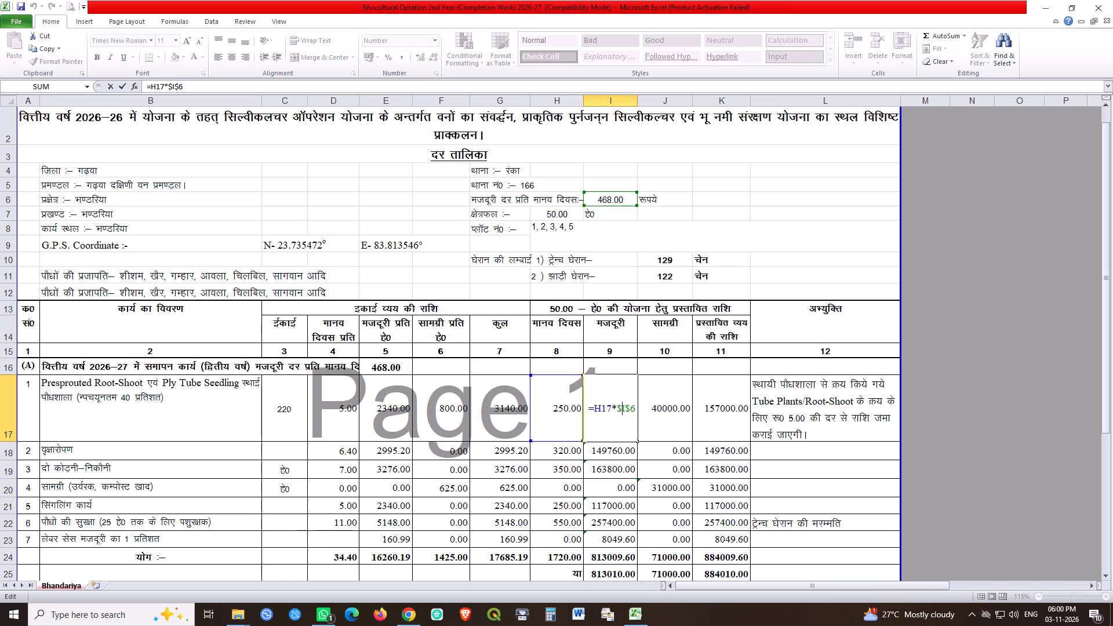
key(Return)
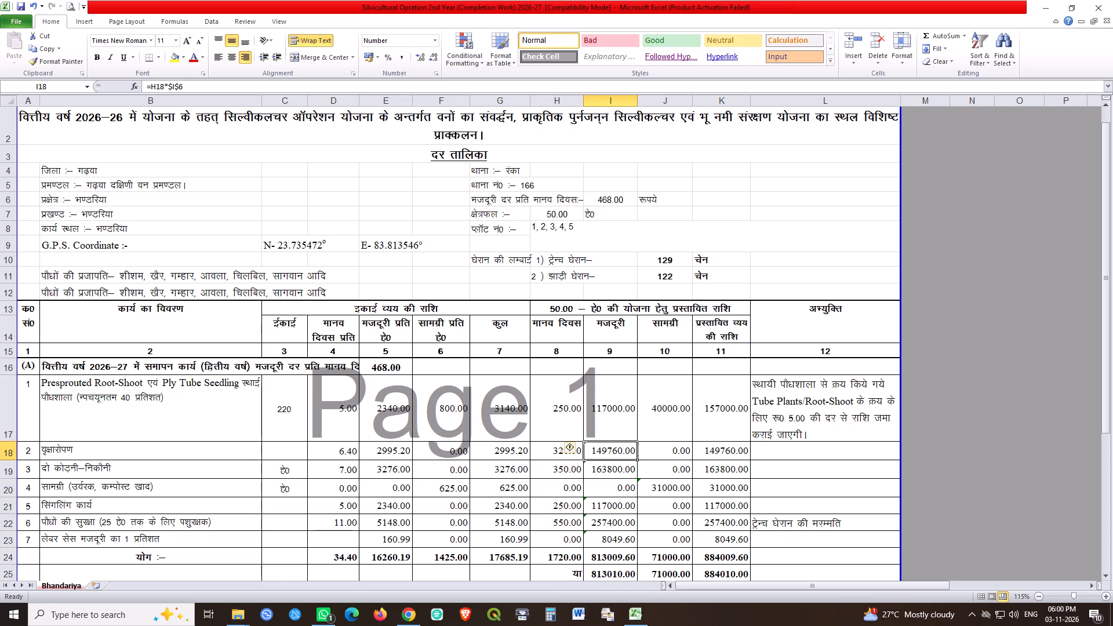
click(622, 414)
drag(636, 441, 630, 525)
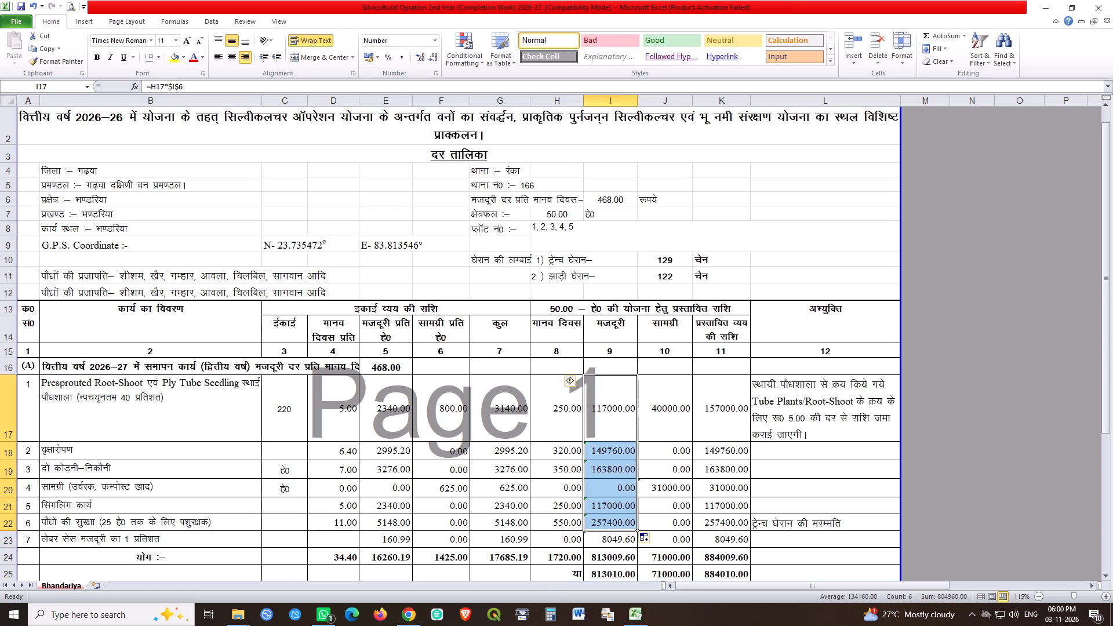
double_click(616, 541)
key(Return)
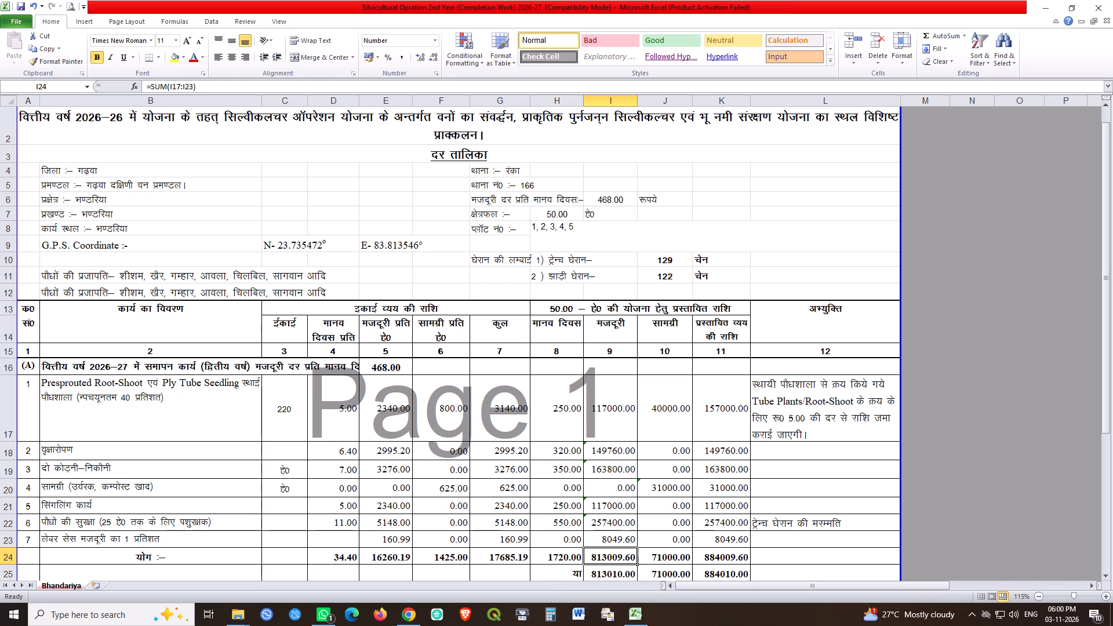
Fill the proposed material cost formula =F17*$H$7 from J17 down through the work item rows.
double_click(674, 413)
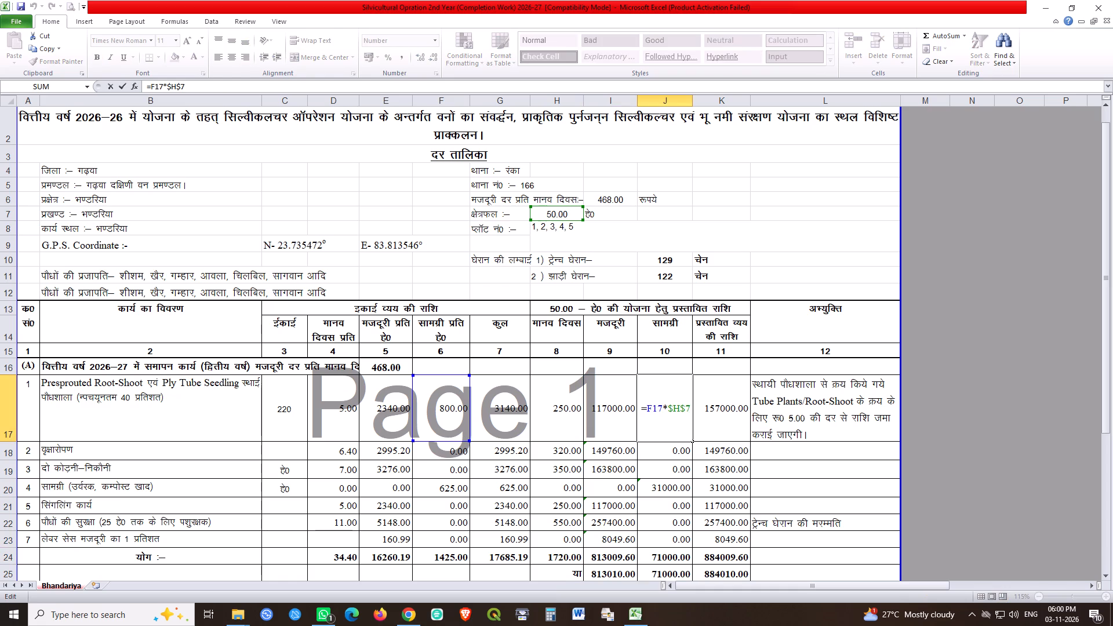
key(Return)
double_click(674, 413)
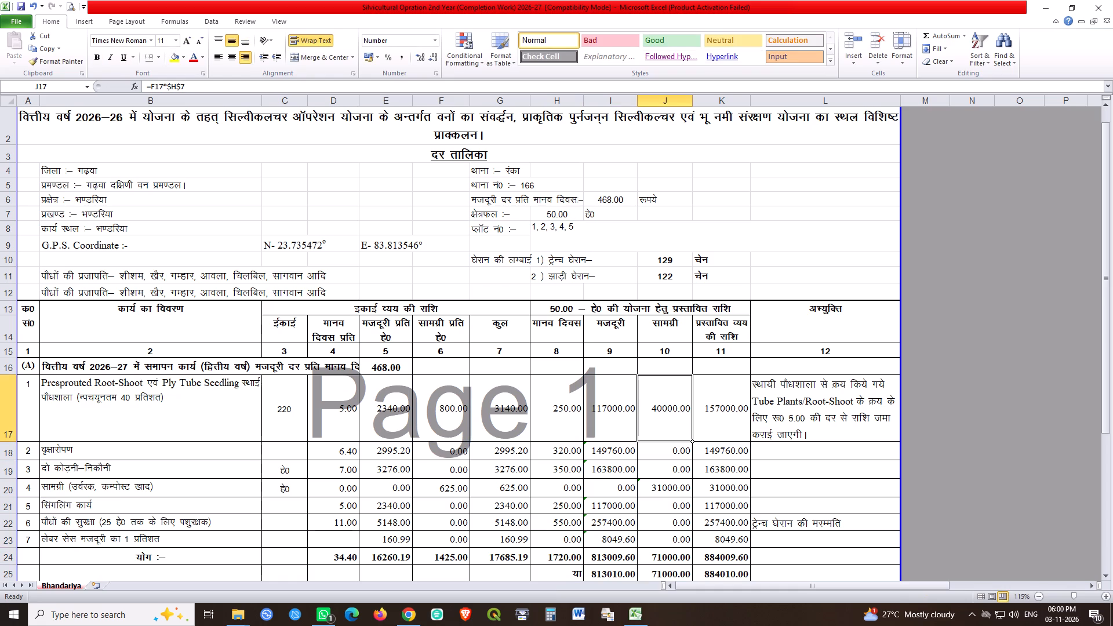
key(Return)
click(674, 413)
Fill the proposed material cost formula =F17*$H$7 from J17 down to J23.
drag(693, 442, 689, 541)
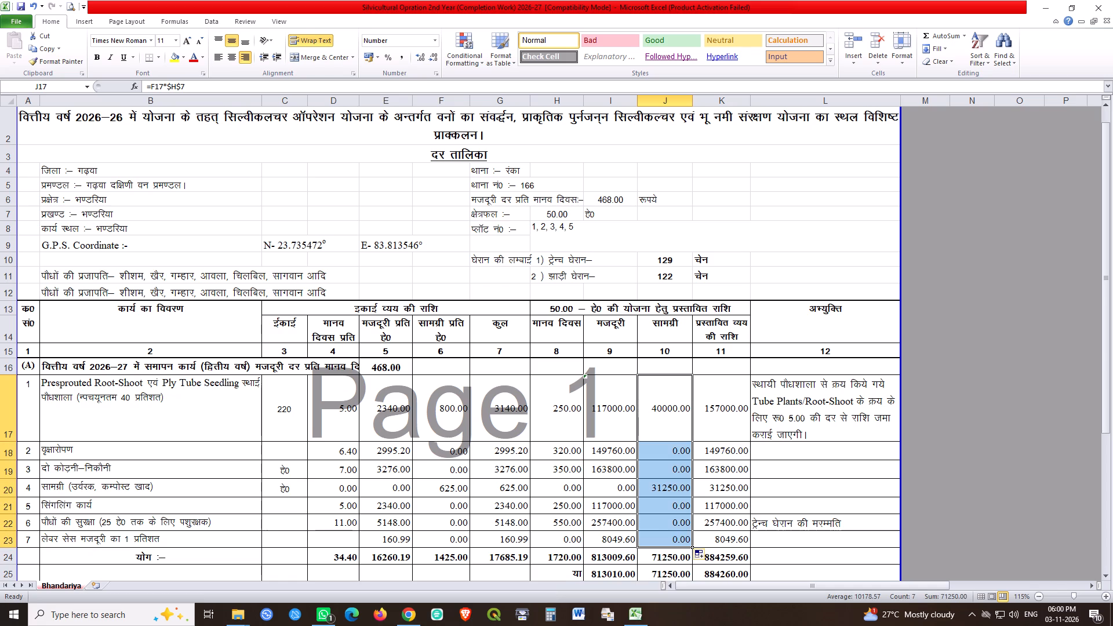
Check the proposed expenditure formula =SUM(I17:J17) in K17 and fill it down to K23.
double_click(714, 398)
key(Return)
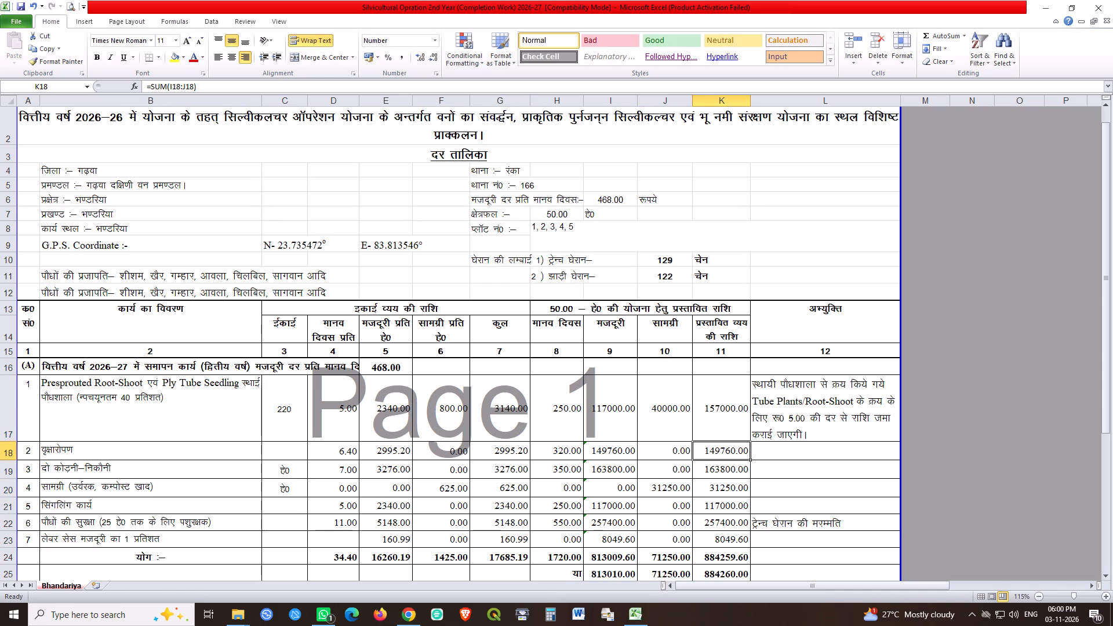
click(730, 428)
drag(751, 442, 750, 460)
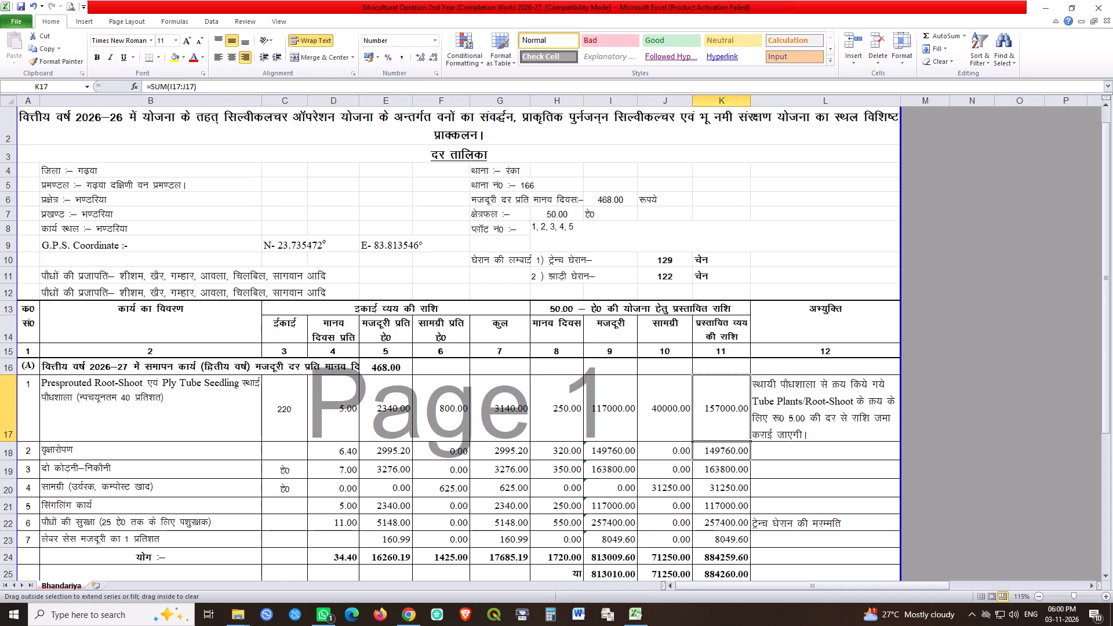
drag(750, 460, 748, 548)
click(729, 515)
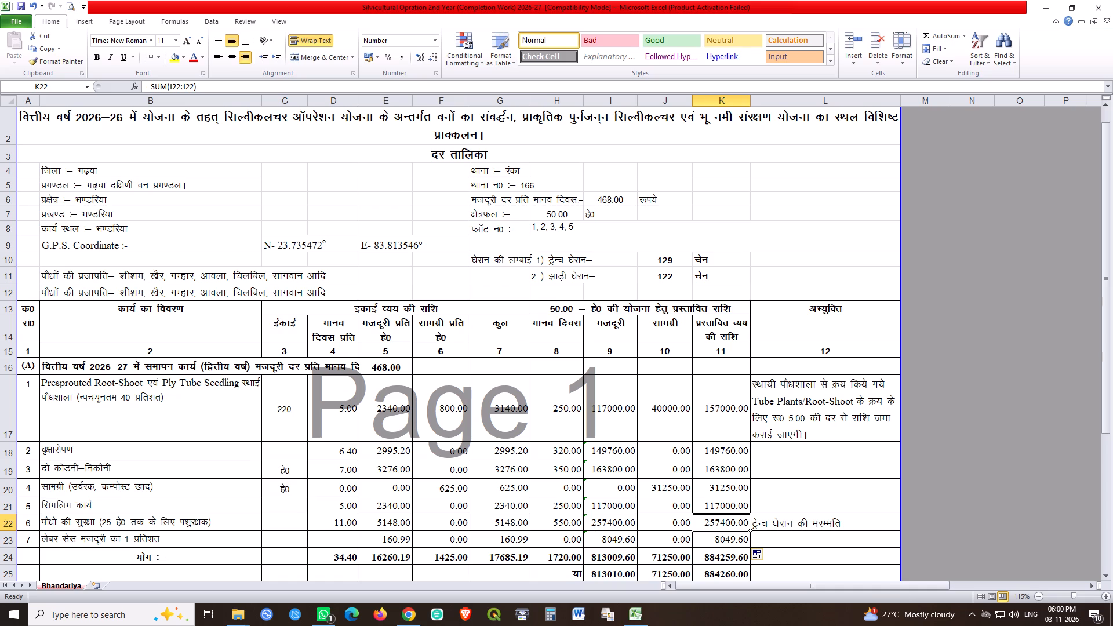
Check the cell range summed by the wage total formula in I24.
click(614, 558)
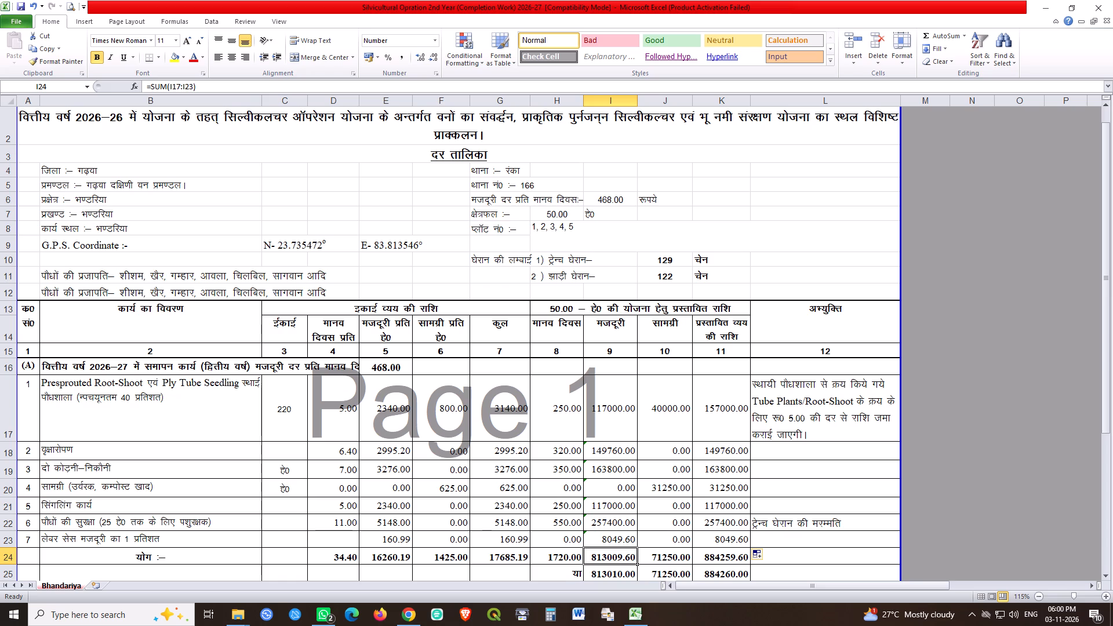
double_click(603, 558)
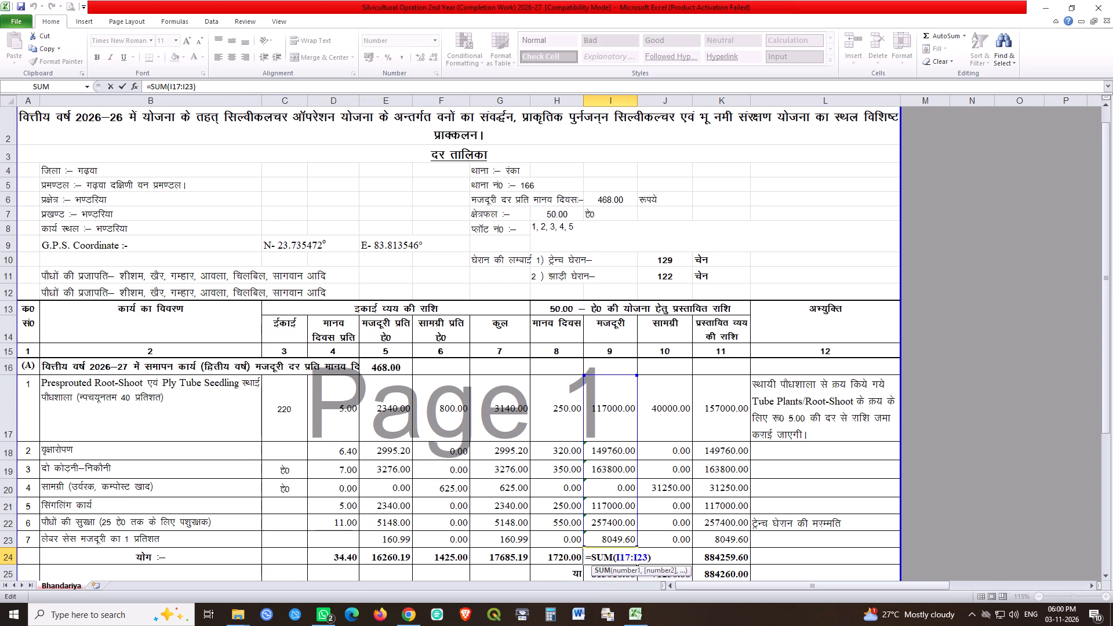
click(659, 554)
key(Return)
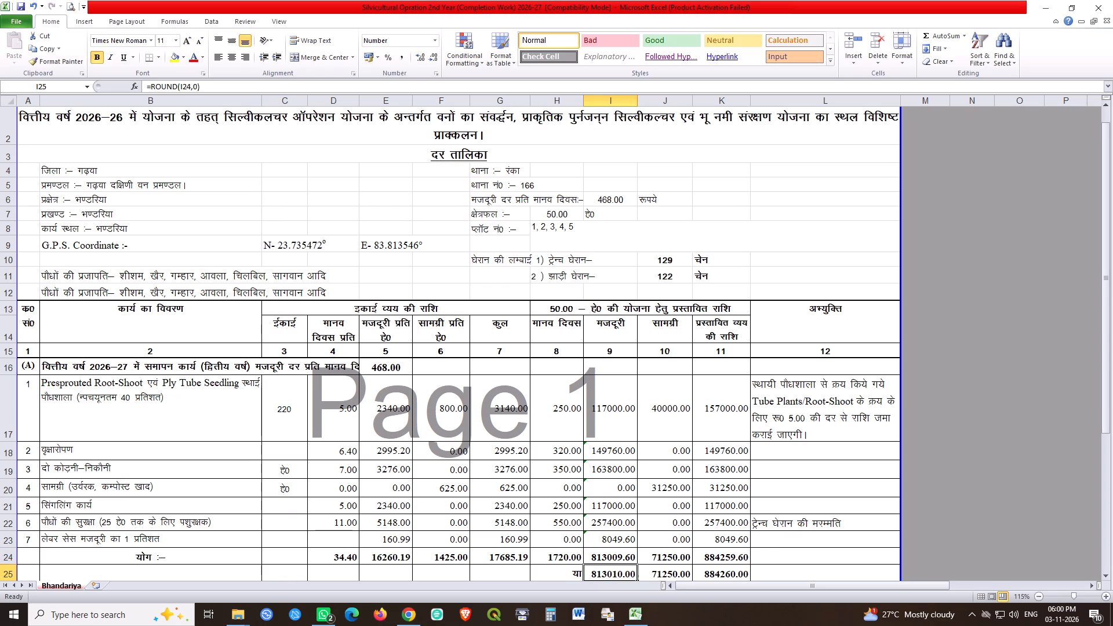
Change the rounded wage total in I25 to =ROUND(I24,0)-10.
double_click(614, 574)
click(661, 575)
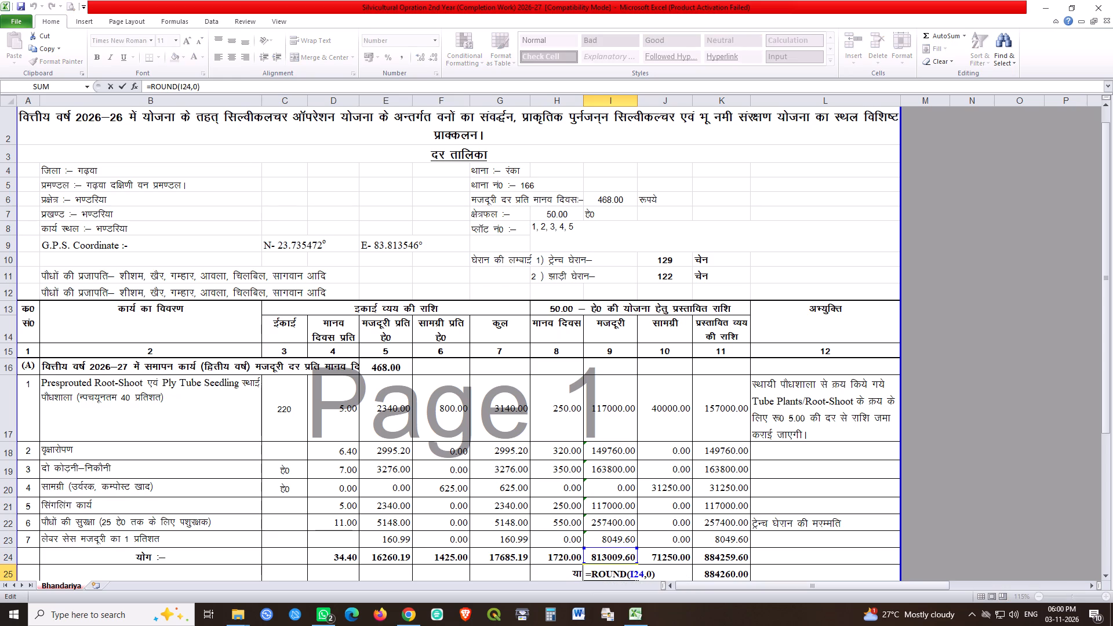
key(minus)
text(9.60)
key(Return)
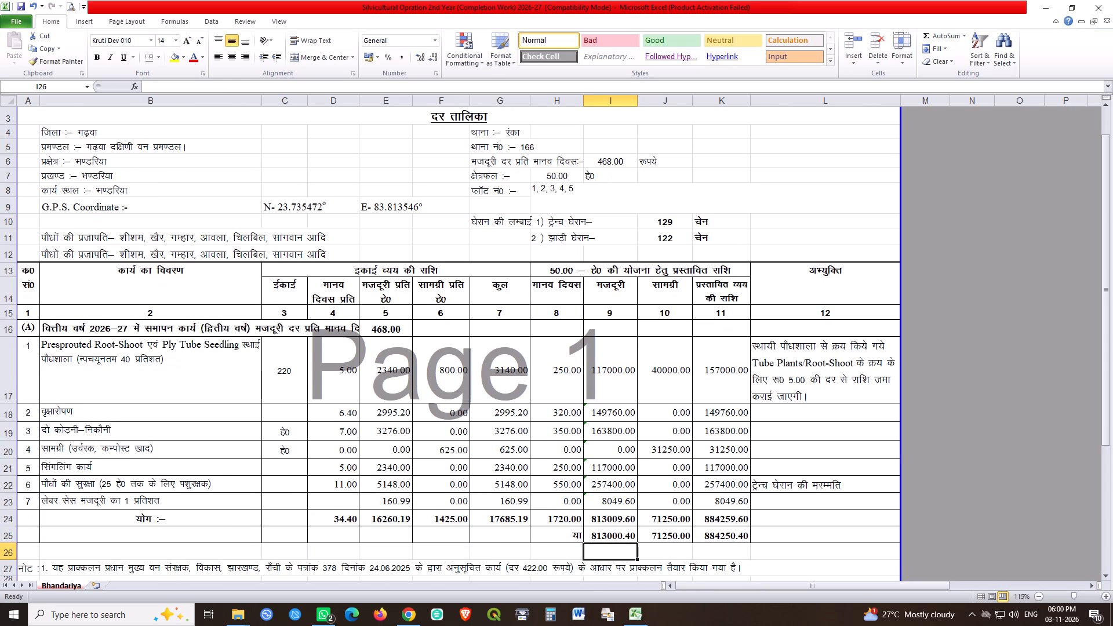
double_click(627, 533)
drag(665, 532, 672, 532)
key(Delete)
key(Return)
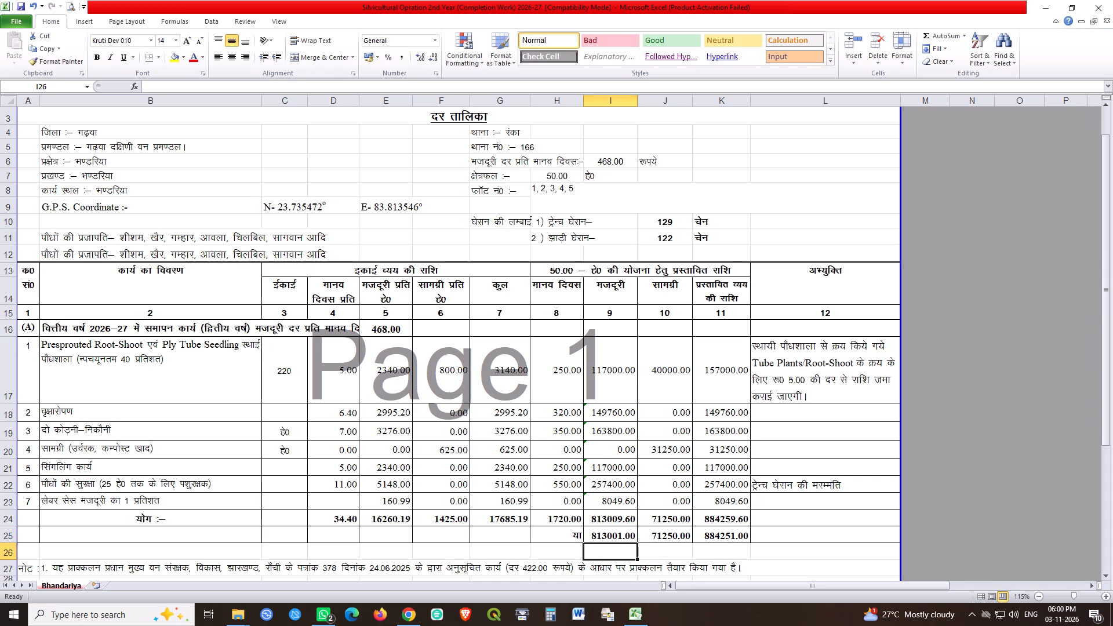
double_click(631, 532)
click(663, 537)
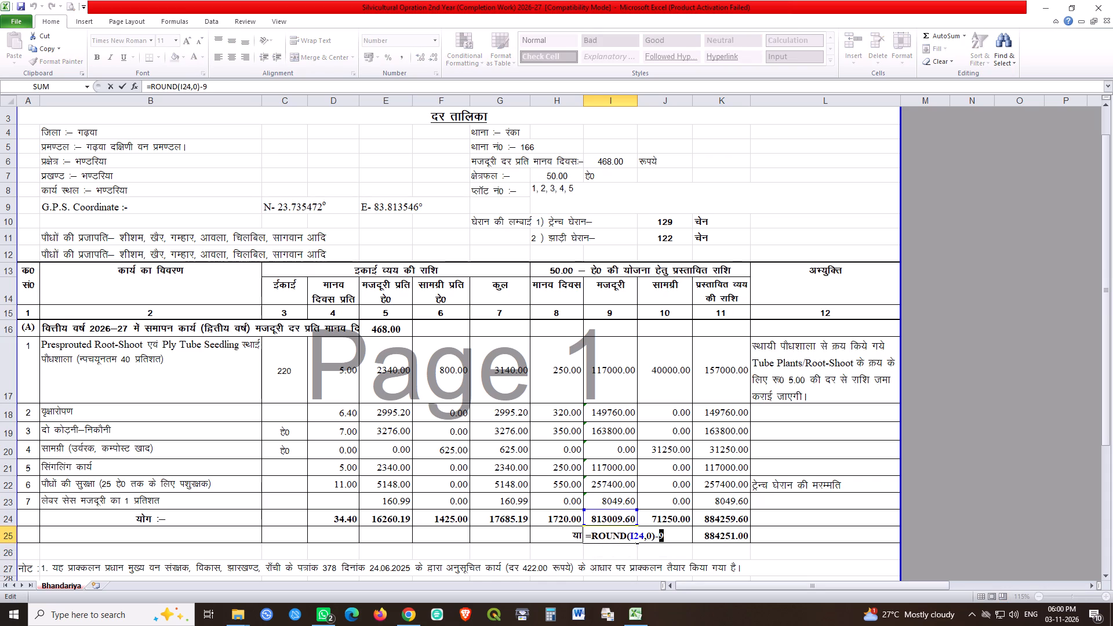
text(10)
key(Return)
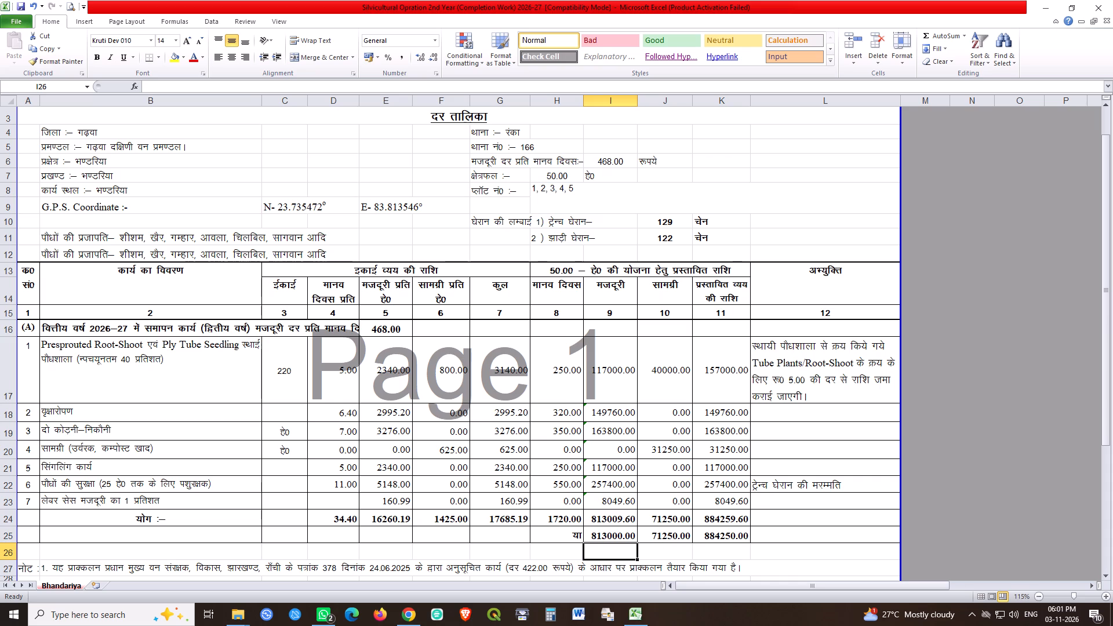
Change the rounded material total in J25 to =ROUND(J24,0)-250.
click(675, 532)
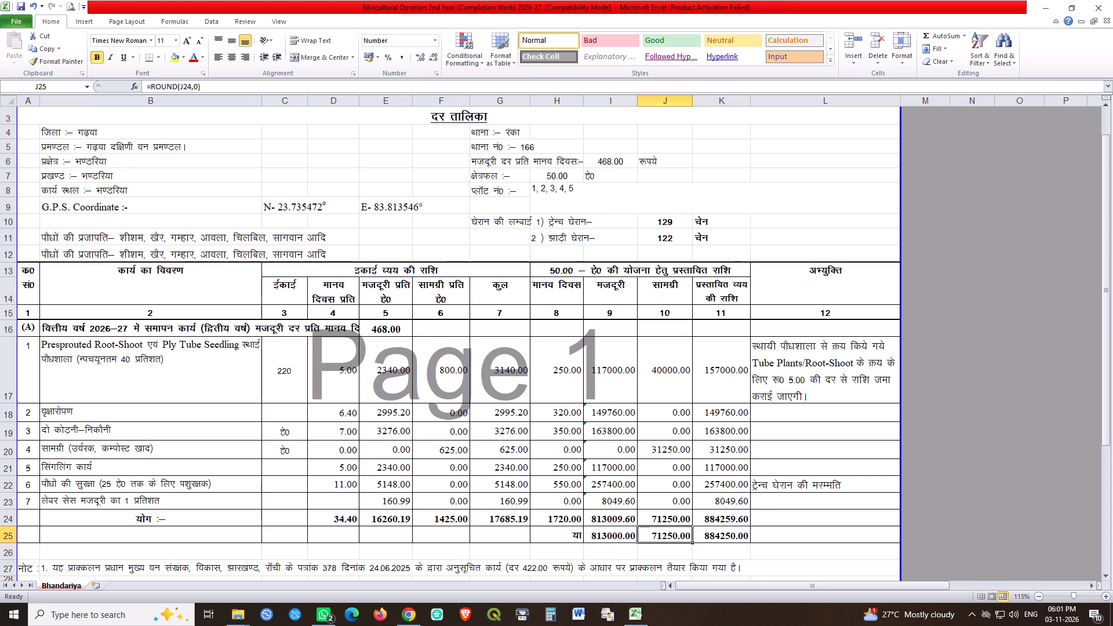
double_click(692, 537)
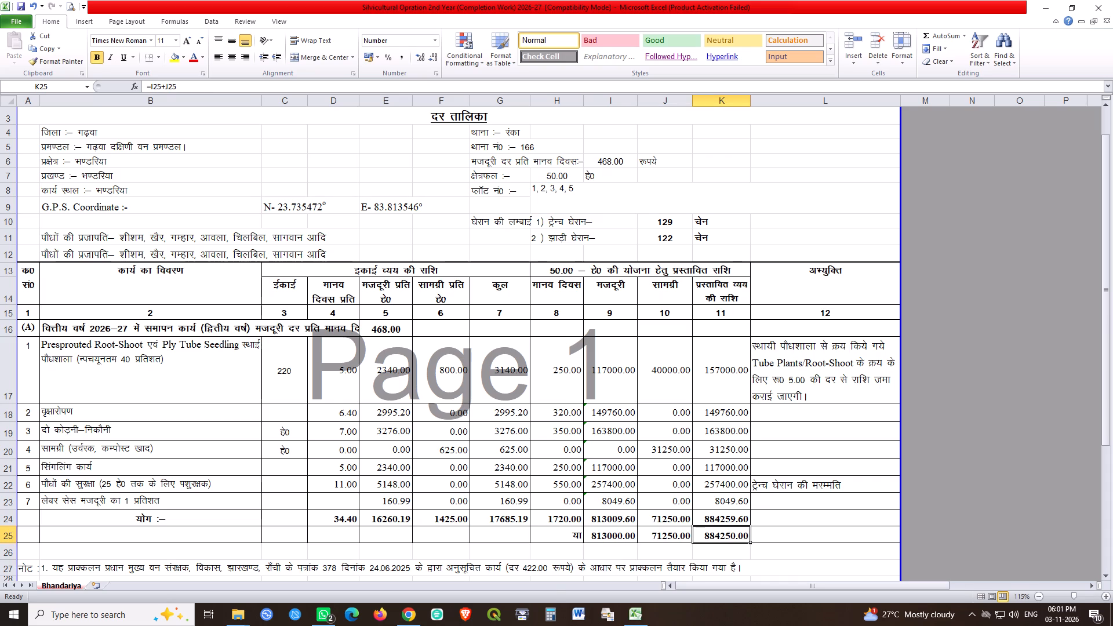
double_click(678, 536)
click(718, 534)
text(-250)
key(Return)
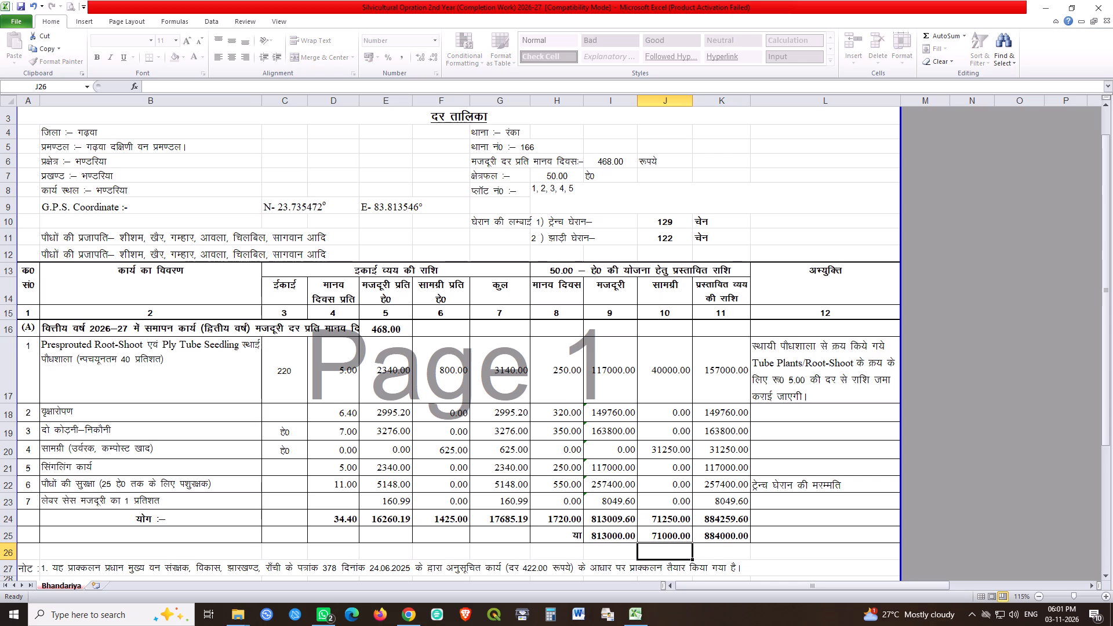
click(806, 529)
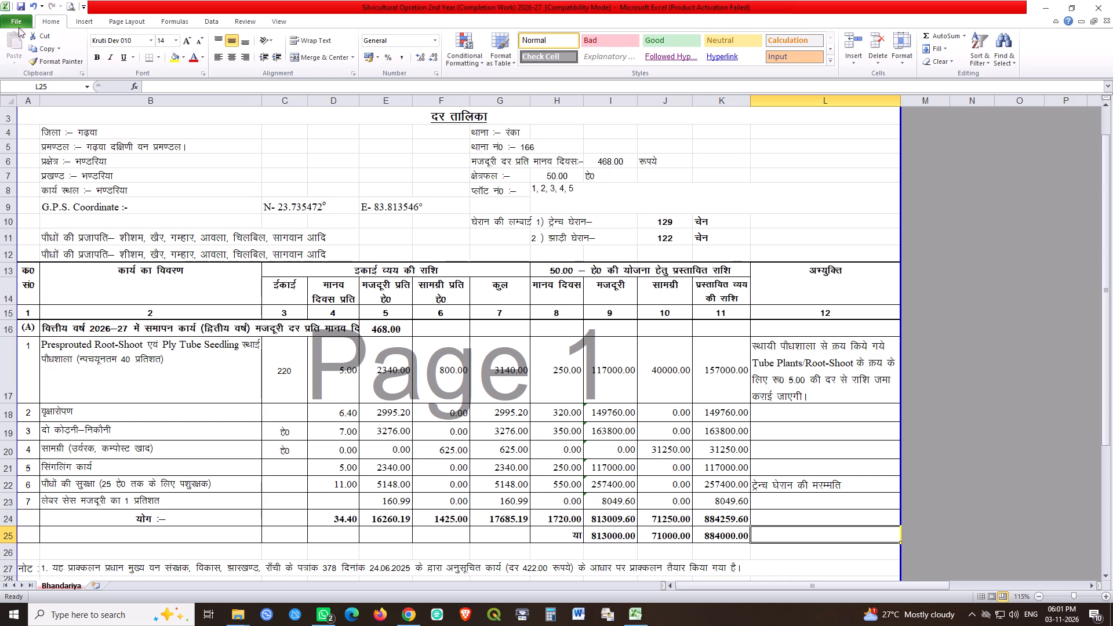
Save the workbook.
triple_click(21, 8)
click(21, 8)
Remove the leading "1." from the note in row 27 and change its letter number (पत्रांक) to 491.
scroll(554, 301, down, 2)
scroll(444, 388, down, 1)
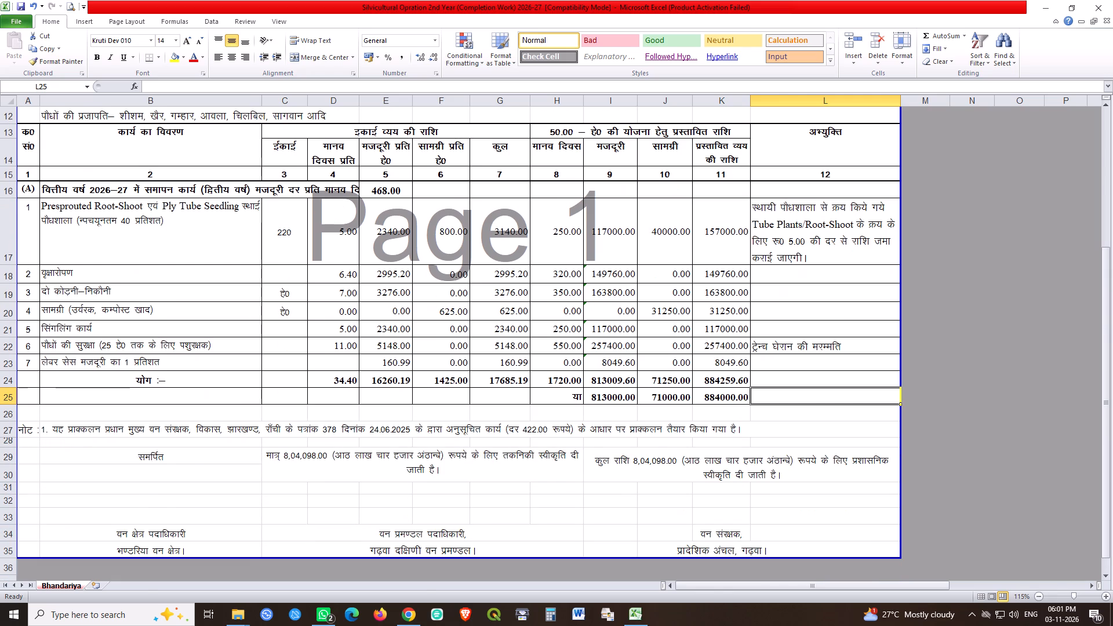
double_click(67, 430)
click(54, 431)
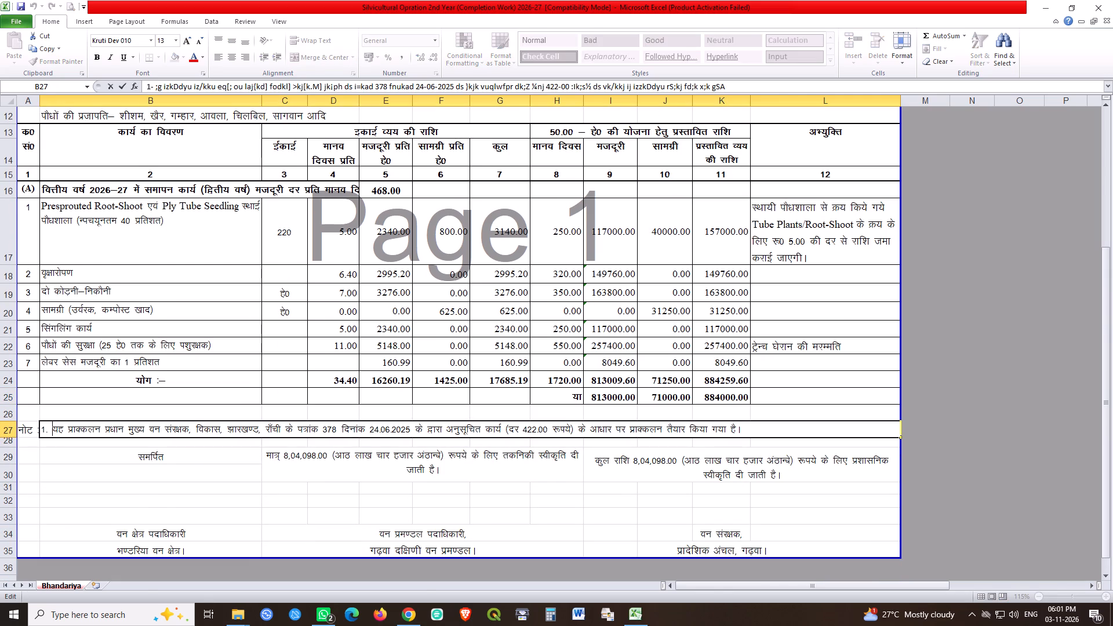
key(BackSpace)
key(BackSpace)
key(BackSpace)
key(Right)
key(Right)
key(Right)
key(Right)
key(Right)
key(Right)
key(Right)
key(Right)
key(Right)
key(Right)
key(Right)
key(Right)
key(Right)
key(Right)
key(Right)
key(Right)
key(Right)
key(Right)
key(Right)
key(Right)
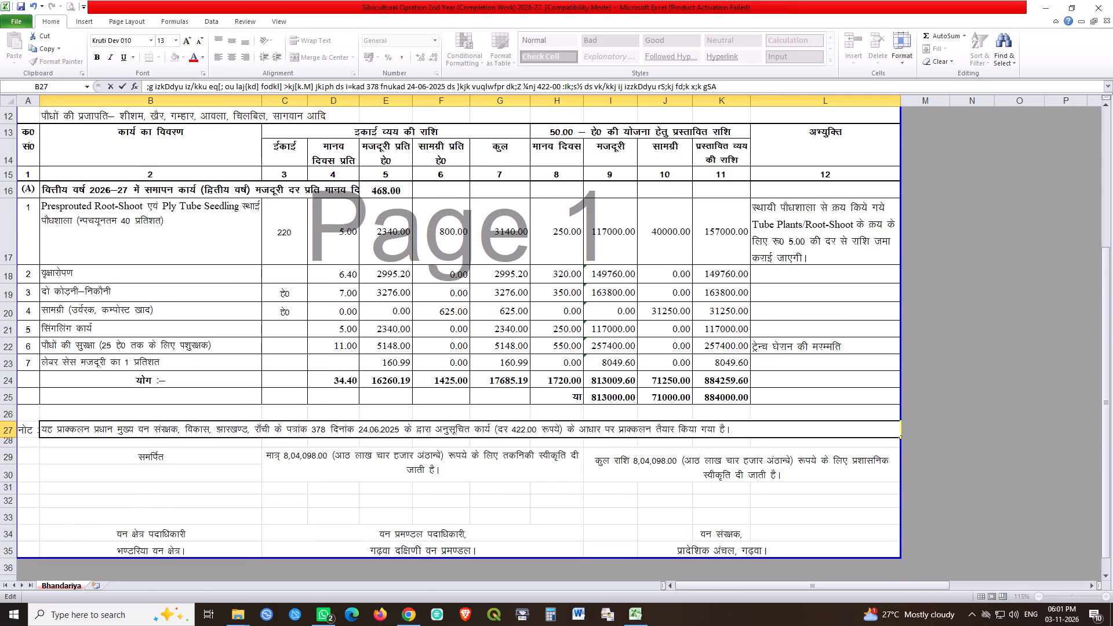
key(Right)
key(Right)
key(Right)
key(Right)
key(Right)
key(Right)
key(shift+Right)
key(shift+Right)
key(shift+Right)
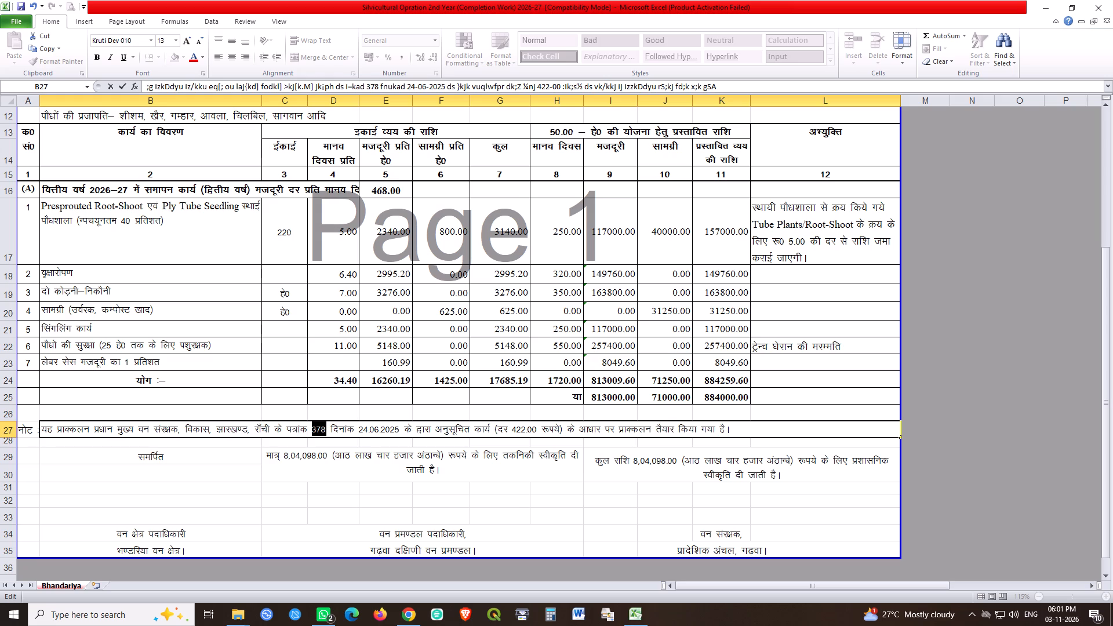
text(491)
Add the date 06.08.2026 after letter number 491, followed by "एवं पत्रांक" 434 as a second letter reference.
key(space)
text(fnukad)
key(space)
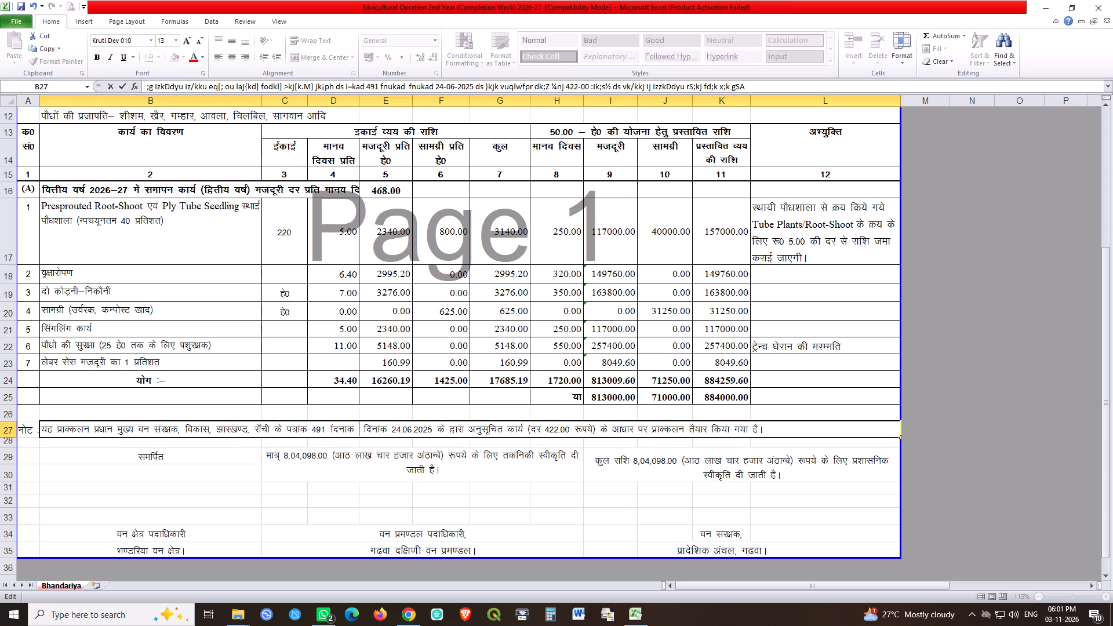
text(06-08-2026 ,oa i=kad)
key(space)
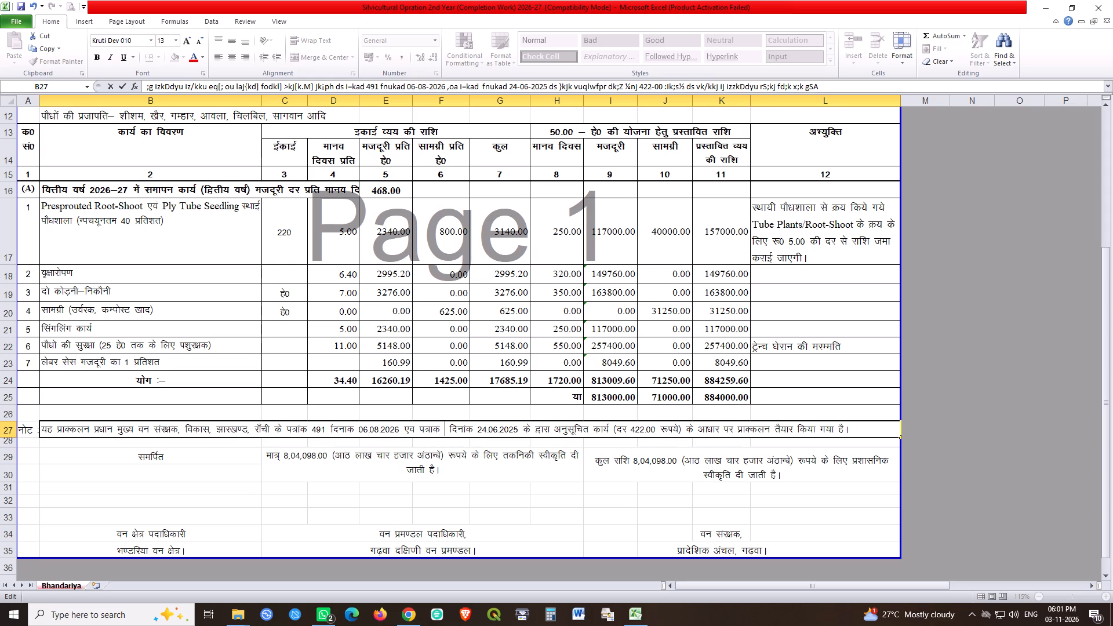
text(434)
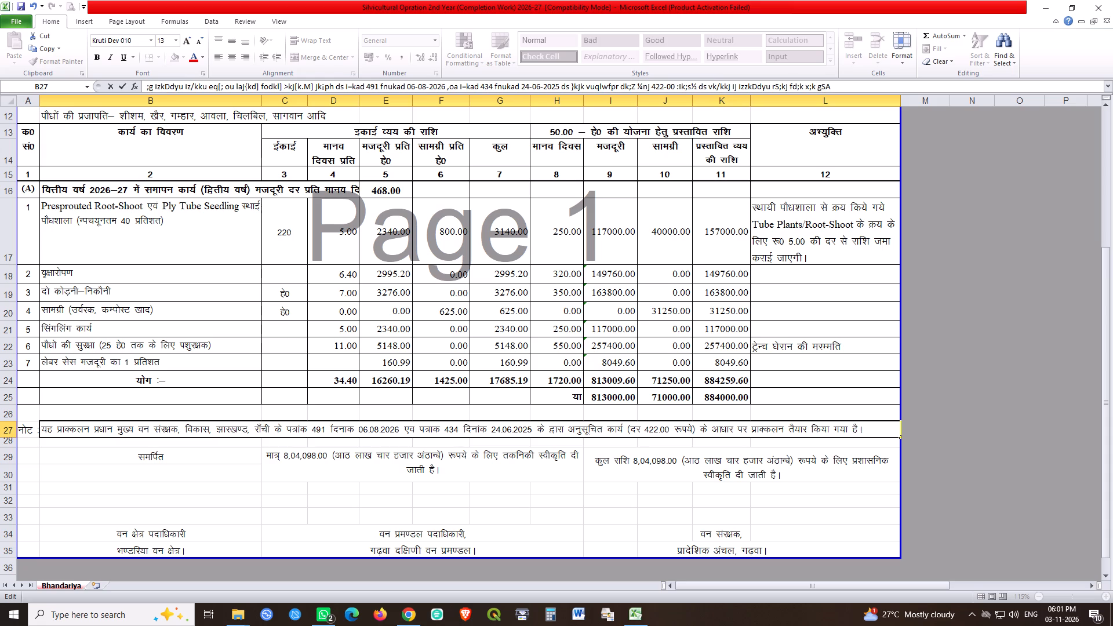
Set the date of the second letter reference in the row 27 note to 15.07.2026.
key(Right)
key(Right)
key(Right)
key(Right)
key(Right)
key(Right)
key(Right)
key(Right)
key(ctrl+shift+Right)
key(ctrl+shift+Right)
key(ctrl+shift+Right)
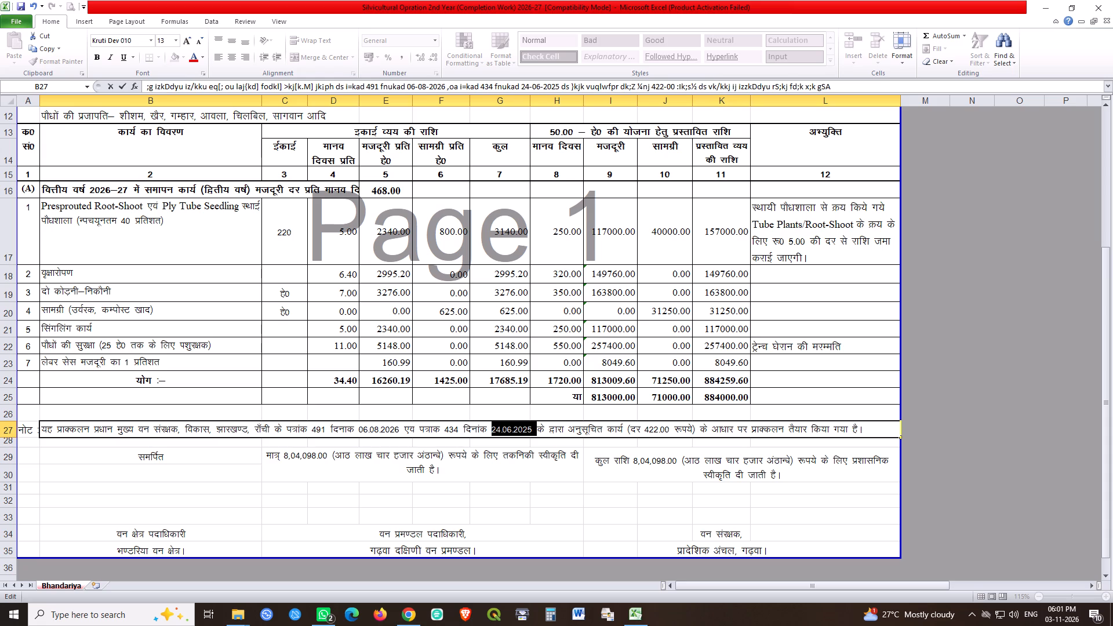
text(15-07-2026)
key(space)
Change the wage rate quoted in the row 27 note to 468.00 rupees.
key(Right)
key(Right)
key(Right)
key(Right)
key(Right)
key(Right)
key(Right)
key(Right)
key(Right)
key(Right)
key(Right)
key(Right)
key(Right)
key(Right)
key(Right)
key(Right)
key(Right)
key(Right)
key(Right)
key(Right)
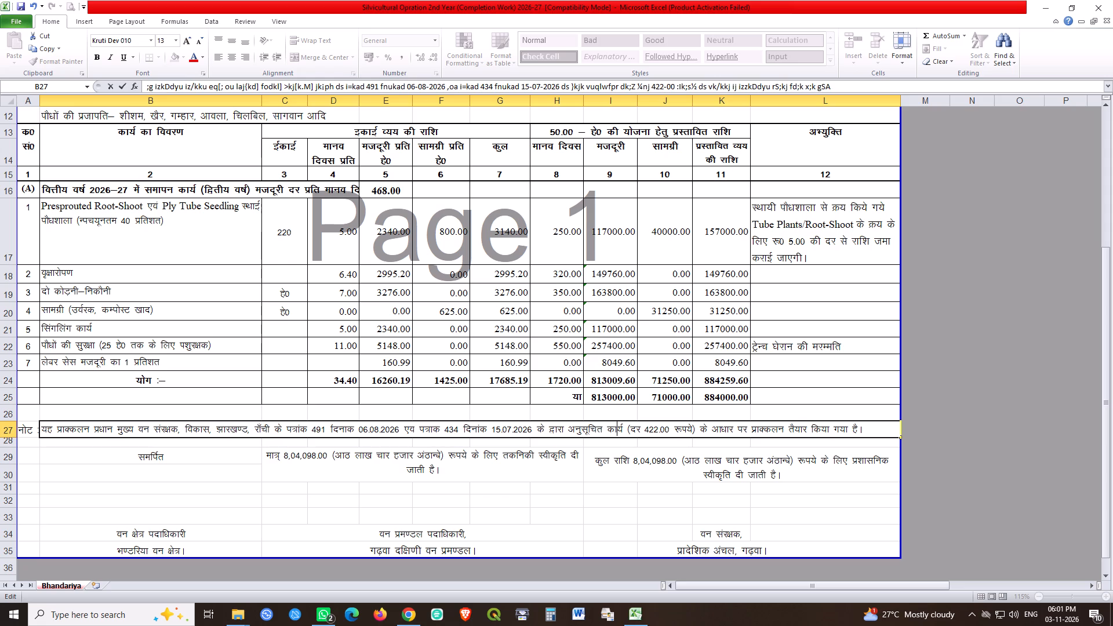
key(shift+Left)
key(shift+Left)
text(68)
key(Return)
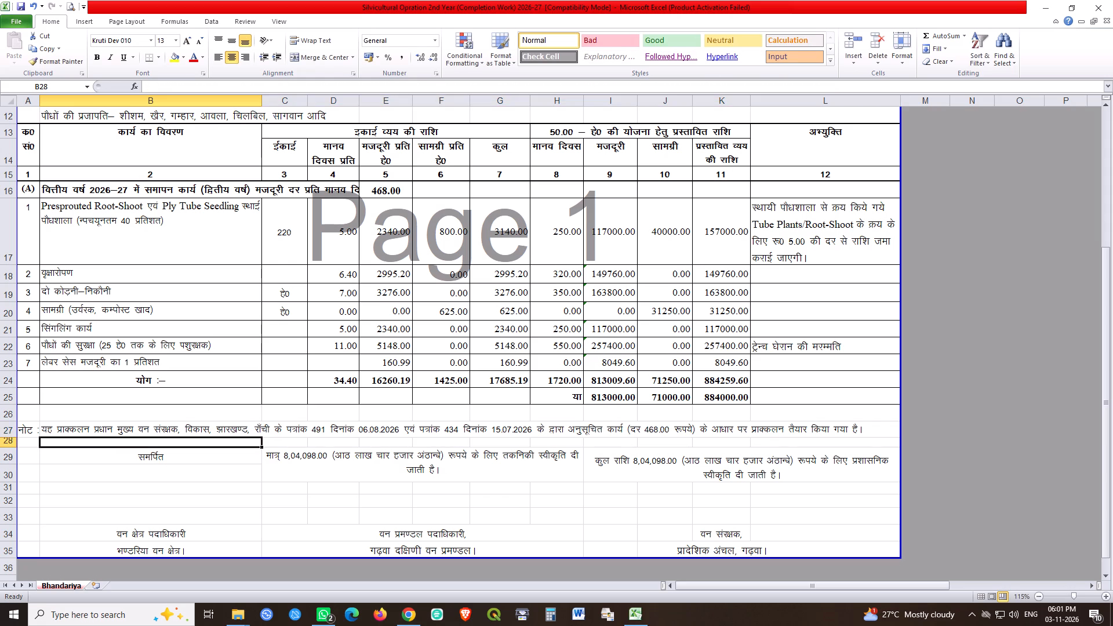
Change the amount in figures in the technical approval sentence in C29 to 8,84,000.00.
double_click(290, 460)
key(Right)
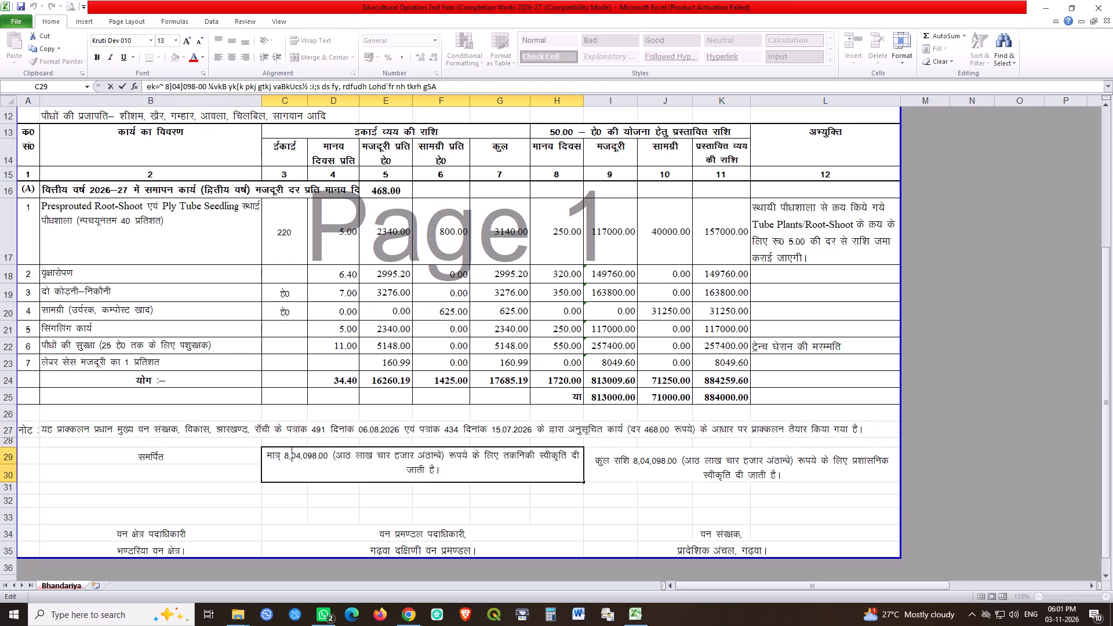
key(shift+Right)
key(shift+Right)
text(84)
key(Right)
key(Right)
key(Left)
key(shift+Right)
key(shift+Right)
key(shift+Right)
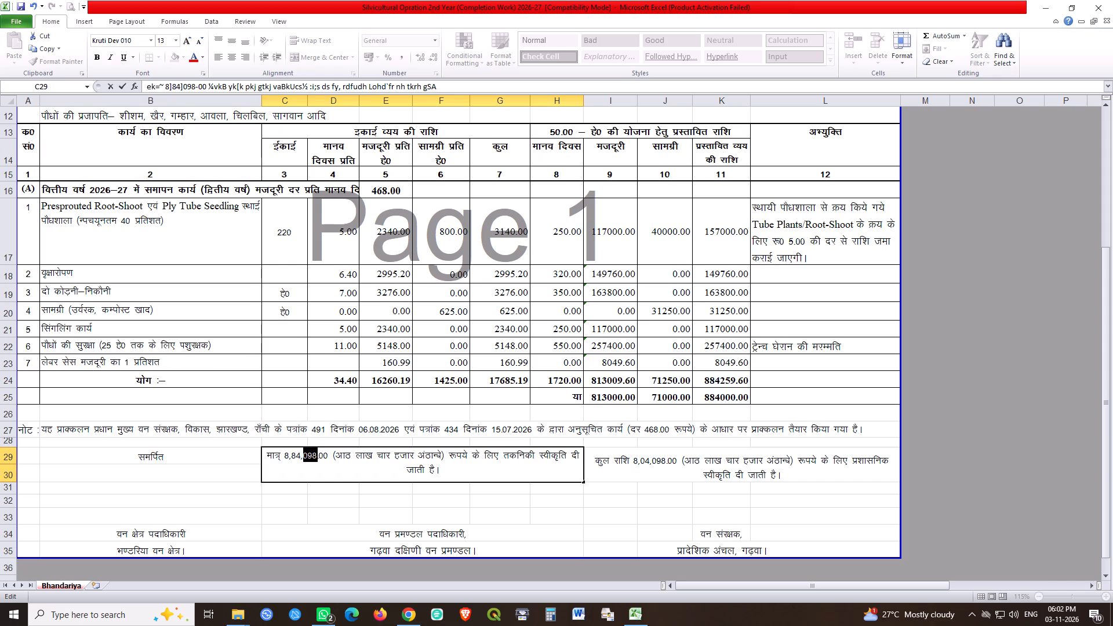
text(000)
Change the amount in words in the technical approval sentence to "आठ लाख चौरासी हजार", removing the extra word after हजार.
key(Right)
key(Right)
key(Right)
key(Right)
key(Right)
key(Right)
key(Right)
key(Right)
key(Right)
key(Right)
key(Right)
key(Right)
key(Right)
key(Right)
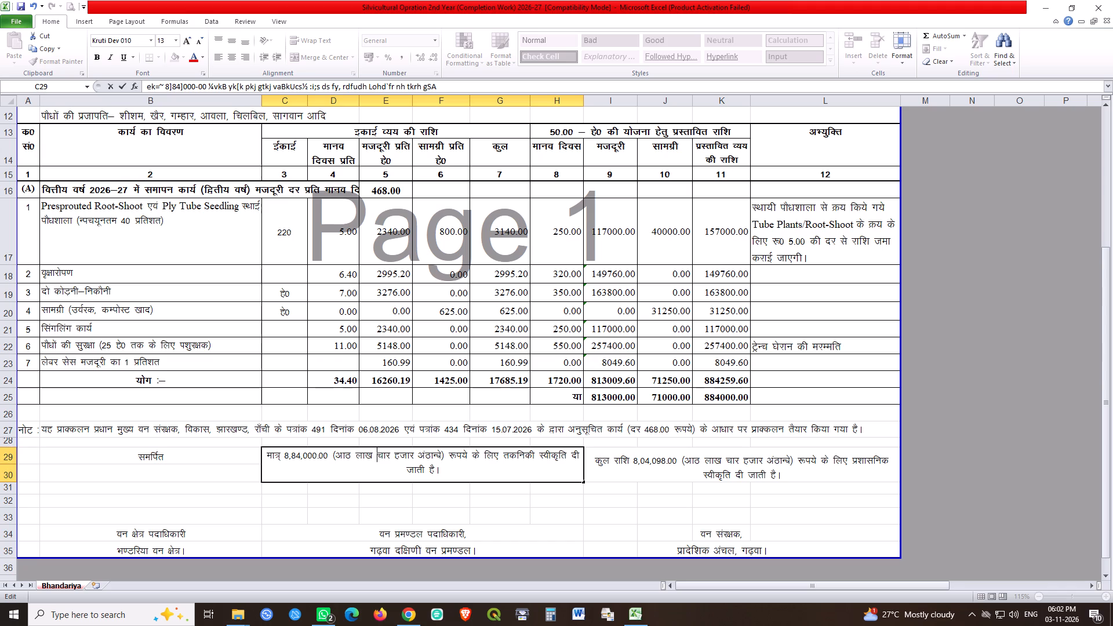
key(ctrl+shift+Right)
text(pkSjklgh)
key(BackSpace)
key(BackSpace)
key(h)
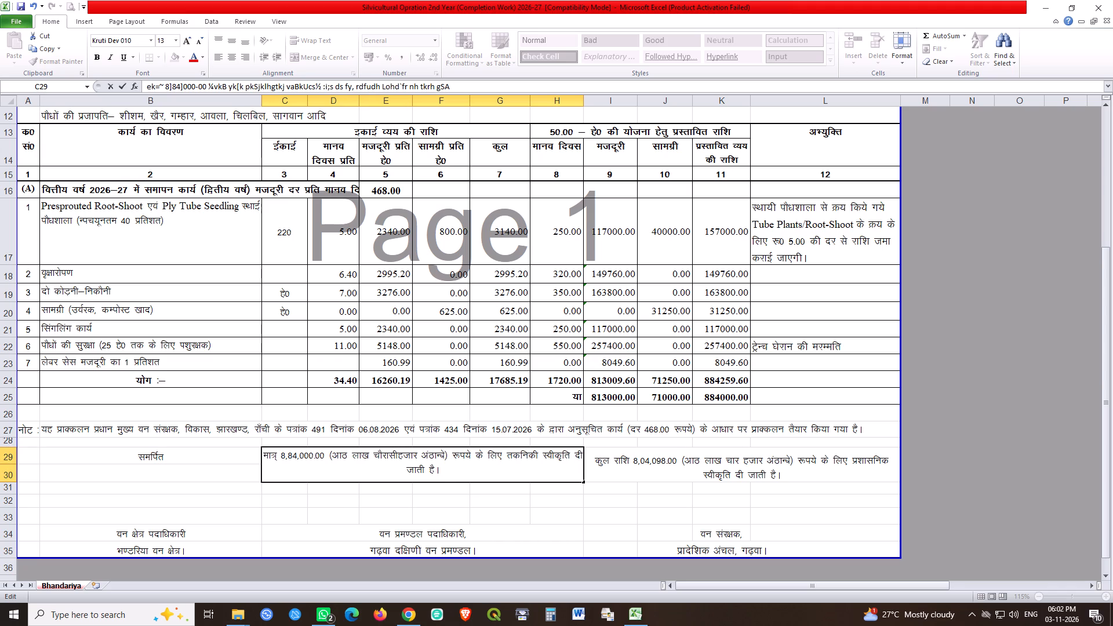
key(space)
key(Right)
key(Right)
key(Right)
key(Right)
key(Delete)
key(Delete)
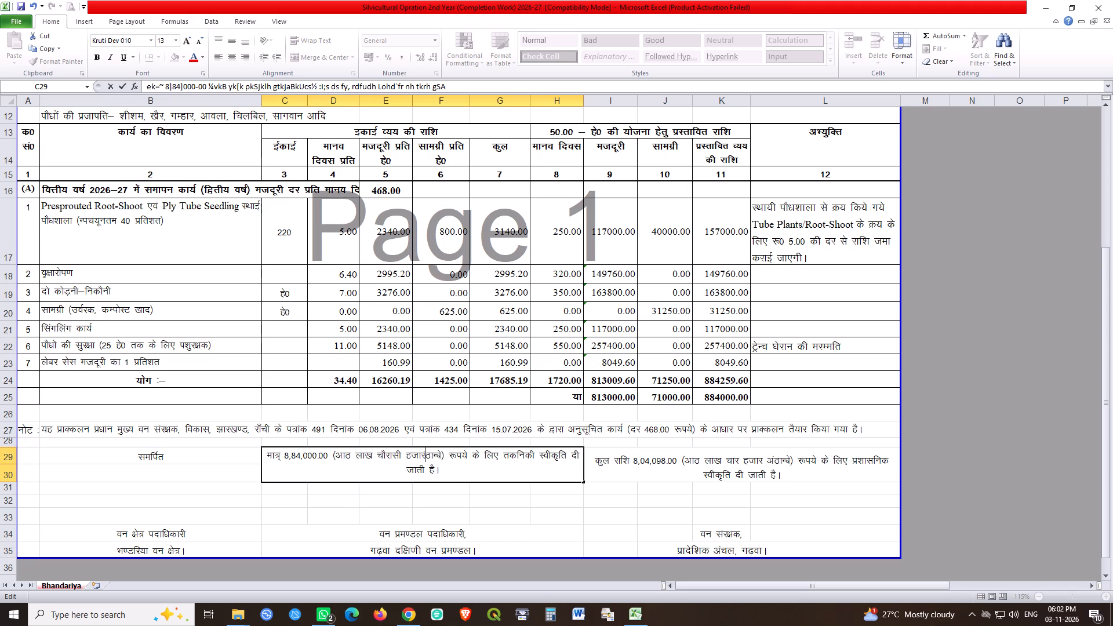
key(Delete)
key(Delete)
key(Delete)
key(Delete)
key(Delete)
key(Delete)
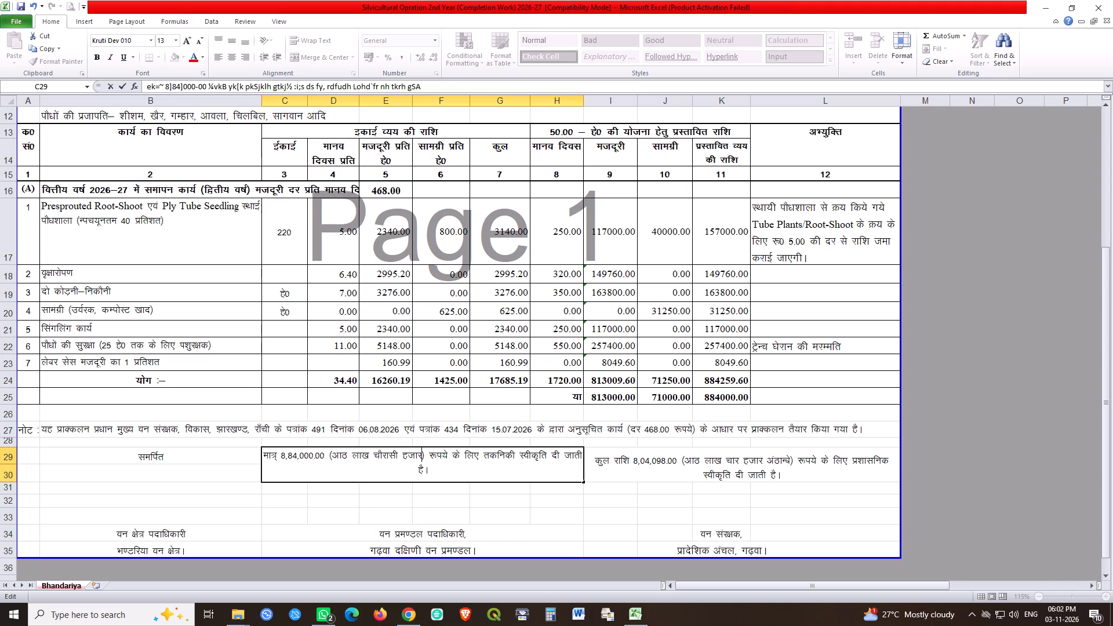
key(Return)
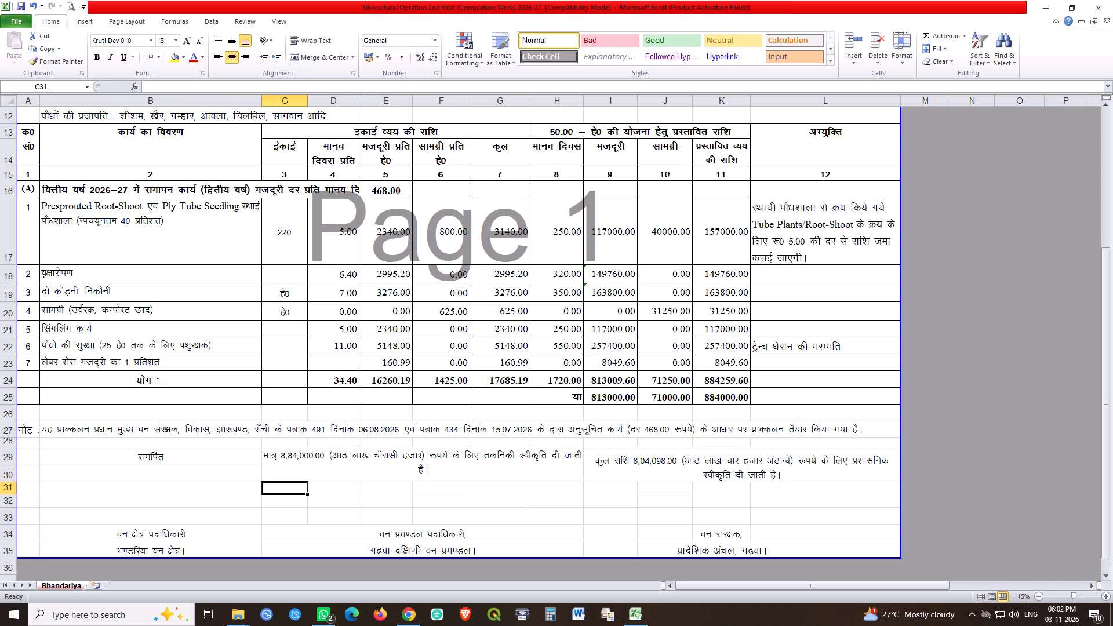
Copy the amount in figures and words from C29 over the old amount in the administrative approval sentence in I29.
double_click(281, 456)
drag(281, 456, 430, 454)
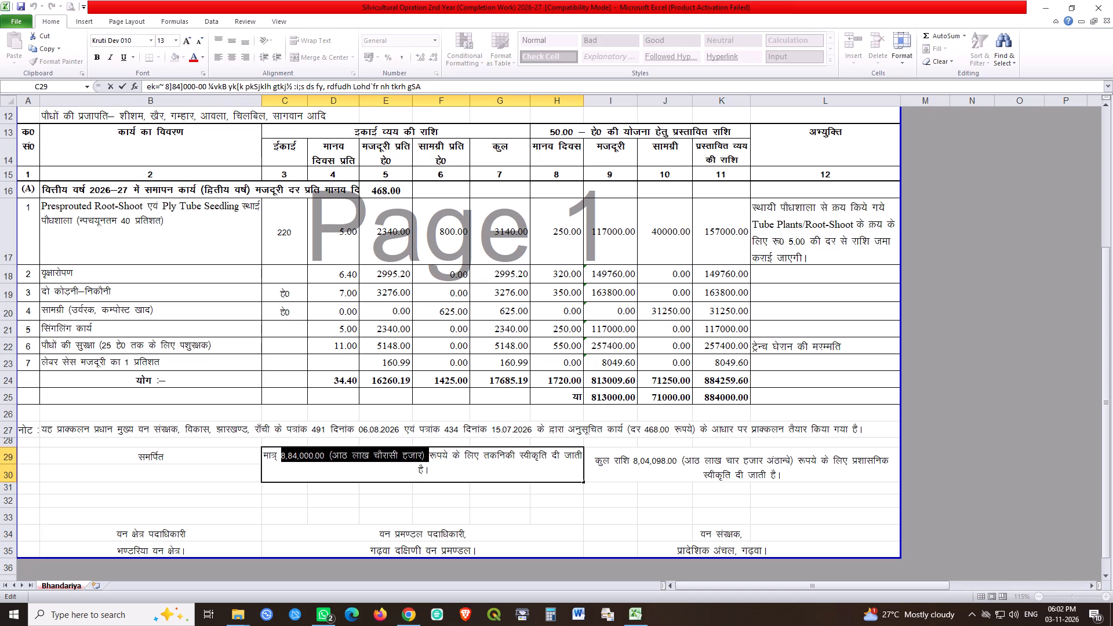
drag(430, 454, 430, 454)
key(ctrl+c)
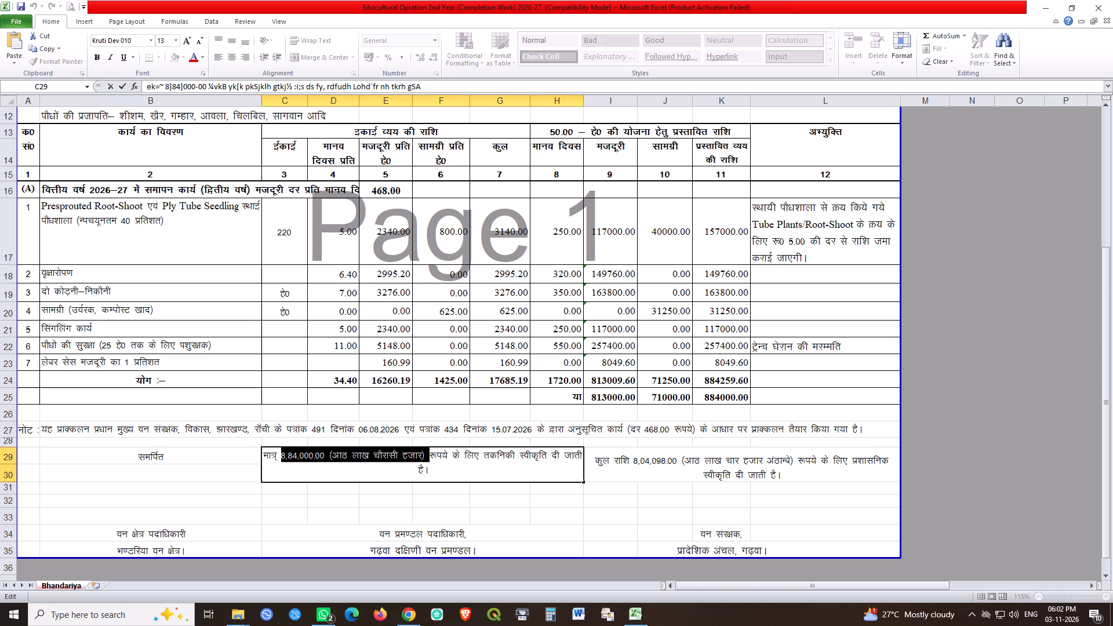
double_click(616, 460)
drag(634, 461, 668, 461)
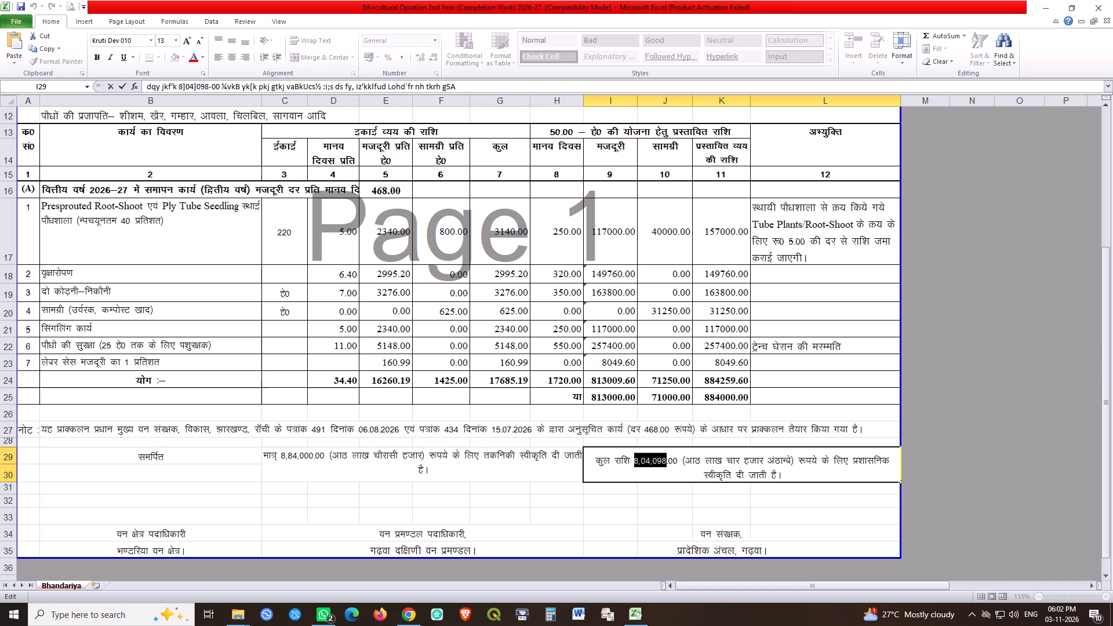
drag(668, 461, 797, 463)
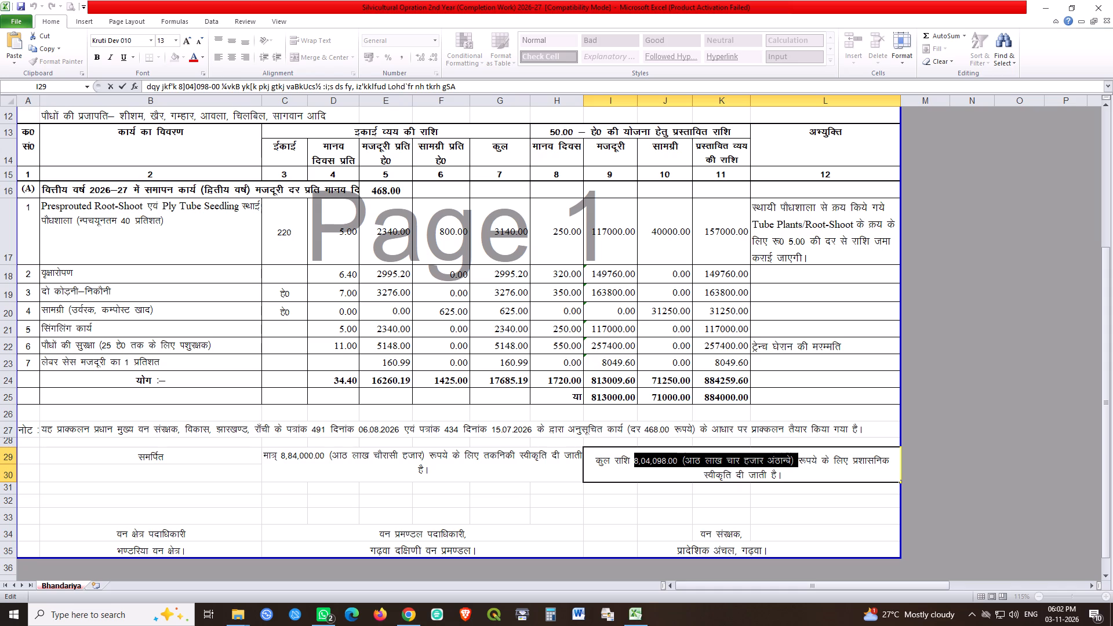
key(ctrl+v)
key(Return)
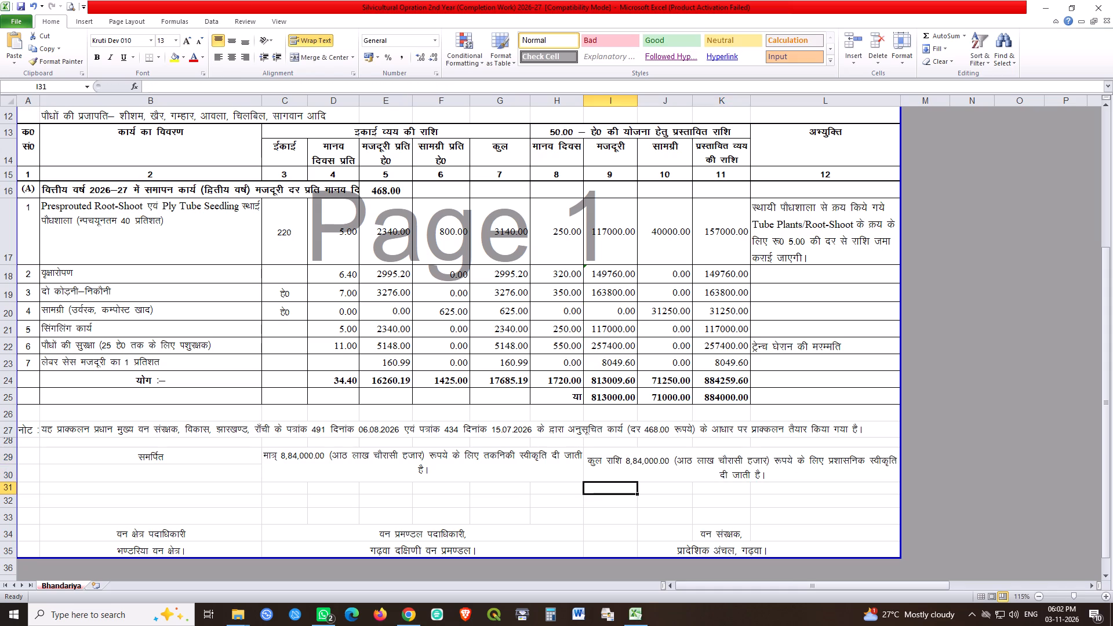
Save the workbook with the updated note and approval sentences.
key(ctrl+s)
key(ctrl+s)
key(ctrl+s)
key(ctrl+s)
key(ctrl+s)
key(ctrl+s)
key(ctrl+s)
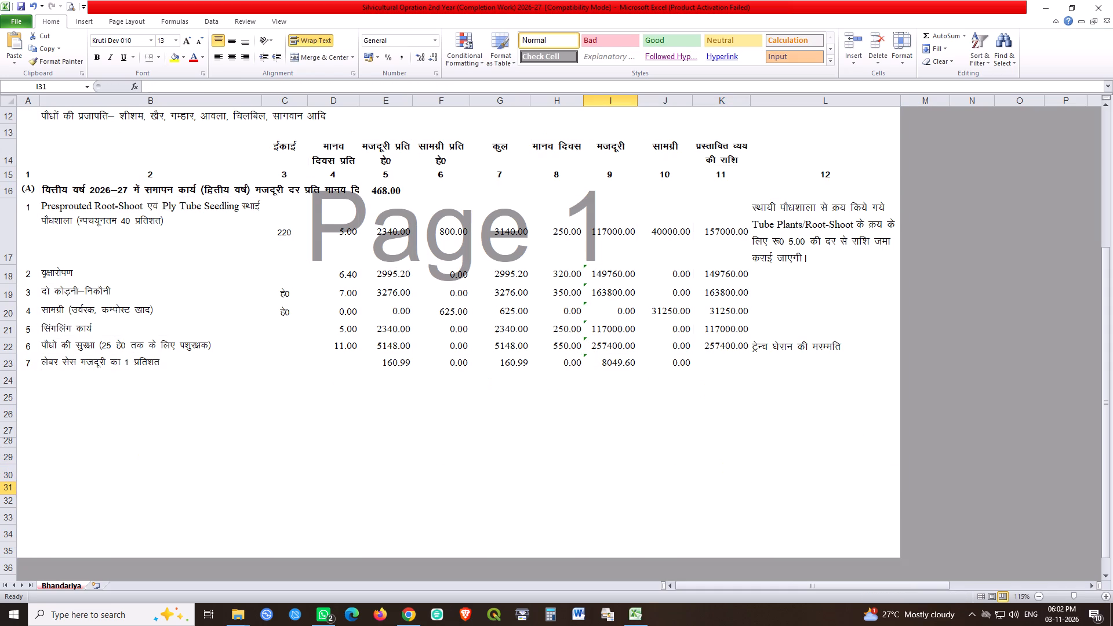
Top-align the administrative approval sentence in I29 and save the workbook.
click(650, 476)
click(217, 37)
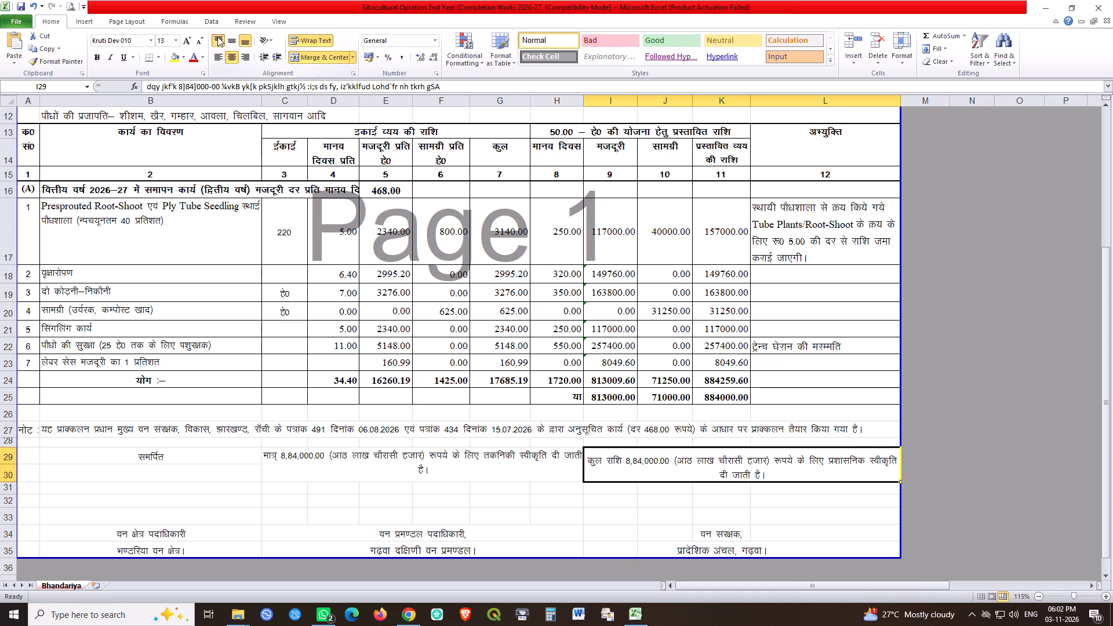
click(530, 503)
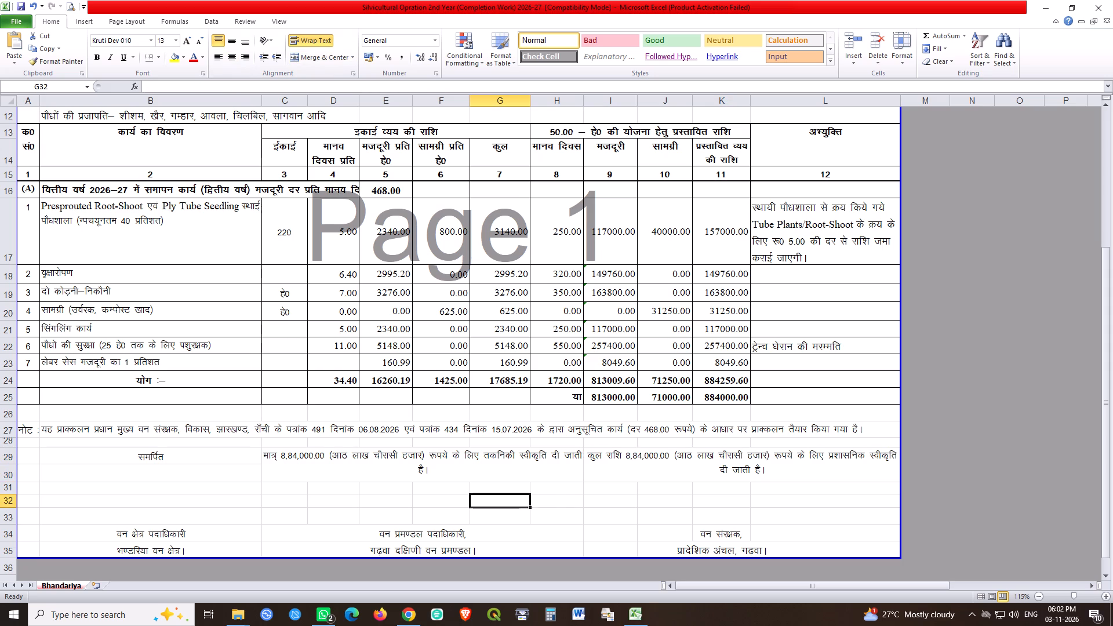
key(ctrl+s)
key(ctrl+s)
key(ctrl+s)
Unmerge the administrative approval sentence at I29, move it to J29, and merge and centre it across J29:L30.
click(539, 469)
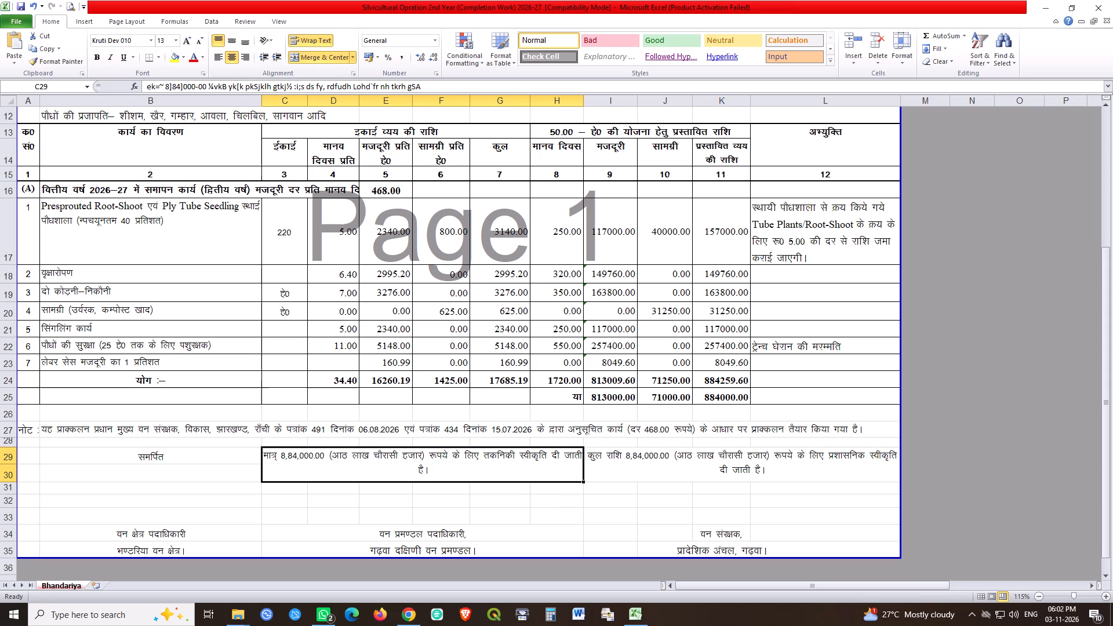
click(604, 469)
click(341, 60)
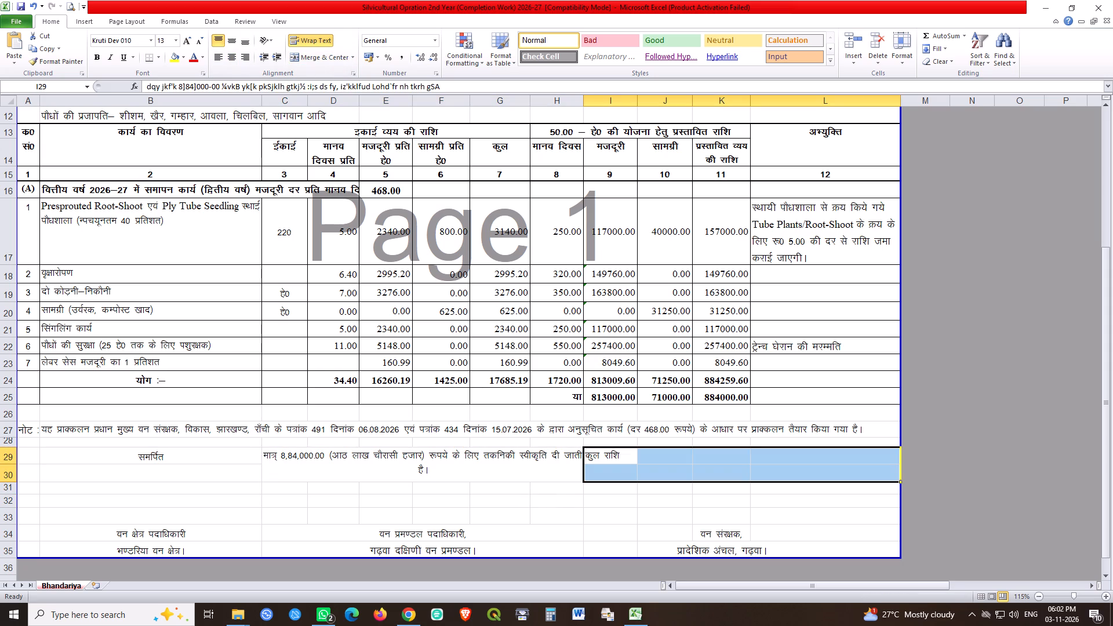
click(632, 460)
drag(637, 457, 647, 457)
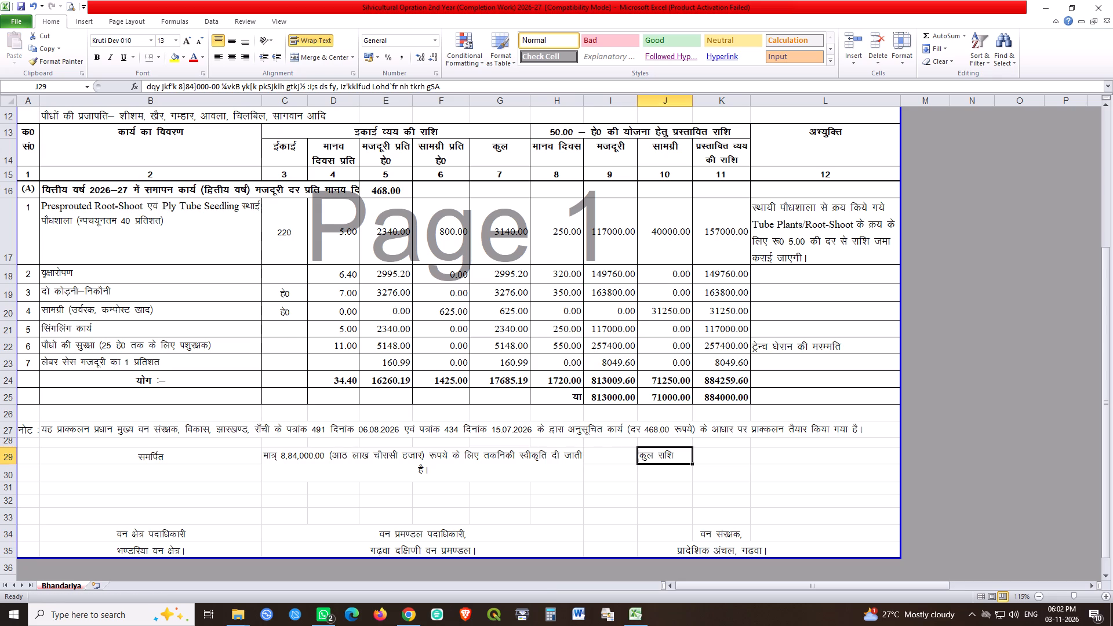
drag(661, 456, 776, 469)
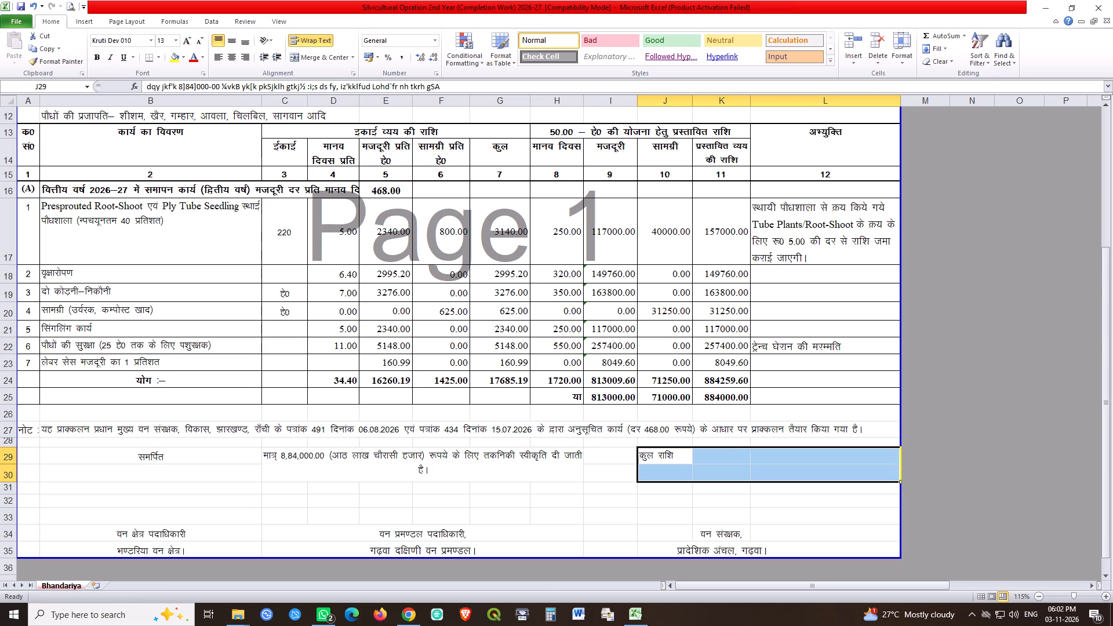
click(324, 59)
click(638, 516)
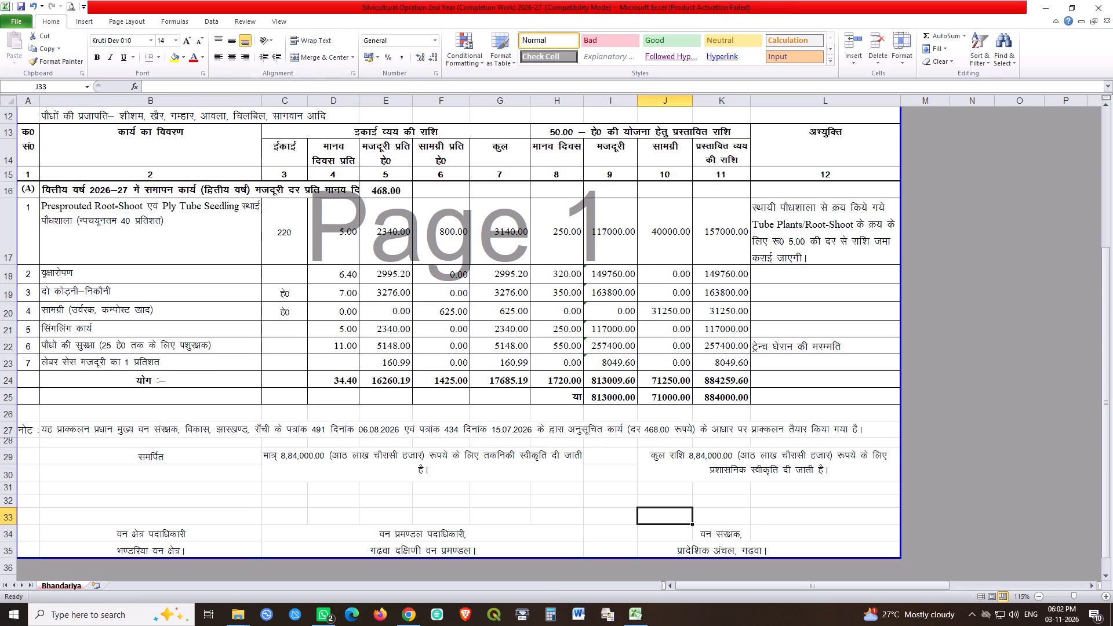
click(402, 464)
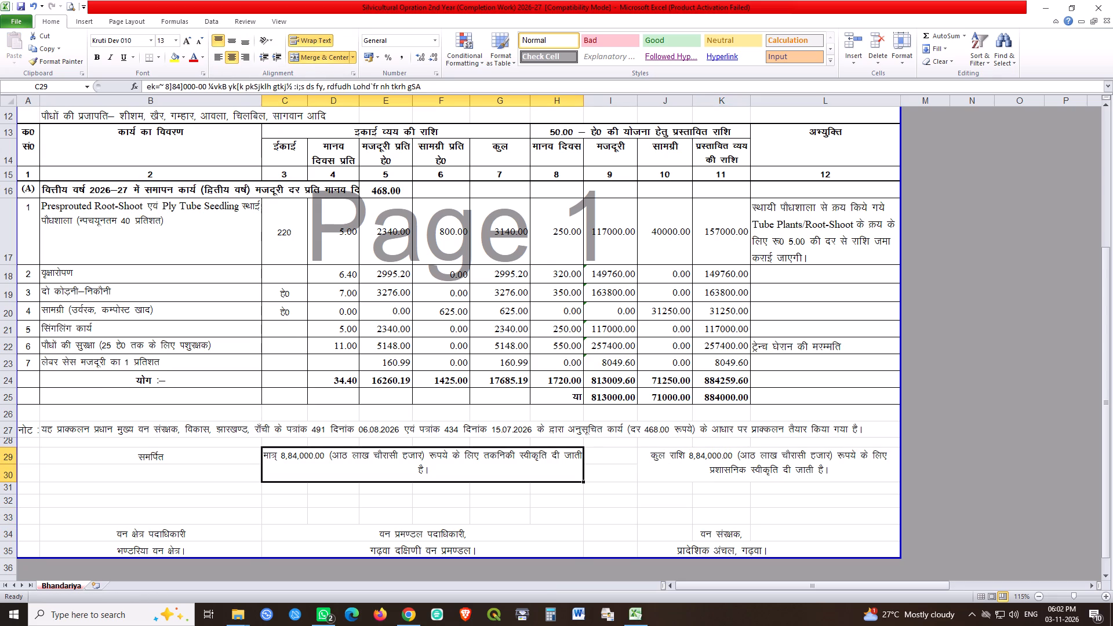
Merge and centre the "वन संरक्षक," and "प्रादेशिक अंचल, गढ़वा।" signature lines across J34:L34 and J35:L35, and save the workbook.
drag(681, 533, 808, 534)
click(311, 60)
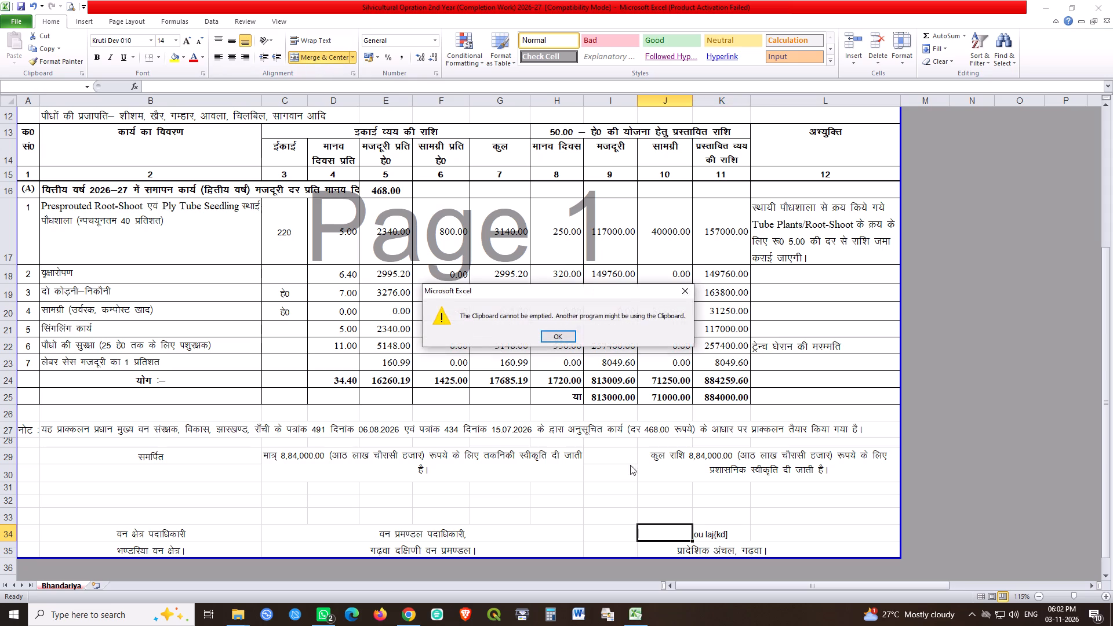
key(space)
drag(672, 548, 810, 548)
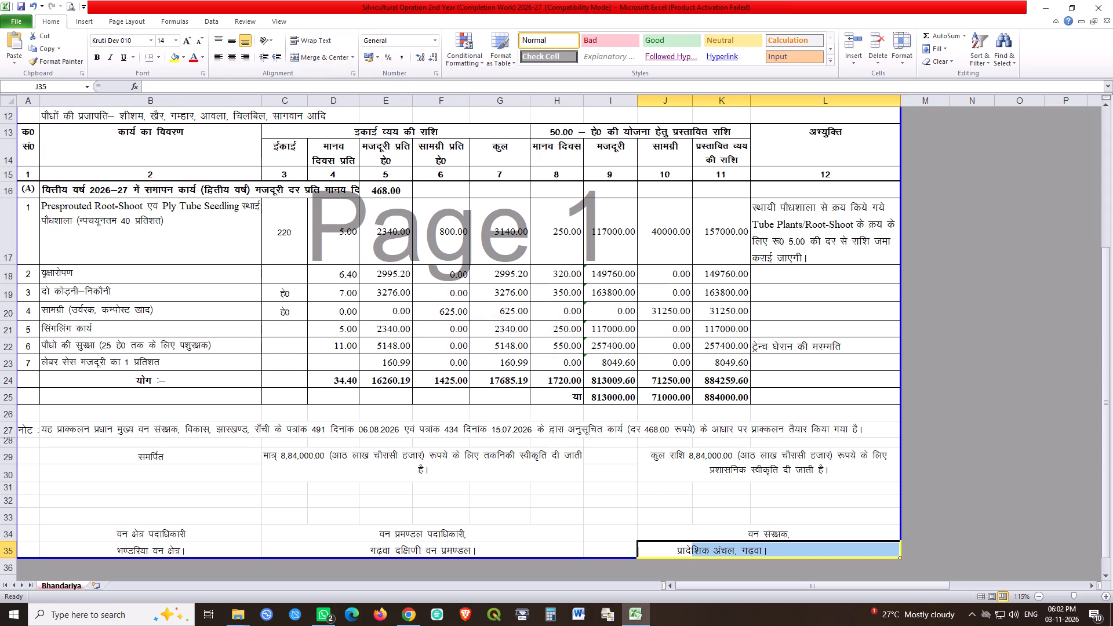
click(319, 61)
key(space)
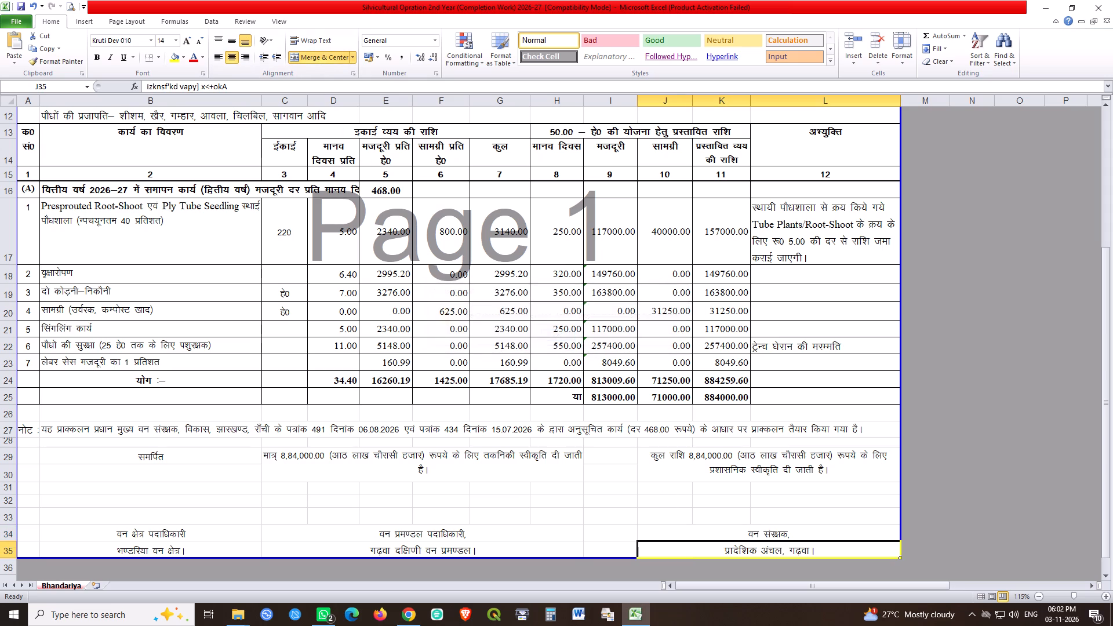
click(674, 514)
key(ctrl+s)
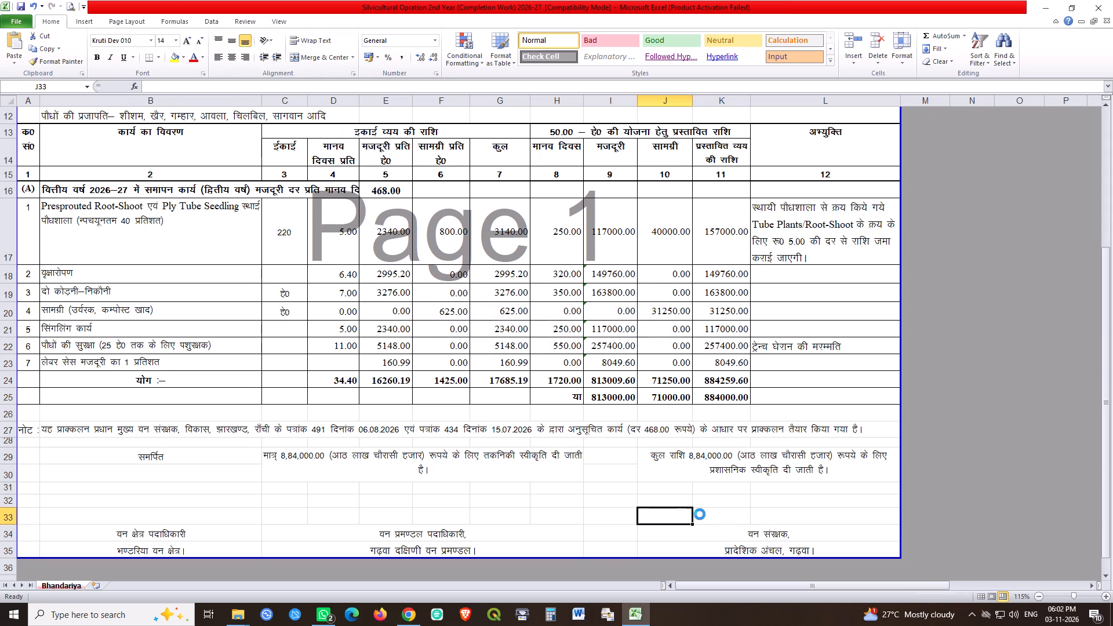
key(ctrl+s)
key(ctrl+s)
Check the estimate's layout and heading in the print preview.
key(ctrl+F2)
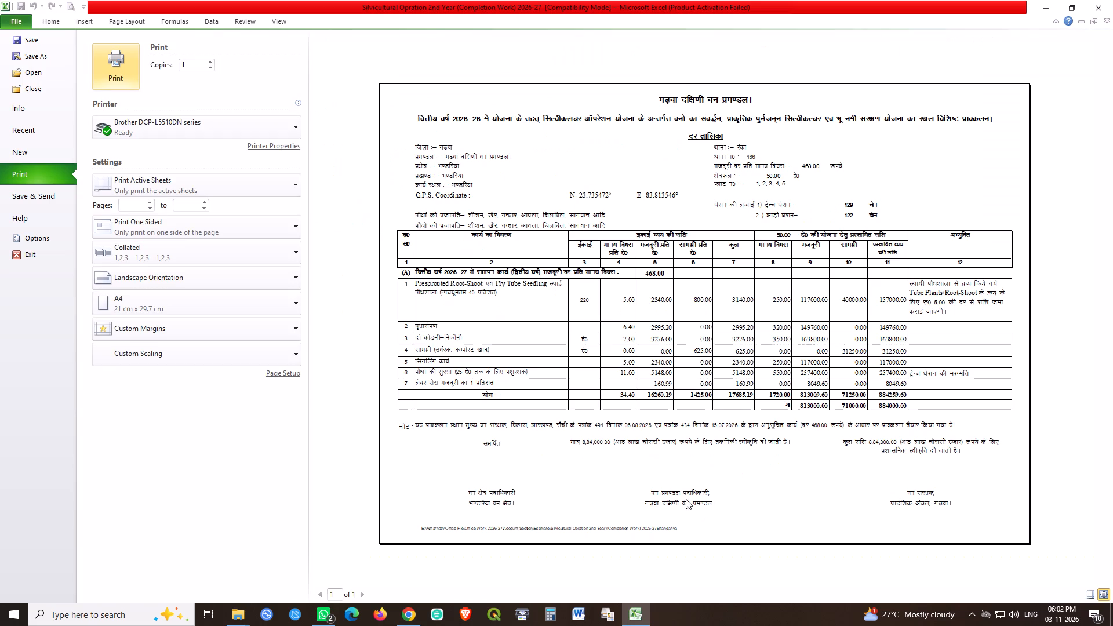
scroll(604, 319, down, 6)
key(Escape)
Correct the financial year in the estimate's title in row 2 to 2026-27.
scroll(220, 166, up, 10)
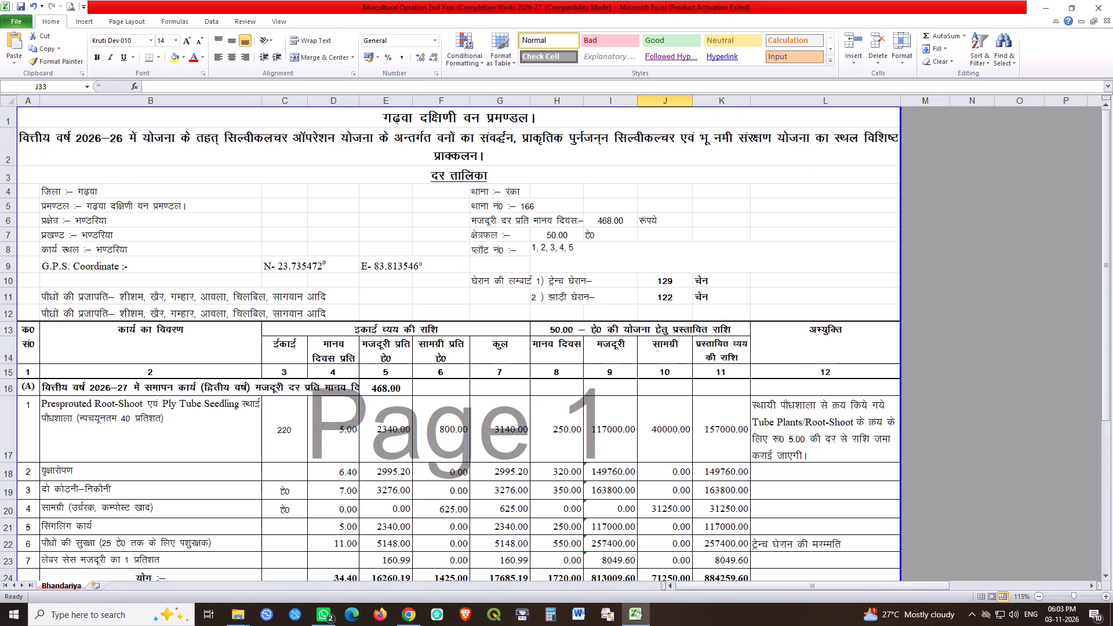
triple_click(121, 139)
key(7)
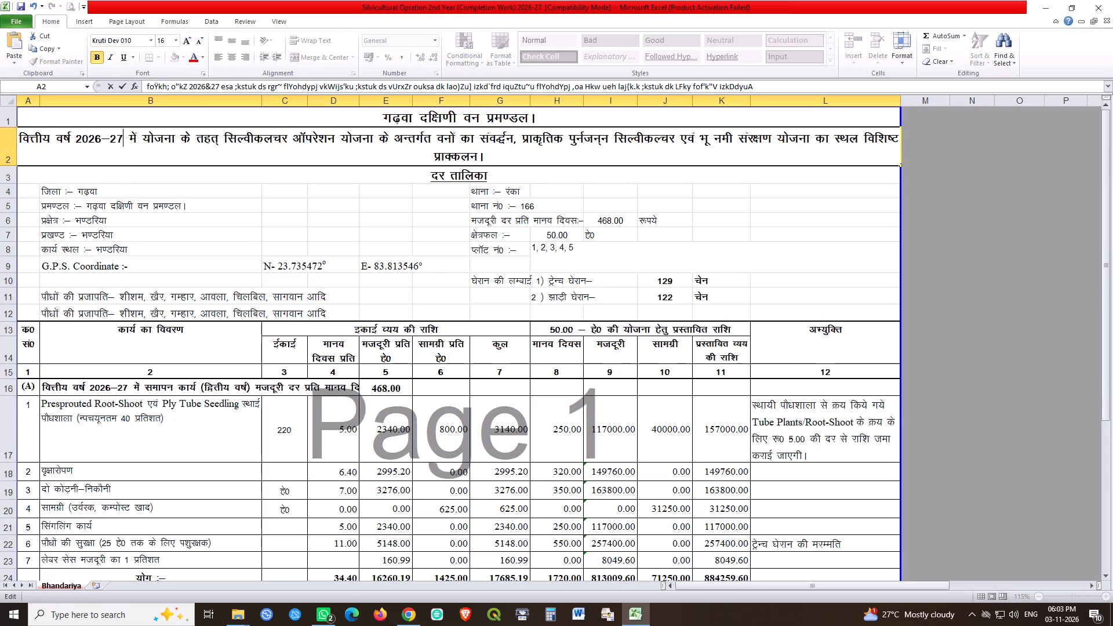
key(Return)
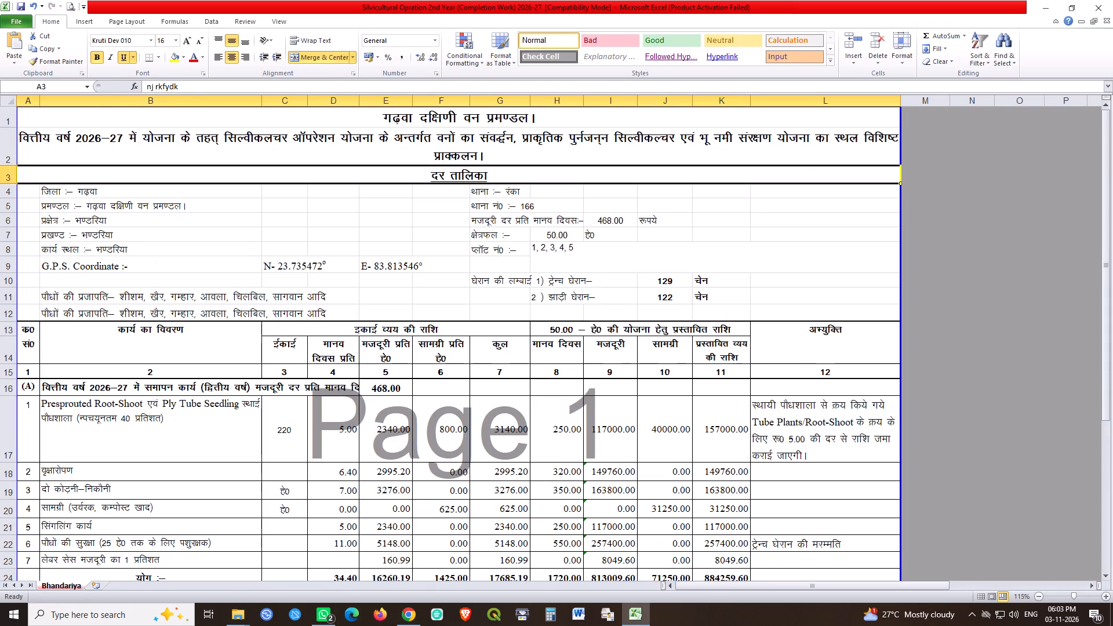
Delete the duplicate plant species line in row 12 and save the workbook.
click(3, 312)
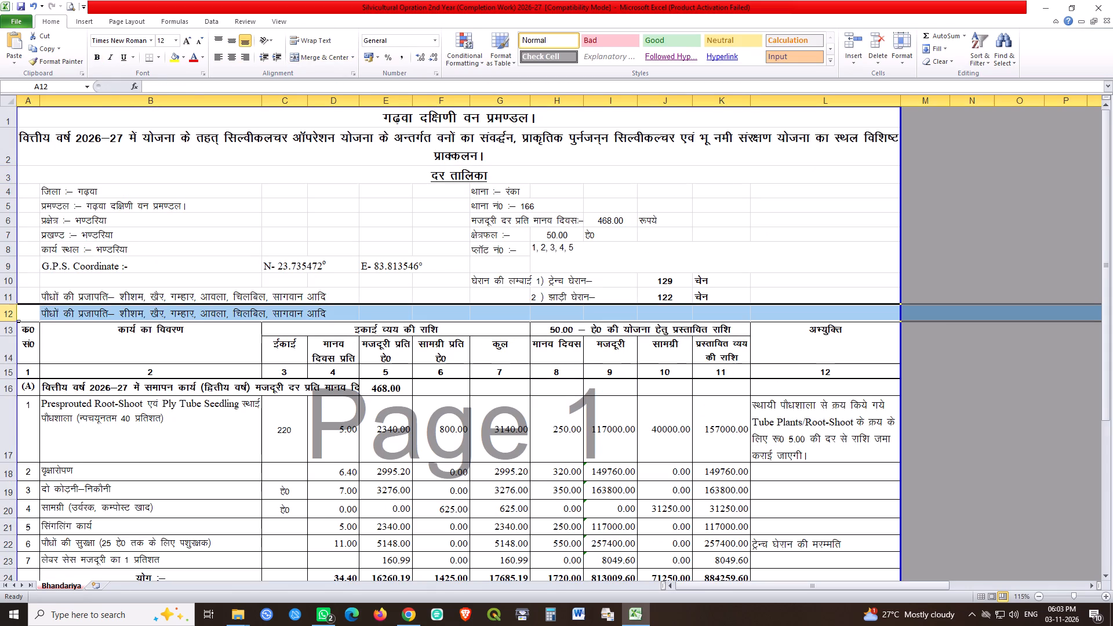
key(ctrl+minus)
click(260, 266)
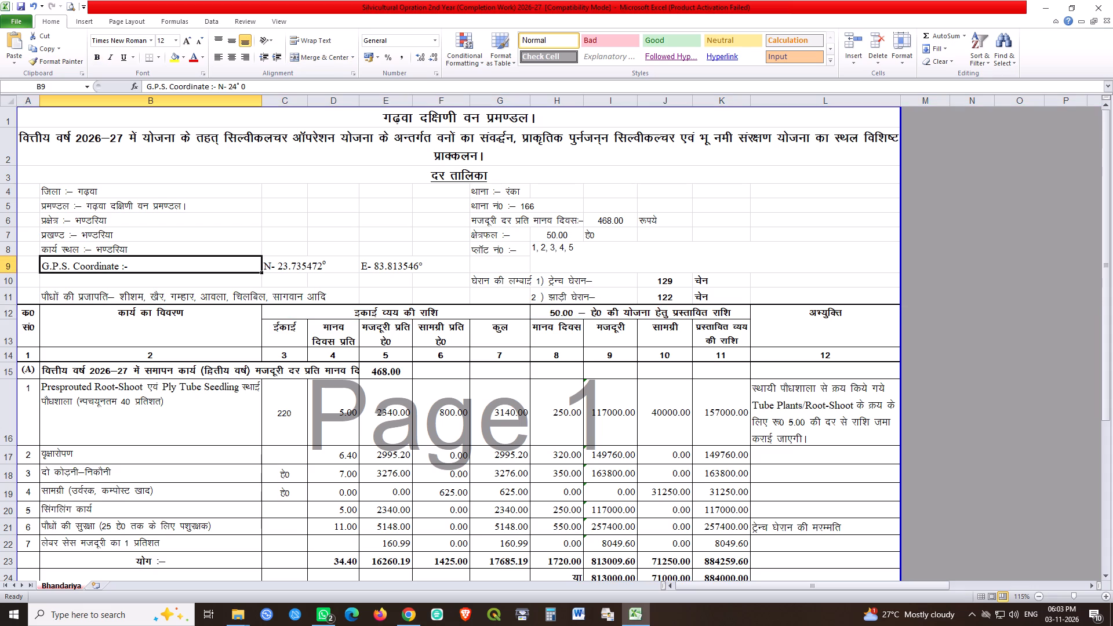
key(ctrl+s)
key(ctrl+s)
key(ctrl+s)
Preview and print one copy of the Bhandariya sheet on the Brother DCP-L5510DN printer, and save the workbook.
key(ctrl+F2)
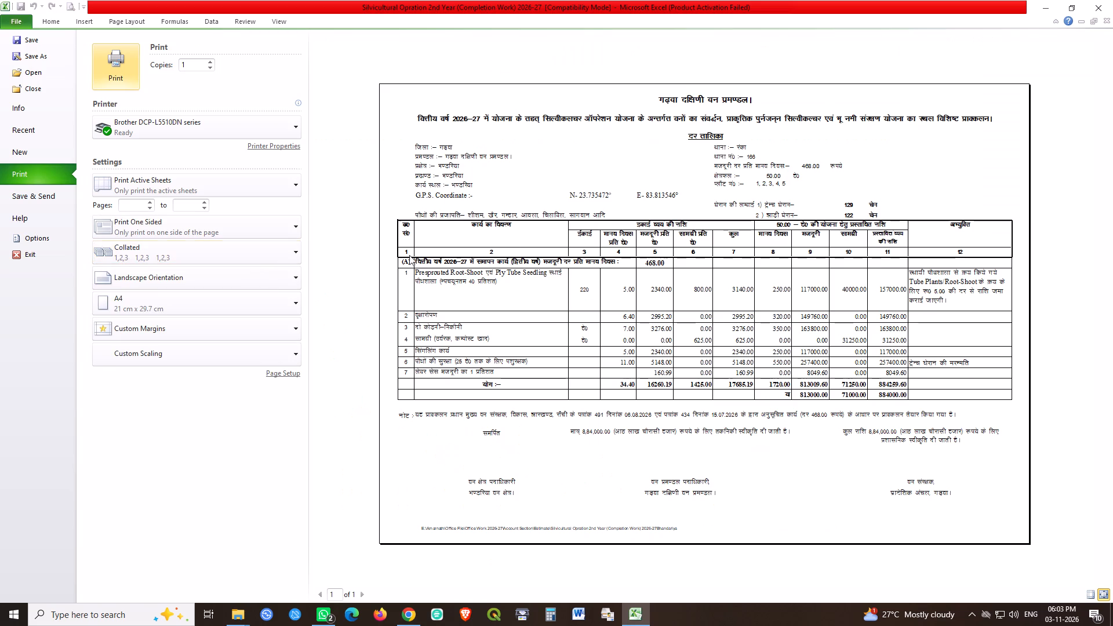
scroll(555, 229, down, 5)
click(113, 65)
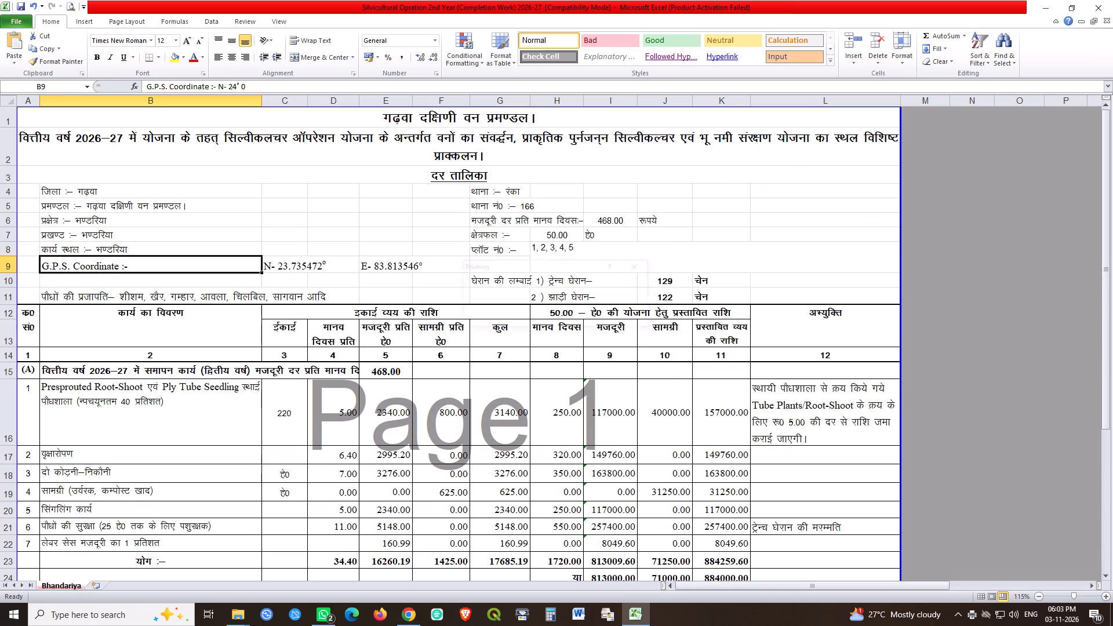
key(ctrl+s)
key(ctrl+s)
key(ctrl+s)
key(ctrl+s)
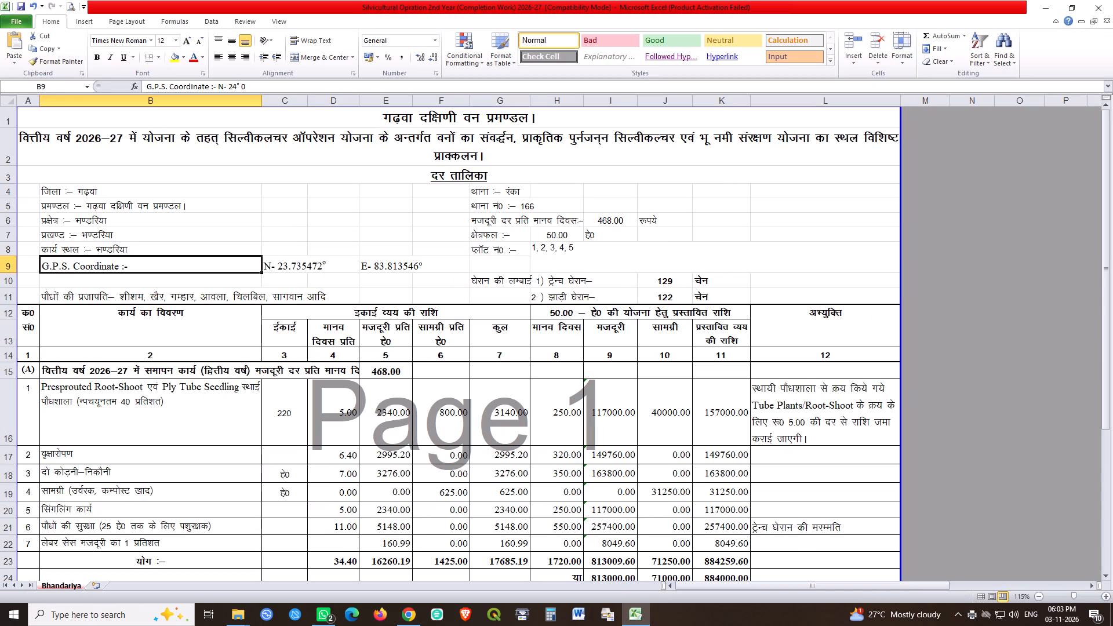
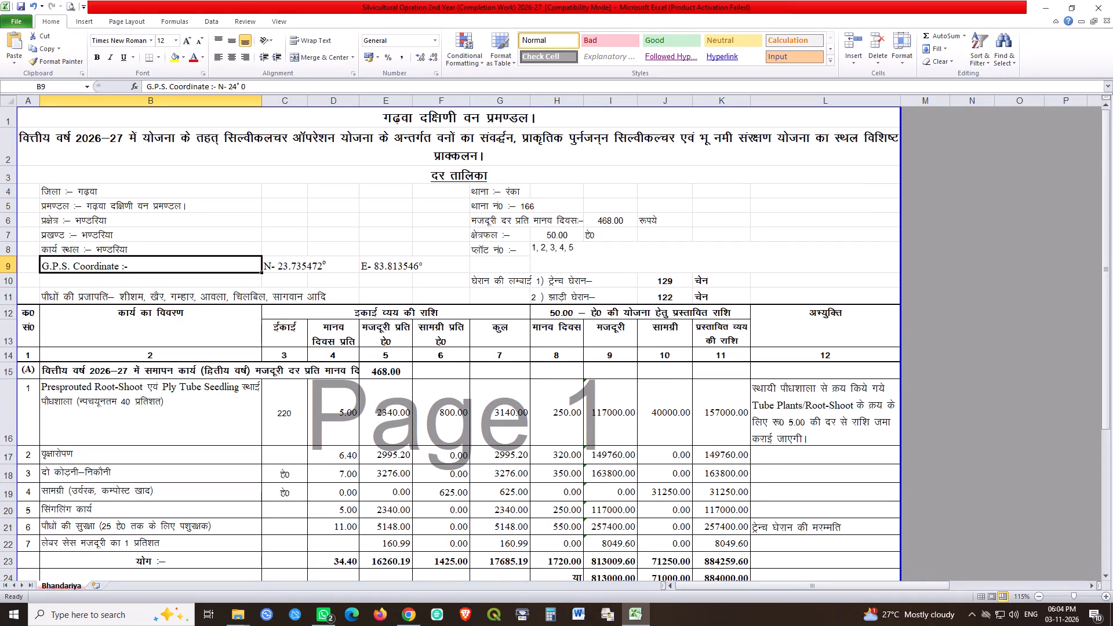
Save and close the Silvicultural Opration 2nd Year (Completion Work) 2026-27 workbook.
triple_click(22, 7)
triple_click(22, 7)
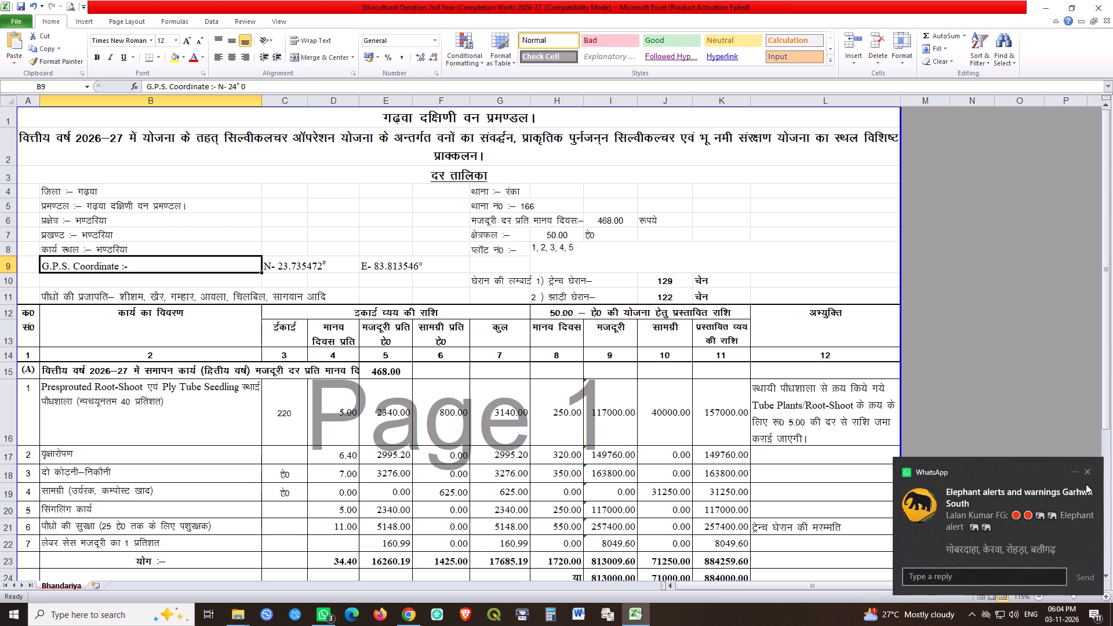
click(1086, 471)
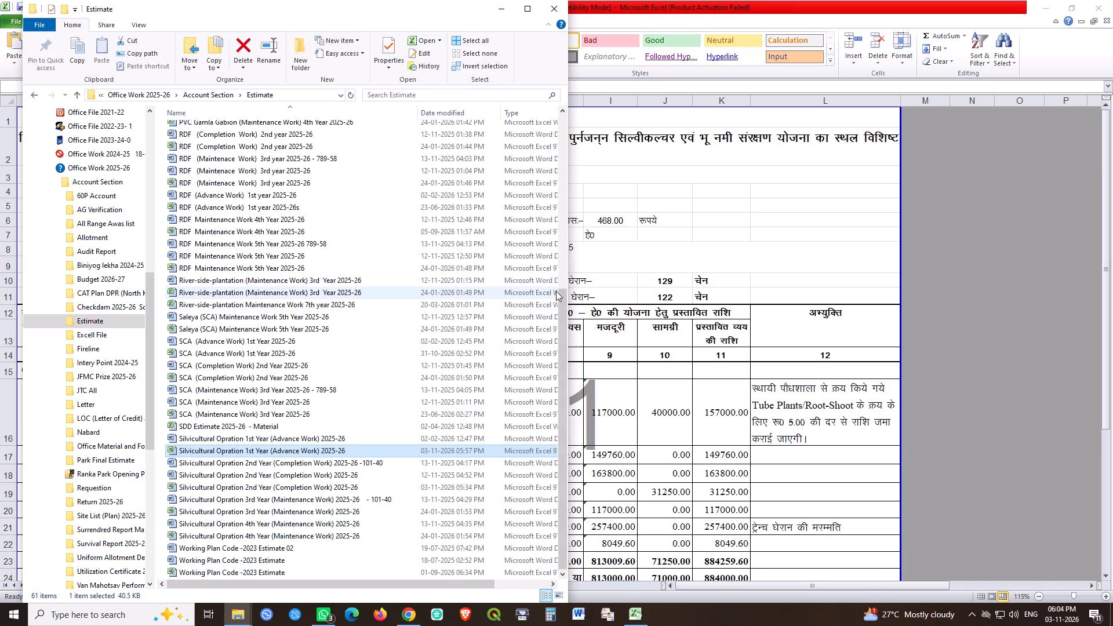
click(638, 0)
click(714, 213)
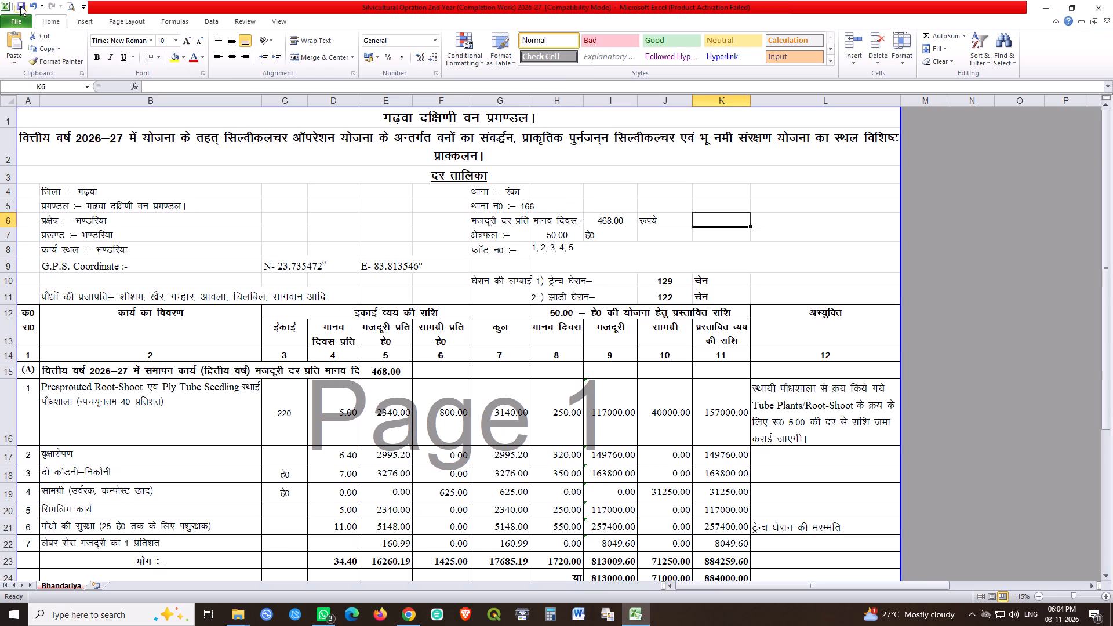
triple_click(20, 6)
triple_click(21, 2)
click(1101, 1)
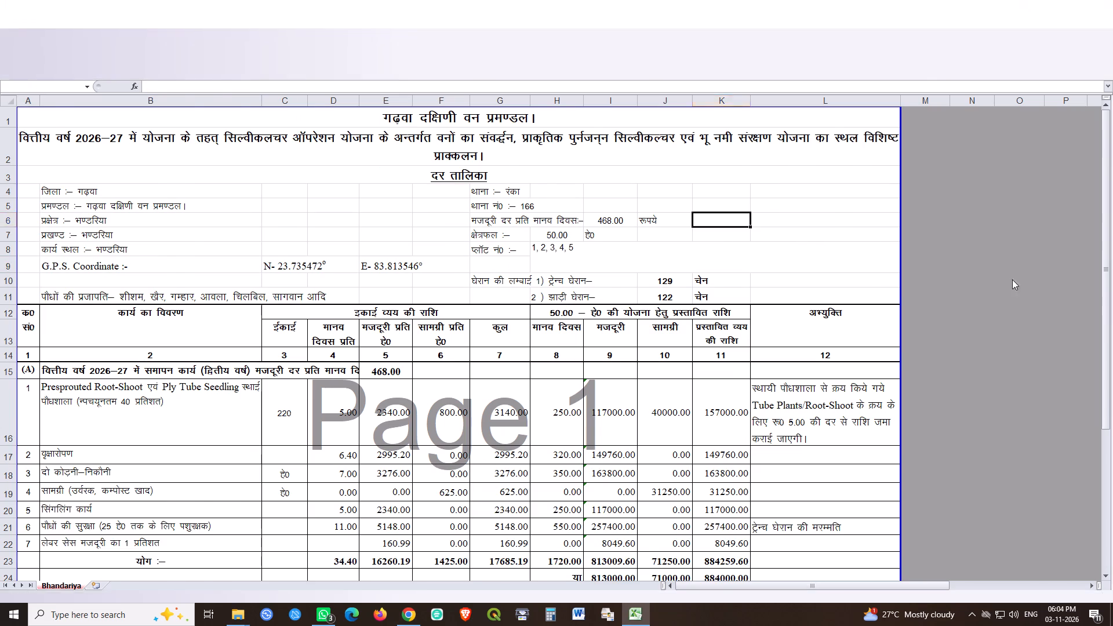
Copy the Excel file Silvicultural Opration 3rd Year (Maintenance Work) 2025-26 from the 2025-26 Estimate folder into the 2026-27 Estimate folder.
click(885, 512)
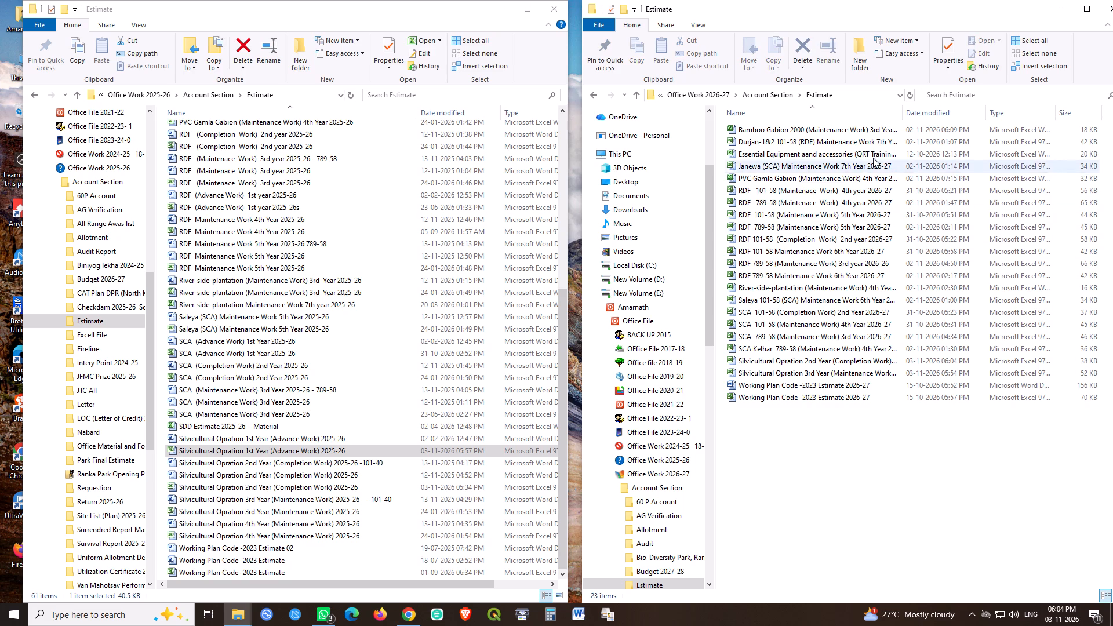
click(851, 455)
click(803, 455)
click(230, 532)
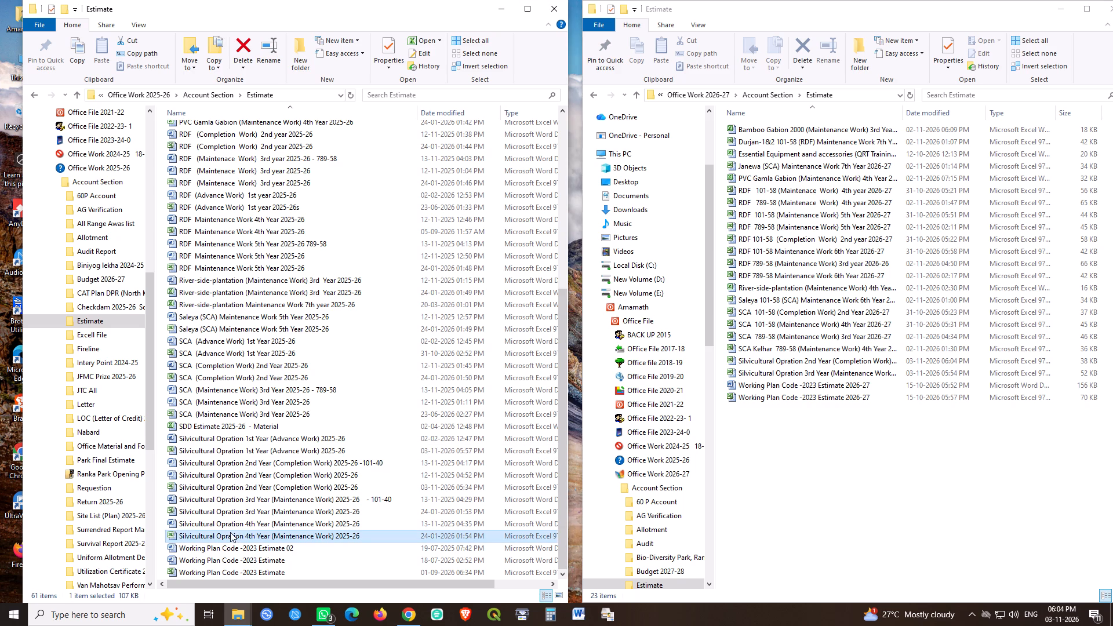
click(257, 510)
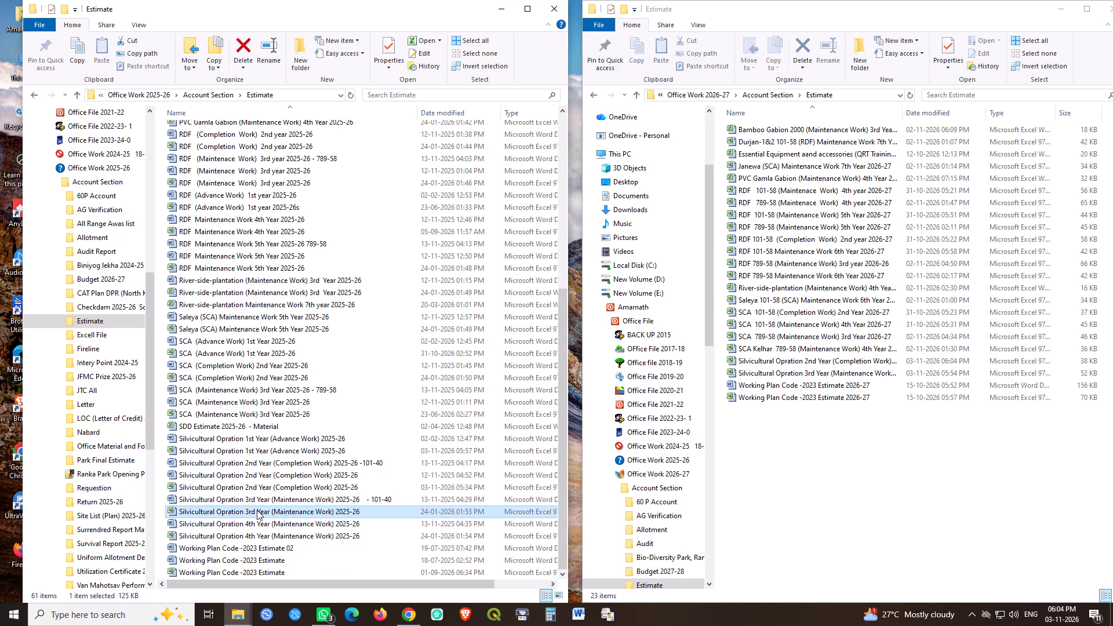
key(ctrl+c)
click(842, 493)
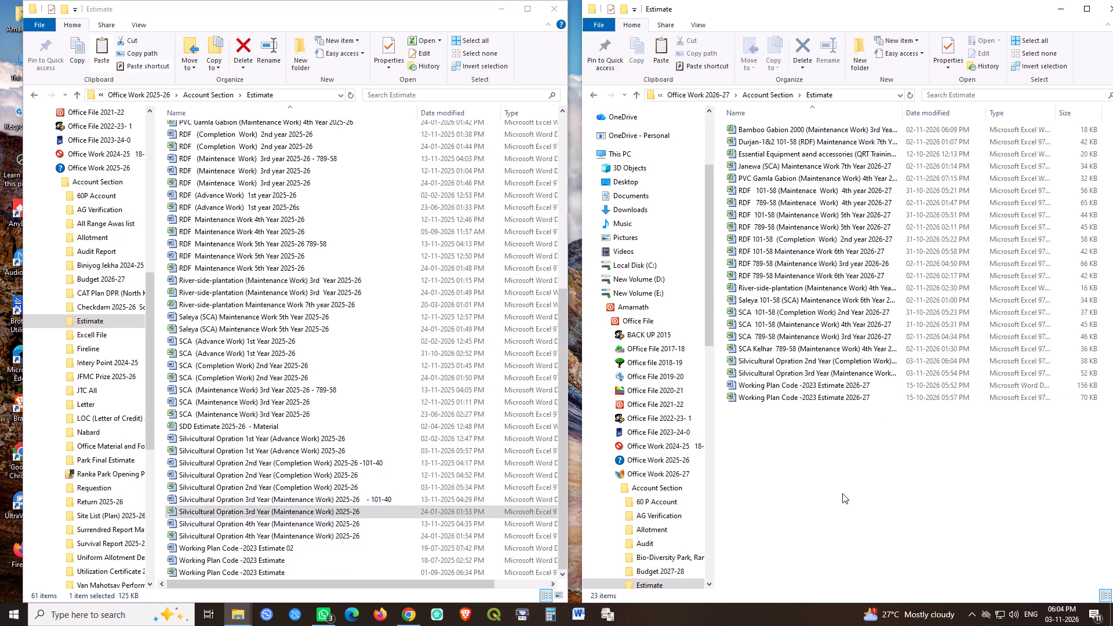
key(ctrl+v)
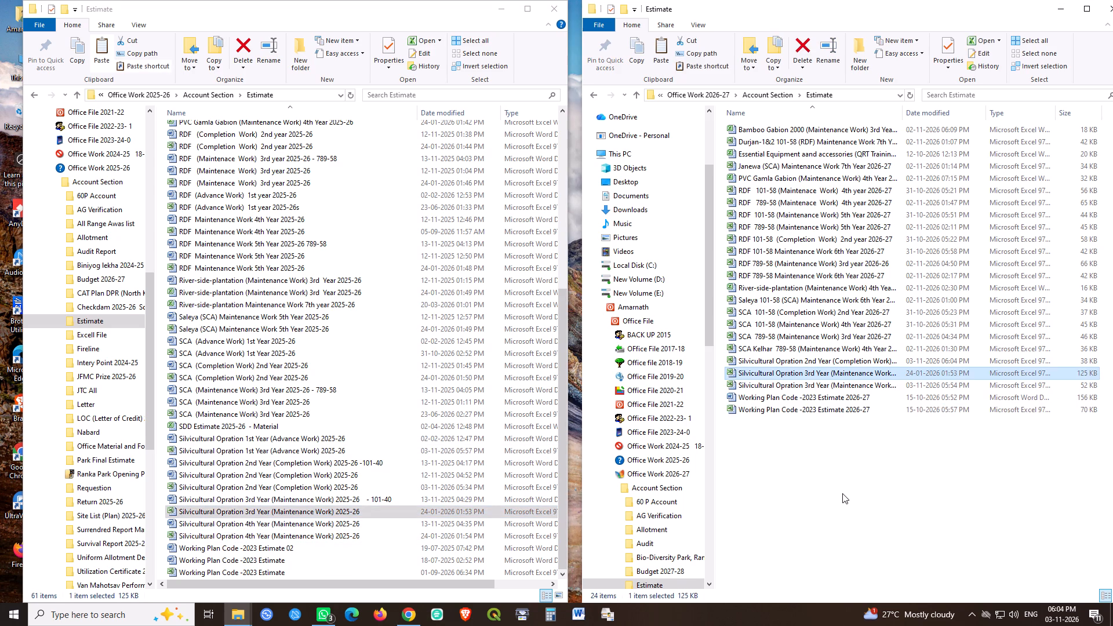
Rename the copied file as Silvicultural Opration 4th Year (Maintenance Work) 2026-27.
key(F2)
key(Left)
key(Left)
key(Left)
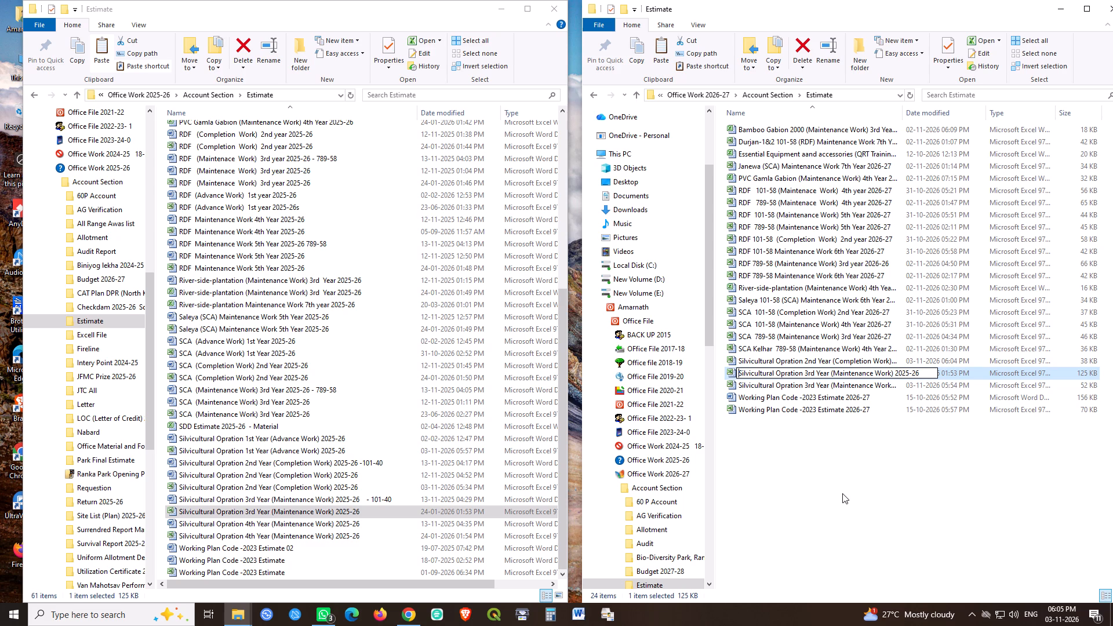
key(Right)
key(Right)
key(Right)
key(Right)
key(Right)
key(Right)
key(Right)
key(Right)
key(Right)
key(Right)
key(Right)
key(Right)
key(Right)
key(Right)
key(Right)
key(Right)
key(Right)
key(Right)
key(Right)
key(Right)
key(Right)
key(Right)
key(Right)
key(Delete)
key(4)
text(th)
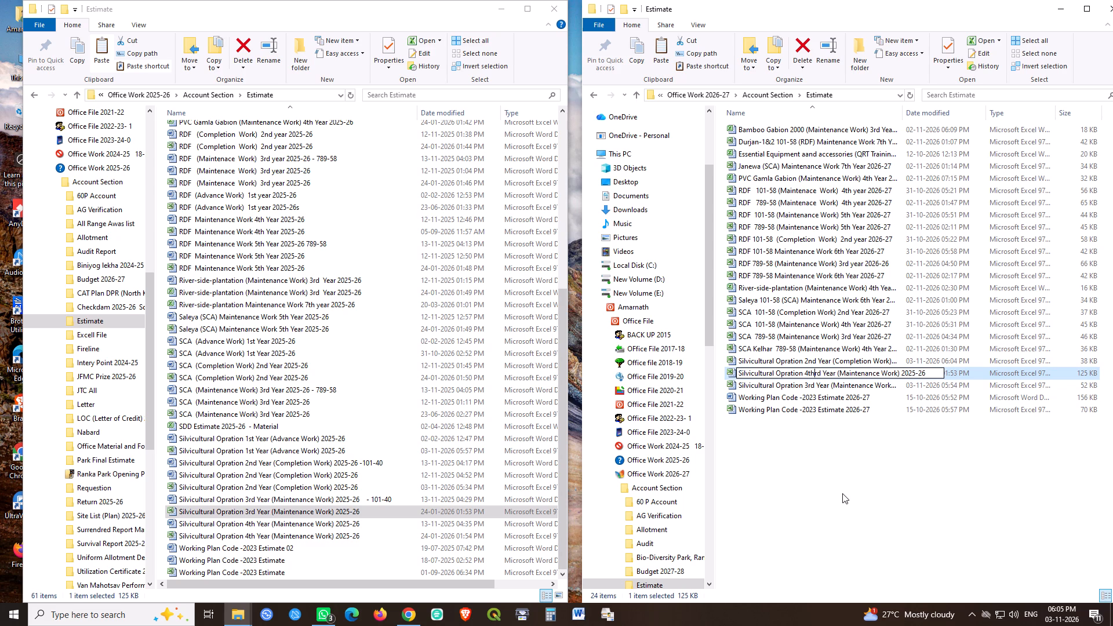
key(Delete)
key(Delete)
key(Right)
key(Right)
key(Right)
key(Right)
key(Right)
key(Right)
key(Right)
key(Right)
key(Right)
key(Right)
key(Right)
key(Right)
key(Right)
key(Right)
key(Right)
key(Right)
key(Right)
key(Right)
key(Right)
key(Right)
key(Right)
key(Right)
key(Right)
key(Right)
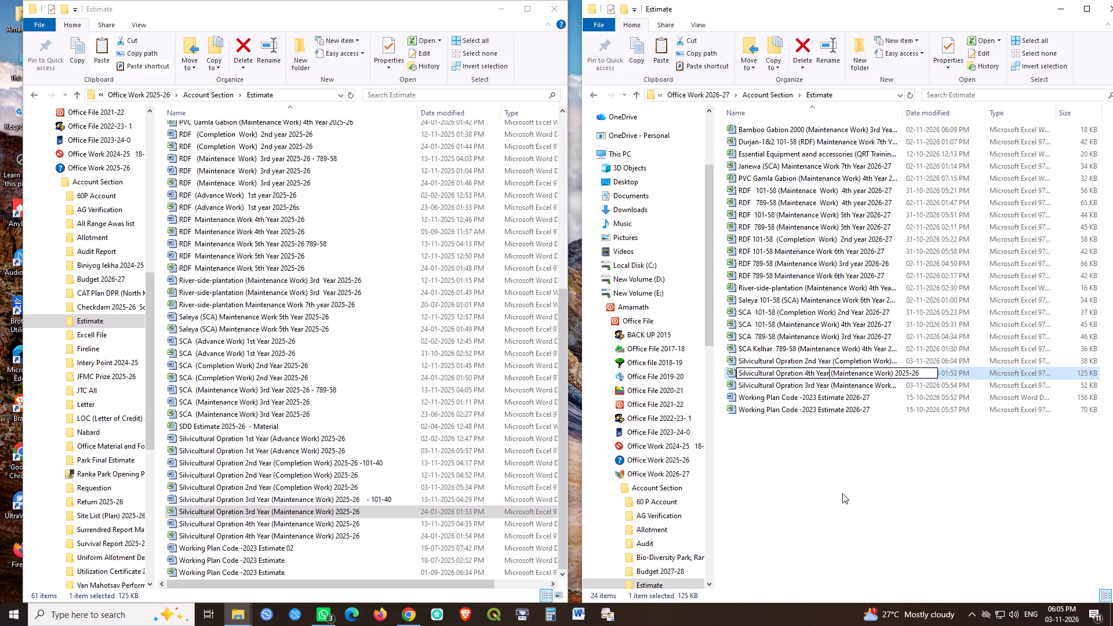
key(Right)
key(Right)
key(Delete)
key(6)
key(Right)
key(Right)
key(Delete)
key(7)
key(Return)
Open the renamed 4th Year (Maintenance Work) 2026-27 workbook, dismiss the activation notice, and save the workbook.
key(Return)
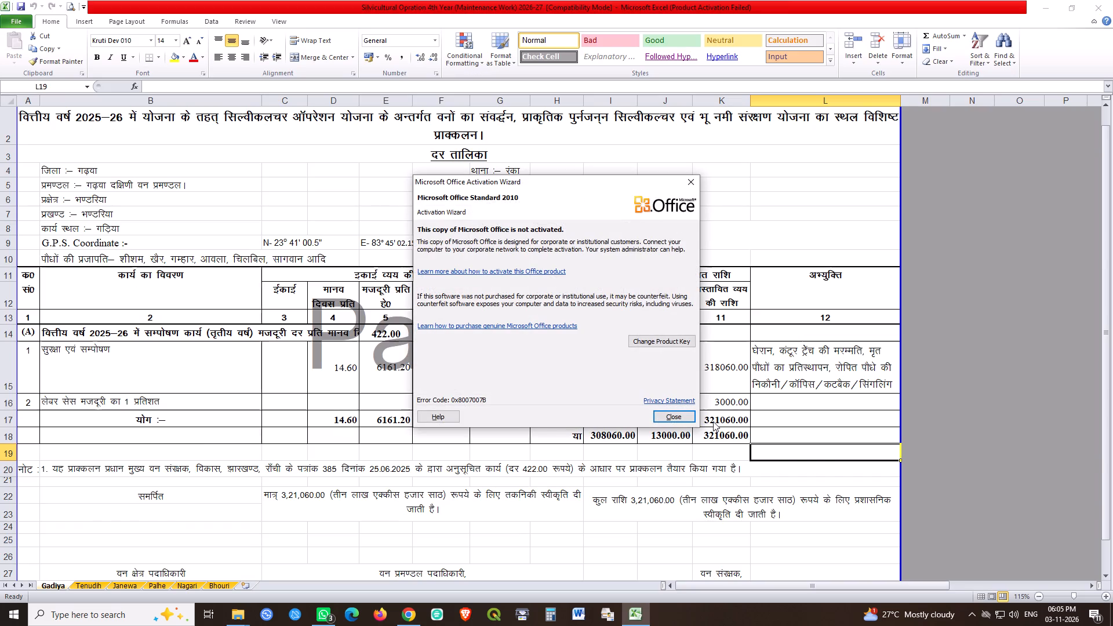
click(668, 415)
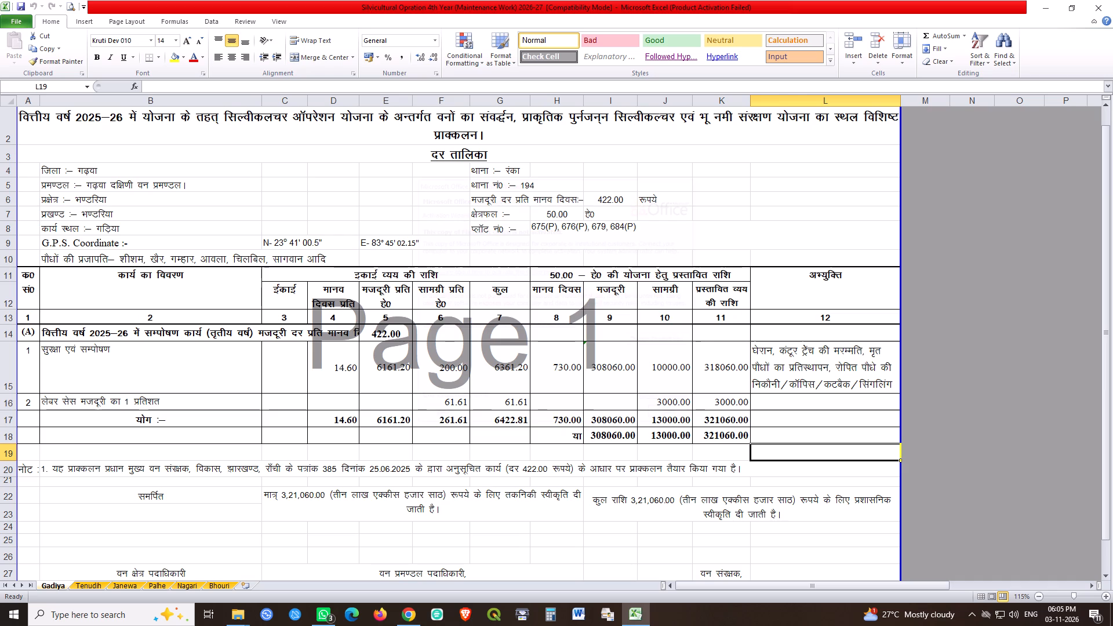
click(776, 410)
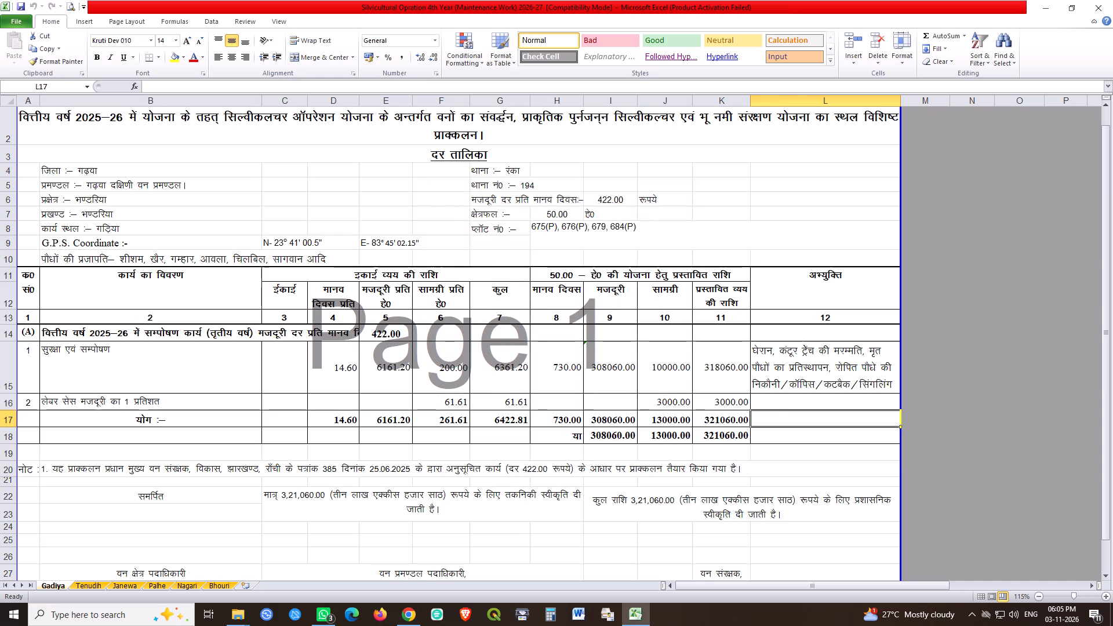
key(ctrl+s)
key(ctrl+s)
key(ctrl+s)
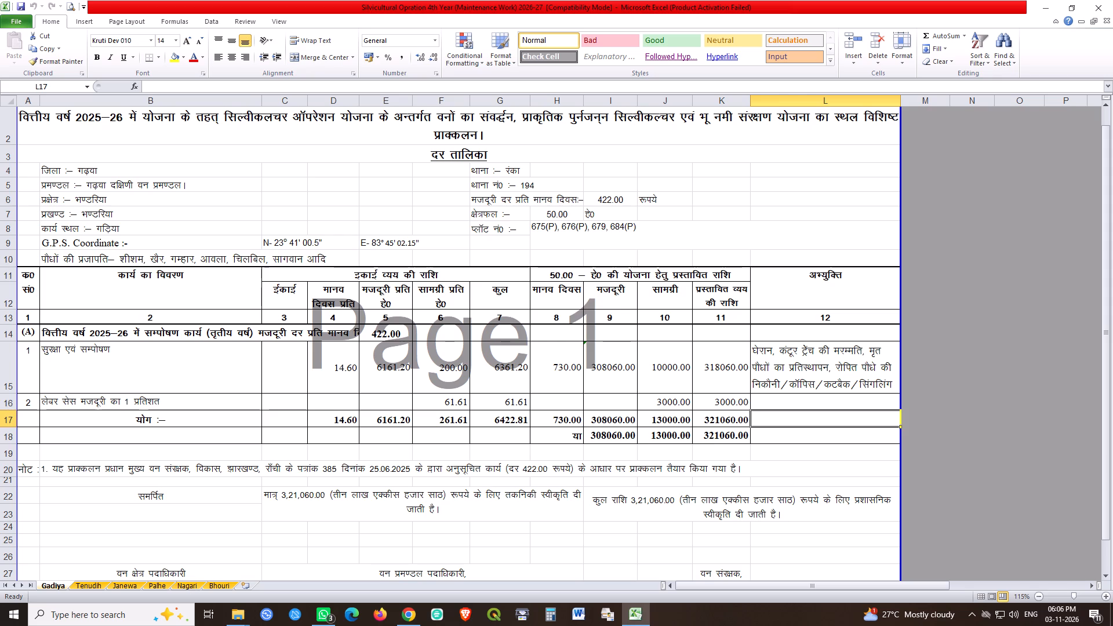
On the Bhouri sheet, change the financial year in the row 2 title to 2026-27.
click(219, 585)
scroll(409, 390, up, 10)
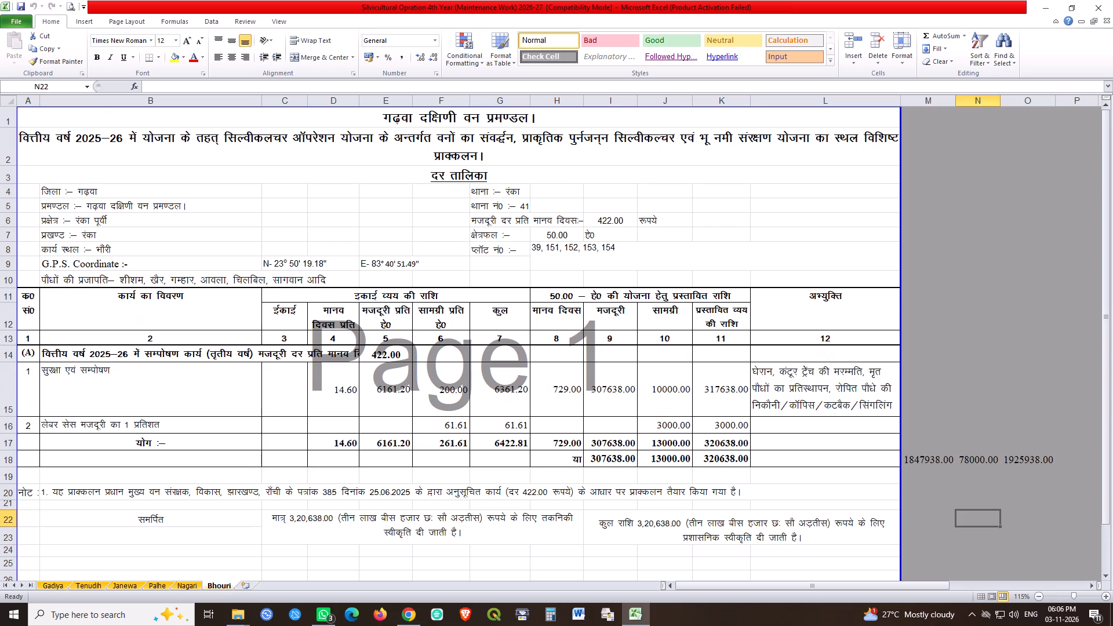
double_click(95, 143)
key(shift+Right)
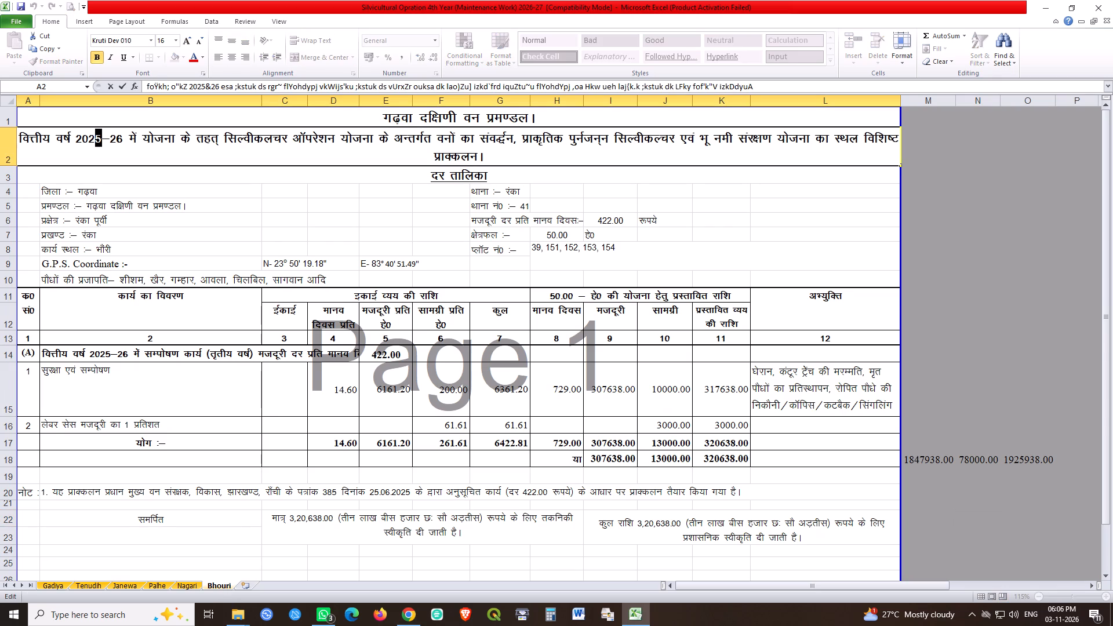
key(6)
key(Right)
key(Right)
key(shift+Right)
key(7)
key(Return)
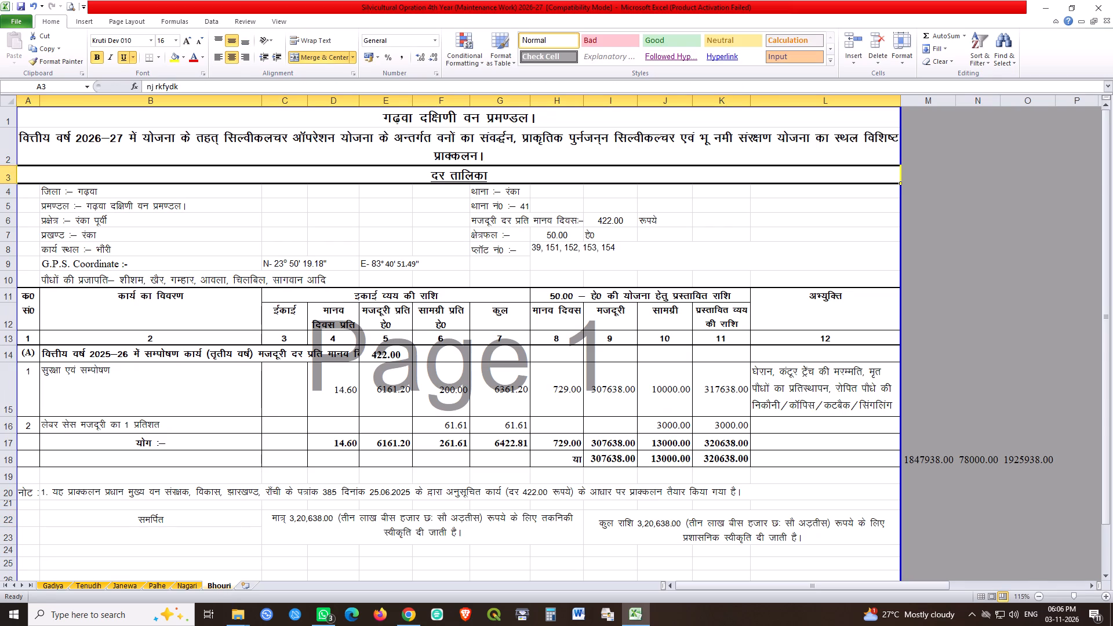
Set the Bhouri sheet's wage rate per man-day in cell I6 to 468.
click(603, 218)
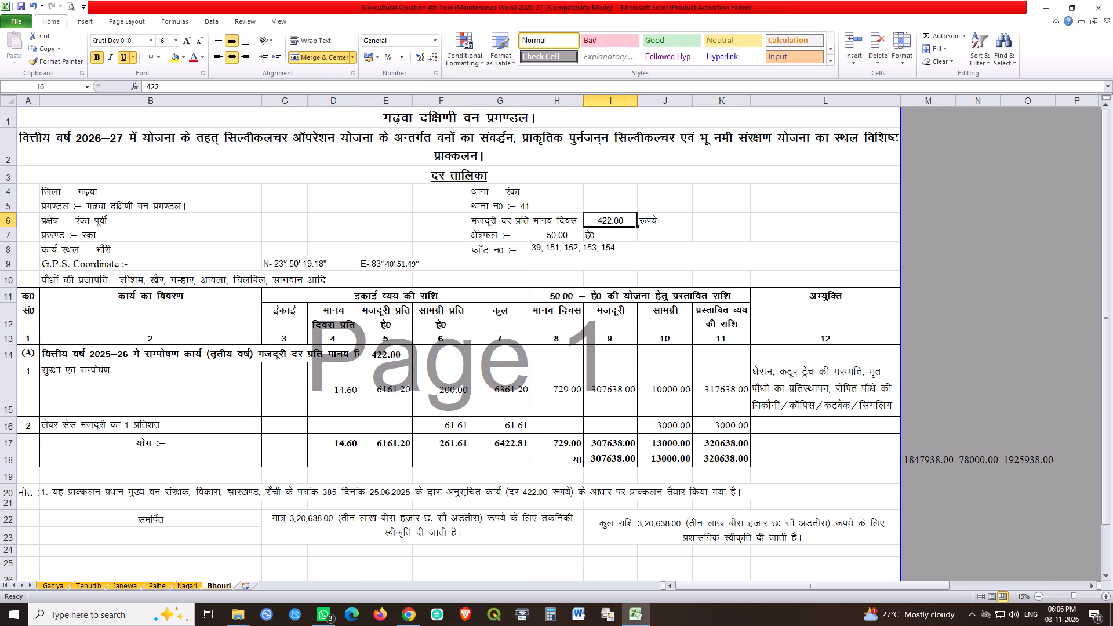
text(468)
key(Return)
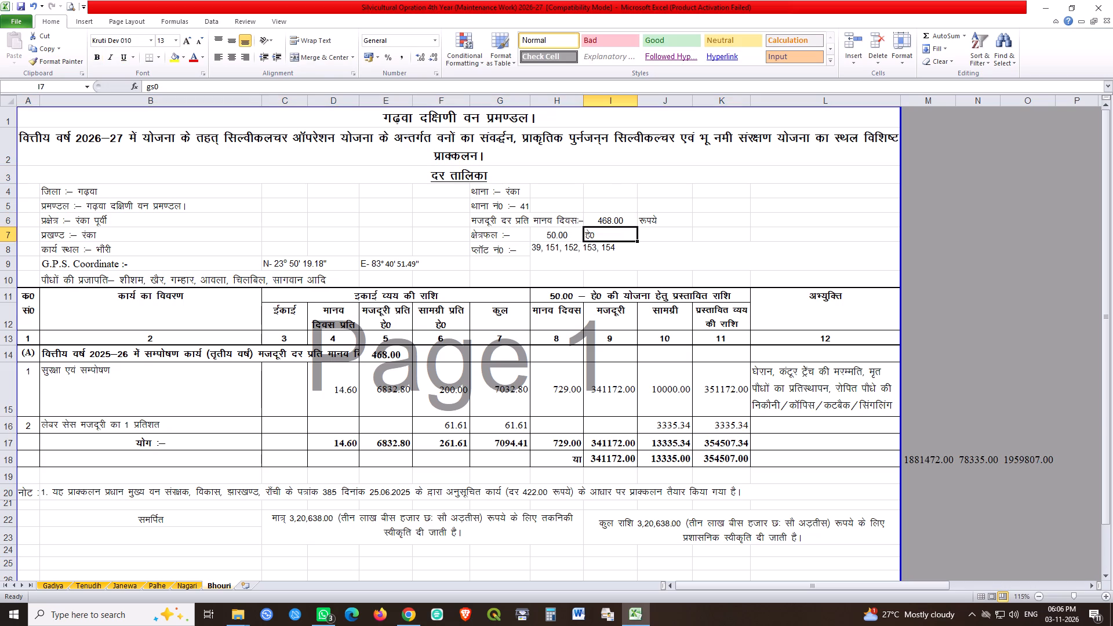
Move the Tenudih sheet between the Nagari and Bhouri sheets.
click(192, 584)
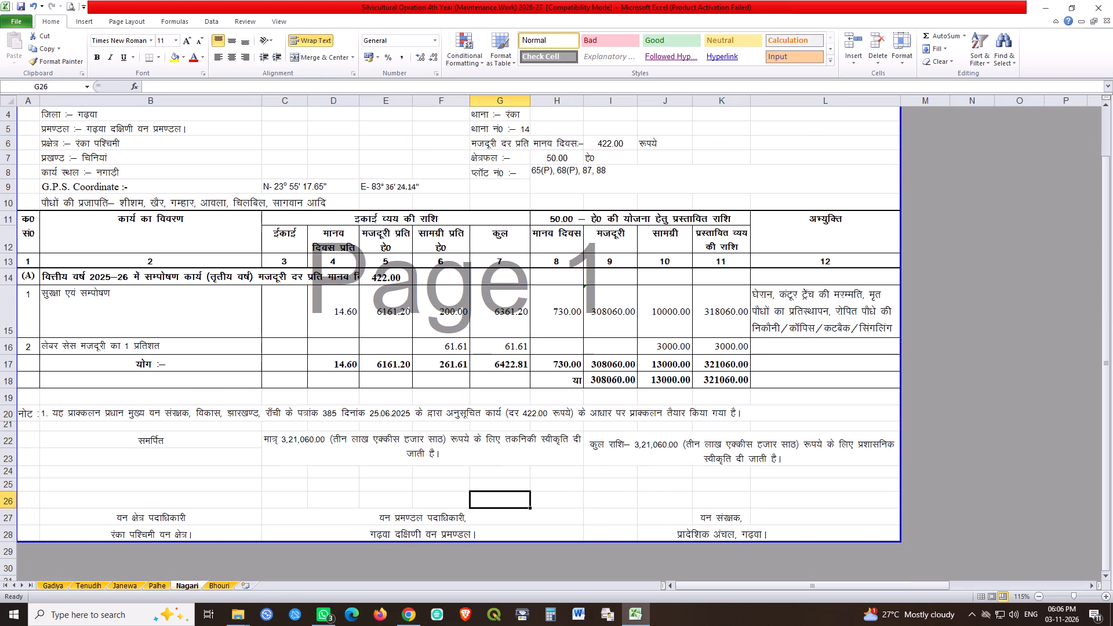
drag(86, 584, 187, 585)
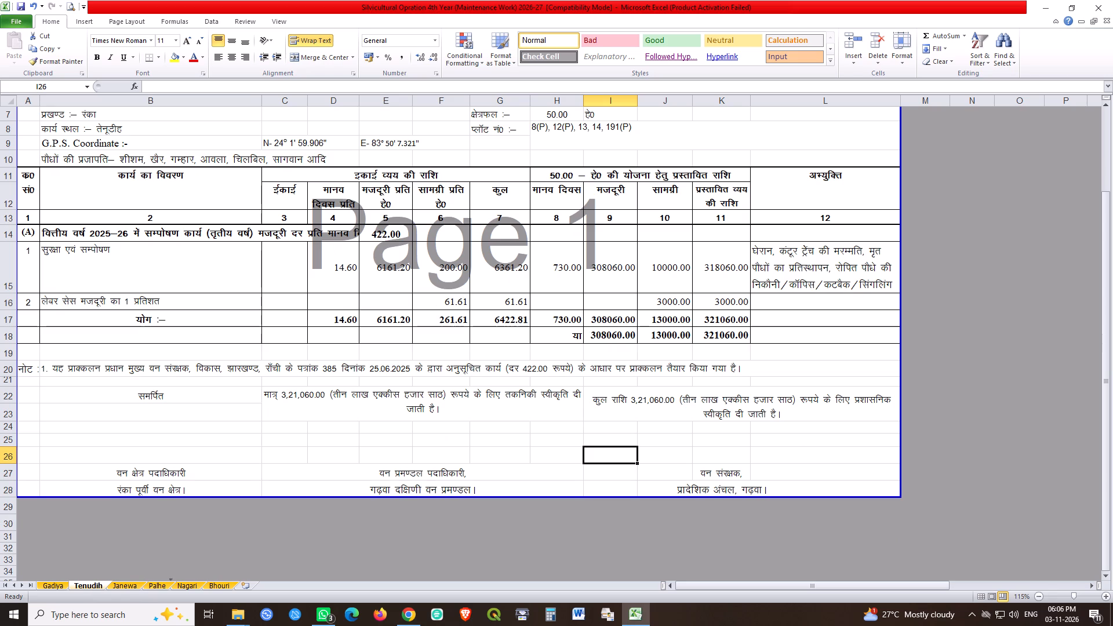
drag(187, 585, 227, 586)
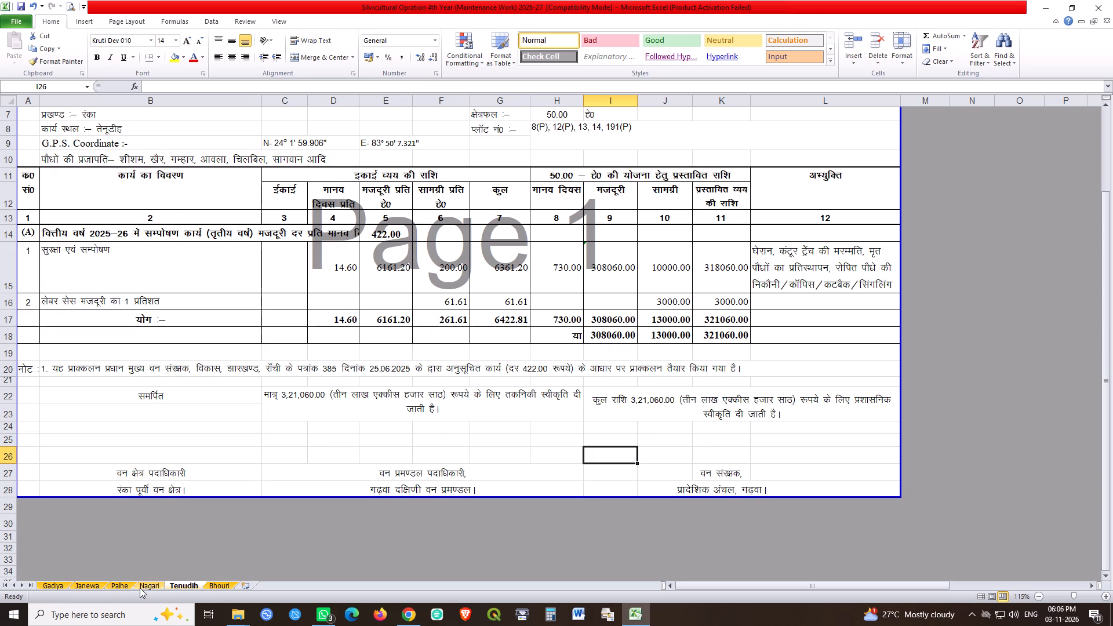
On the Tenudih sheet, change the financial year in the row 2 title to 2026-27.
scroll(313, 350, up, 11)
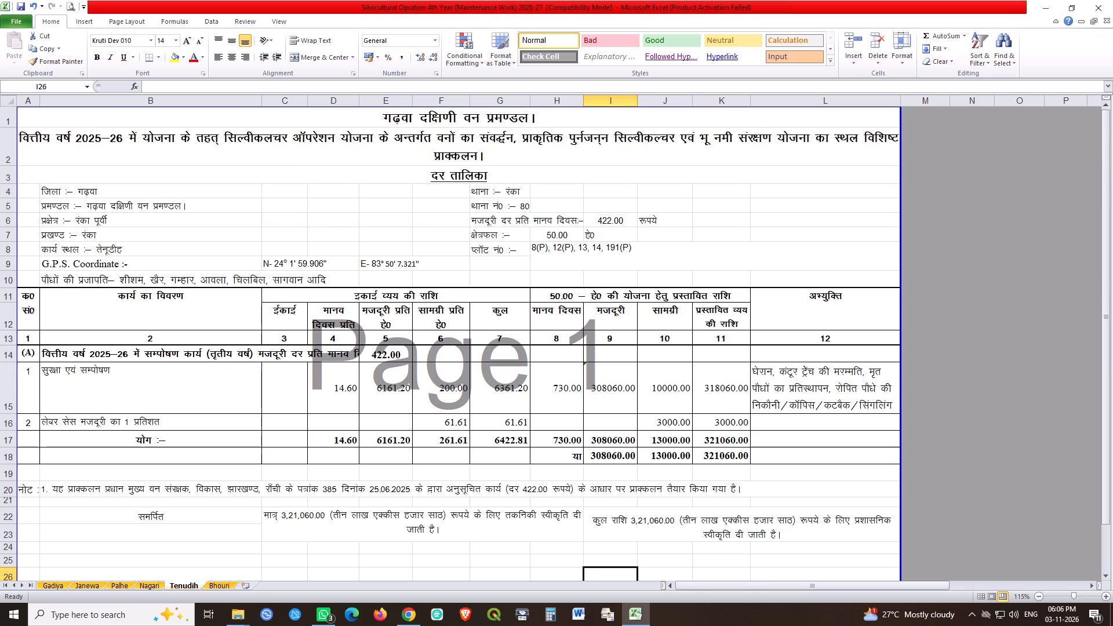
double_click(94, 138)
key(shift+Right)
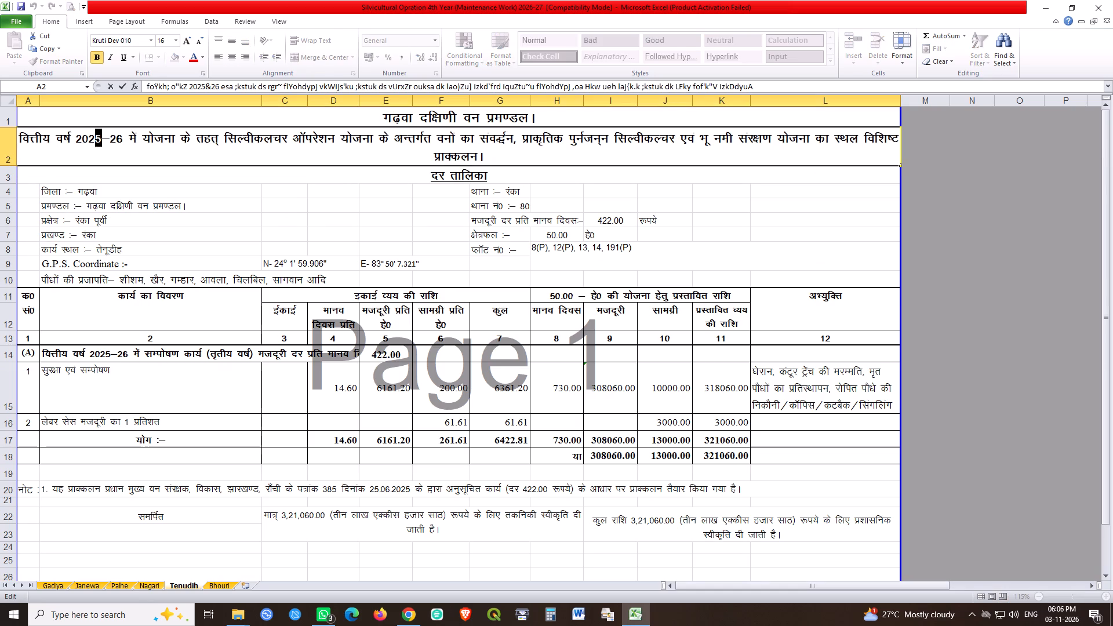
key(6)
key(Right)
key(Right)
key(shift+Right)
key(7)
key(Return)
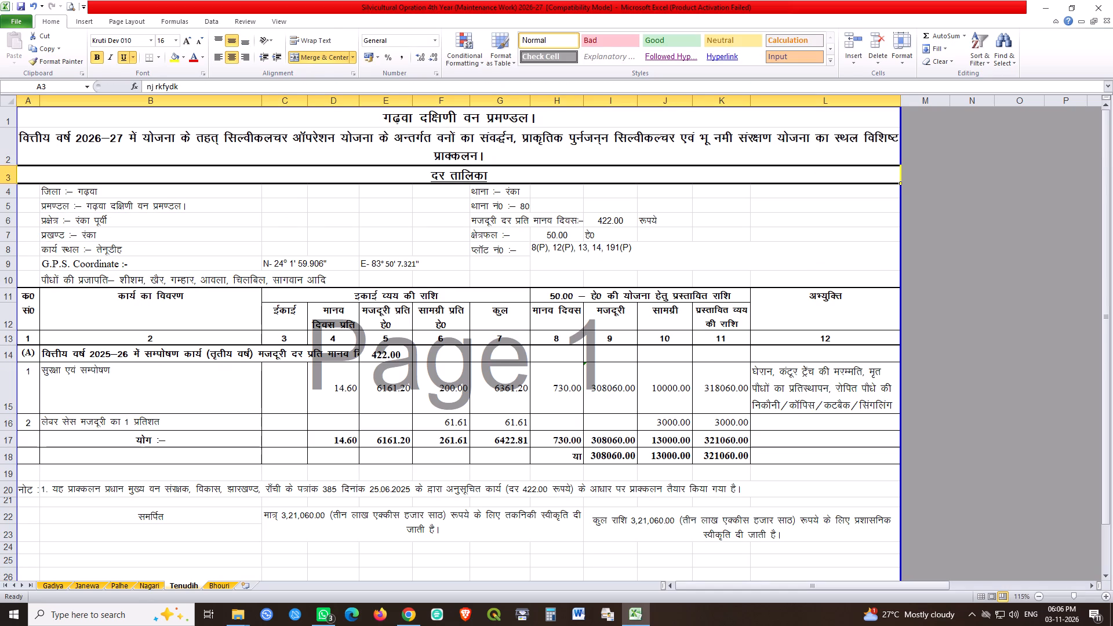
Set the Tenudih sheet's wage rate per man-day in cell I6 to 468.
click(603, 219)
text(468)
key(Return)
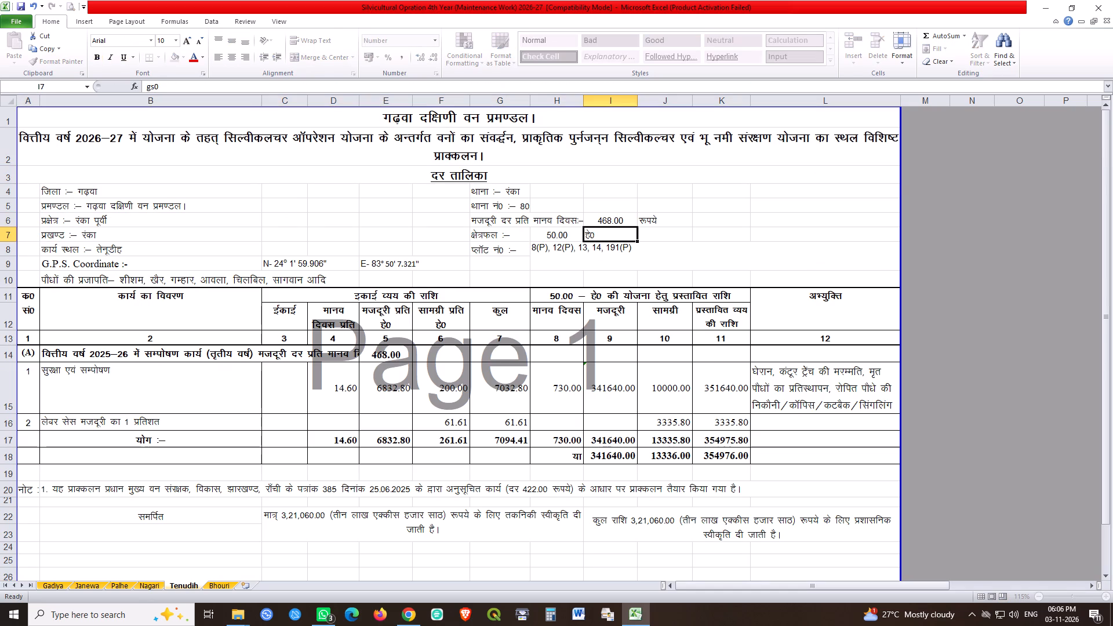
On the Nagari sheet, change the financial year in the row 2 title to 2026-27.
click(155, 581)
scroll(259, 312, up, 3)
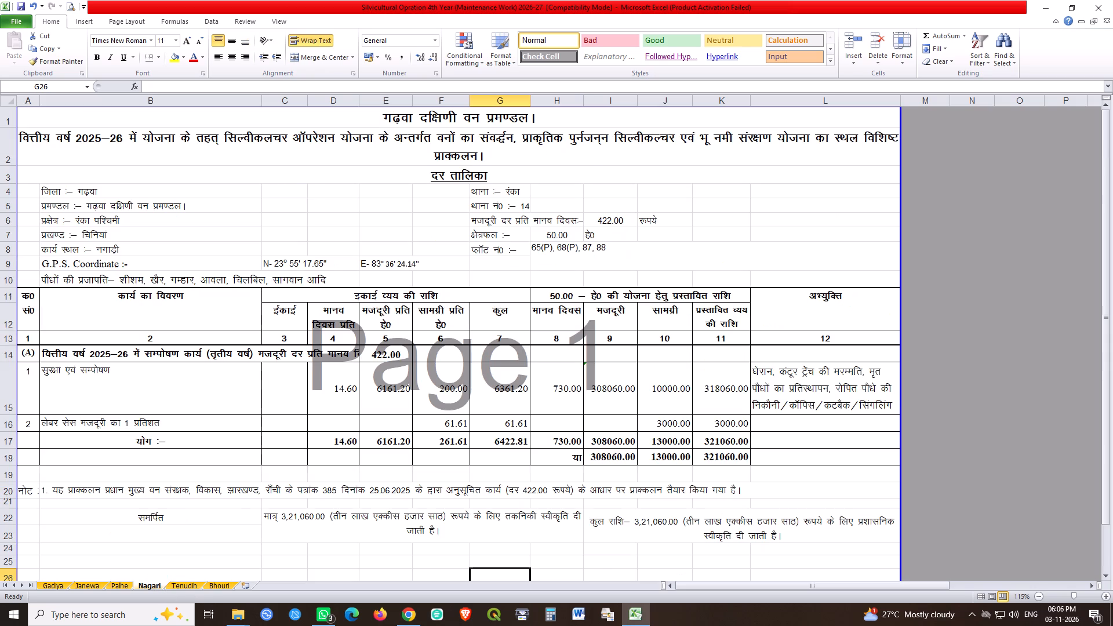
double_click(96, 137)
key(shift+Right)
key(6)
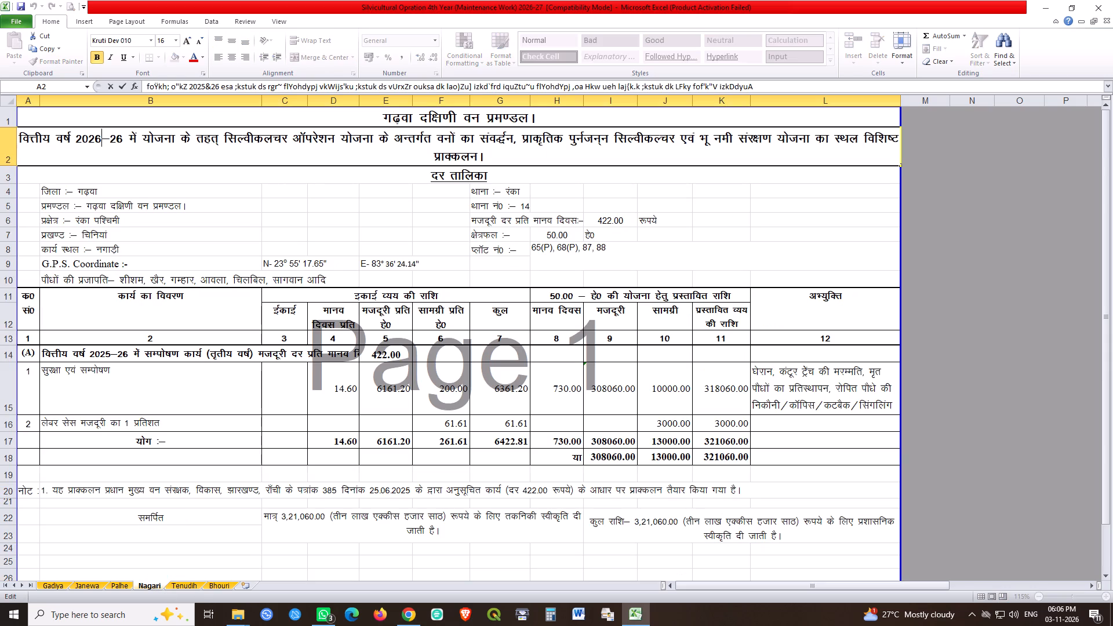
key(Right)
key(Right)
key(Right)
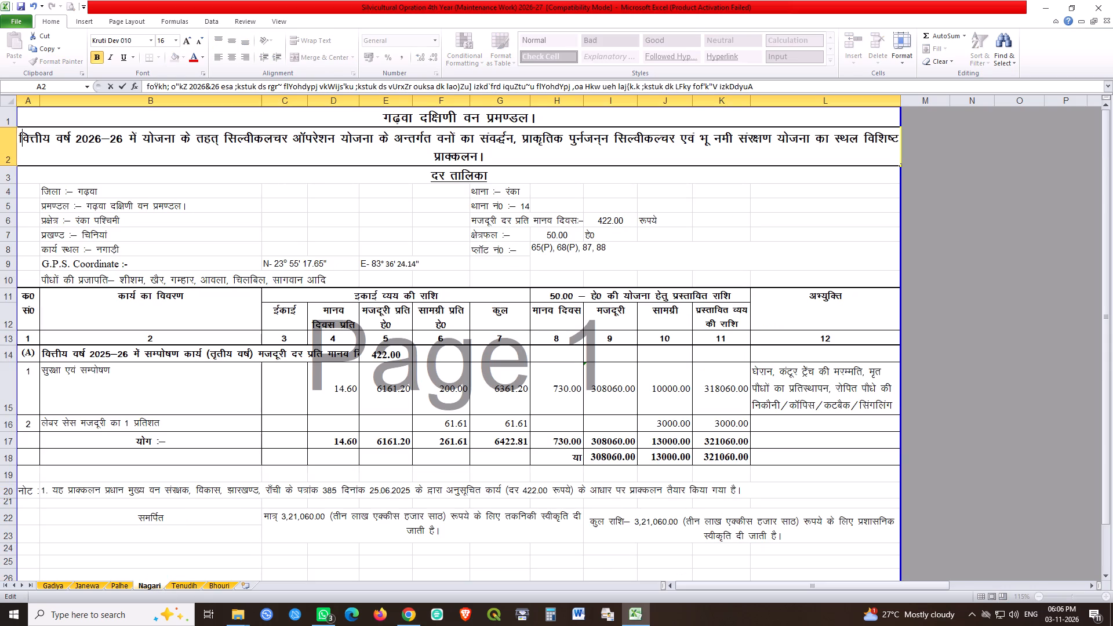
key(Right)
key(Right)
key(ctrl+Right)
key(ctrl+Right)
key(ctrl+Right)
key(Left)
key(shift+Left)
key(7)
key(Return)
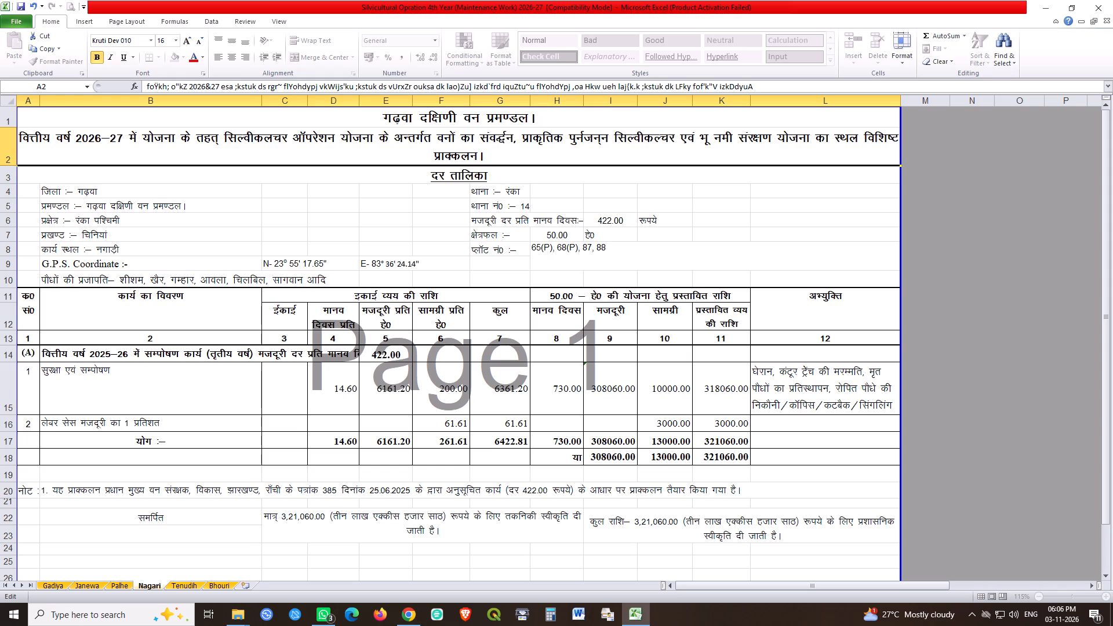
Set the Nagari sheet's wage rate per man-day in cell I6 to 468.
click(623, 217)
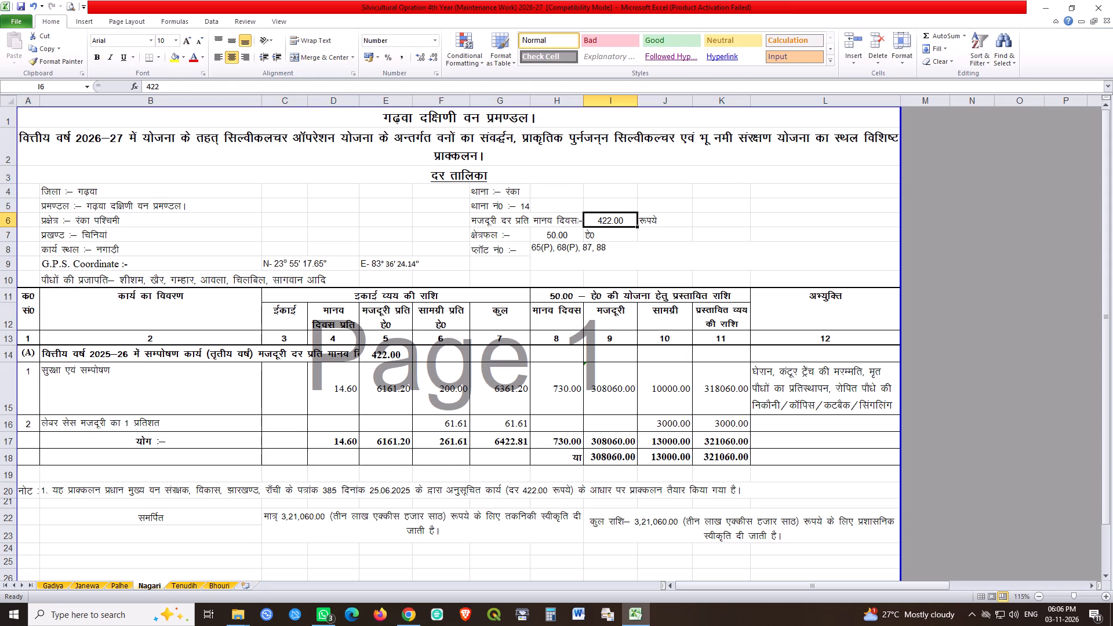
text(468)
key(Return)
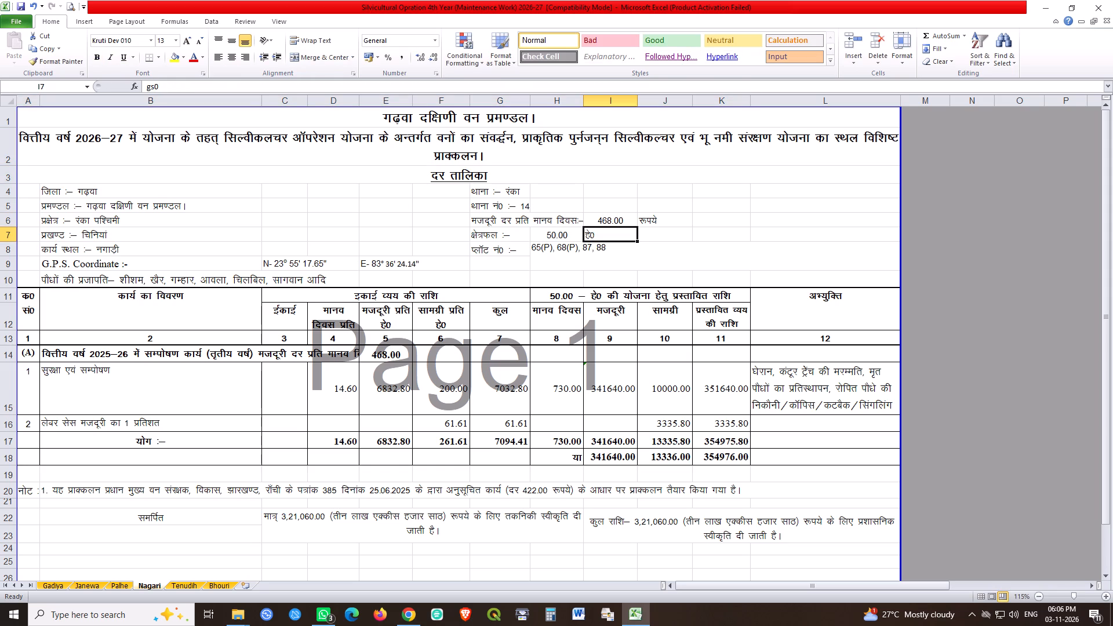
On the Palhe sheet, change the financial year in the row 2 title to 2026-27.
click(123, 584)
scroll(198, 259, up, 5)
double_click(93, 137)
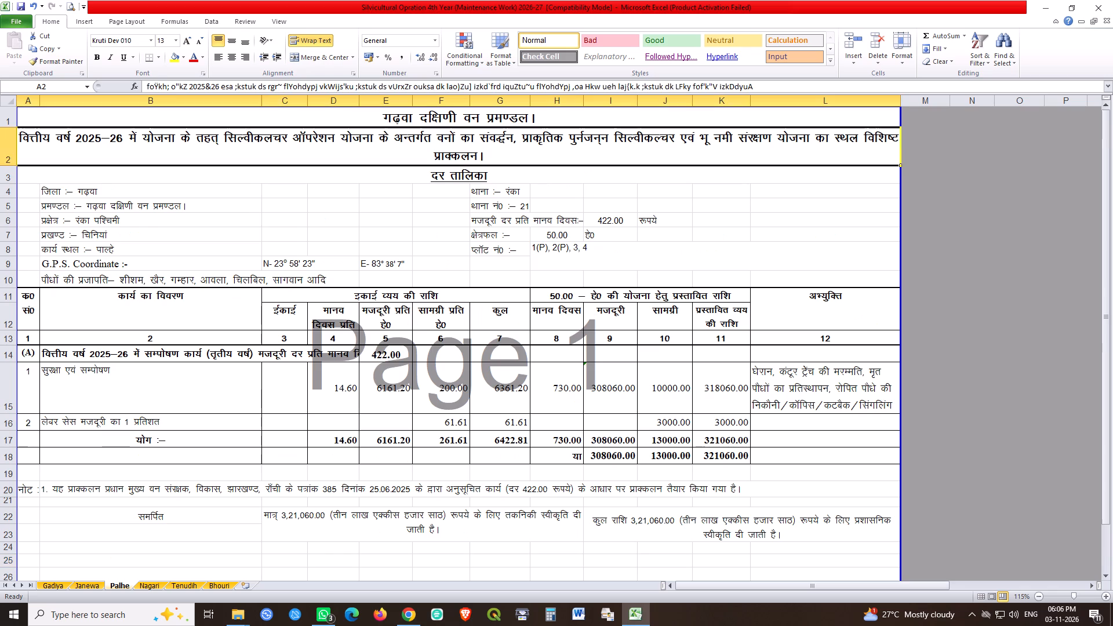
key(shift+Right)
key(6)
key(Right)
key(Right)
key(shift+Right)
key(7)
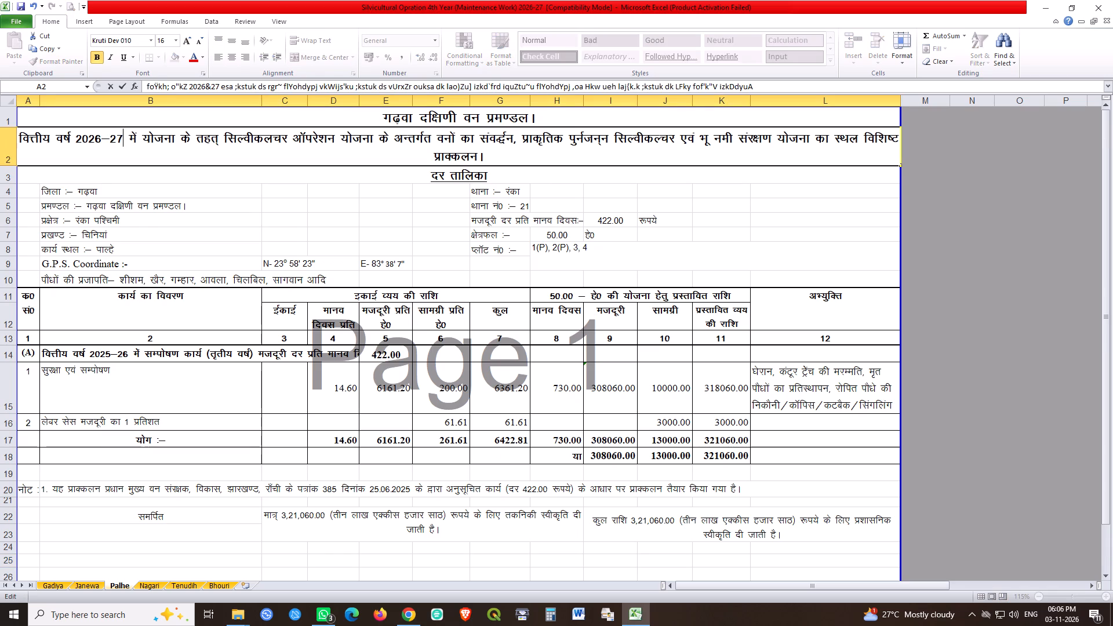
key(Return)
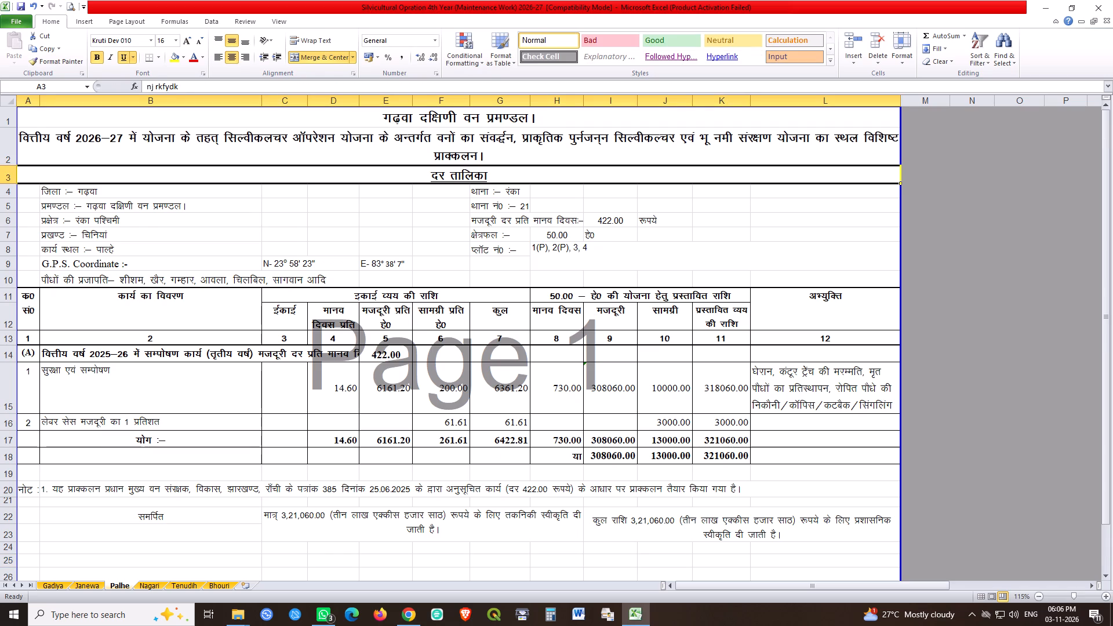
Set the Palhe sheet's wage rate per man-day in cell I6 to 468.
click(631, 216)
text(468)
key(Return)
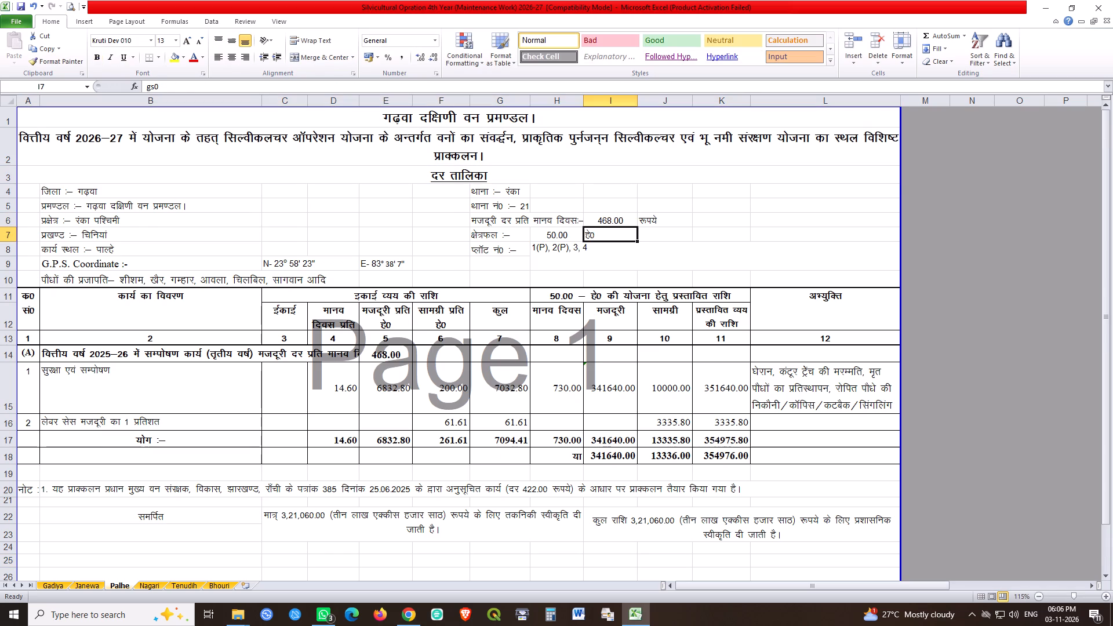
On the Janewa sheet, change the financial year in the row 2 title to 2026-27.
click(94, 584)
scroll(362, 294, up, 5)
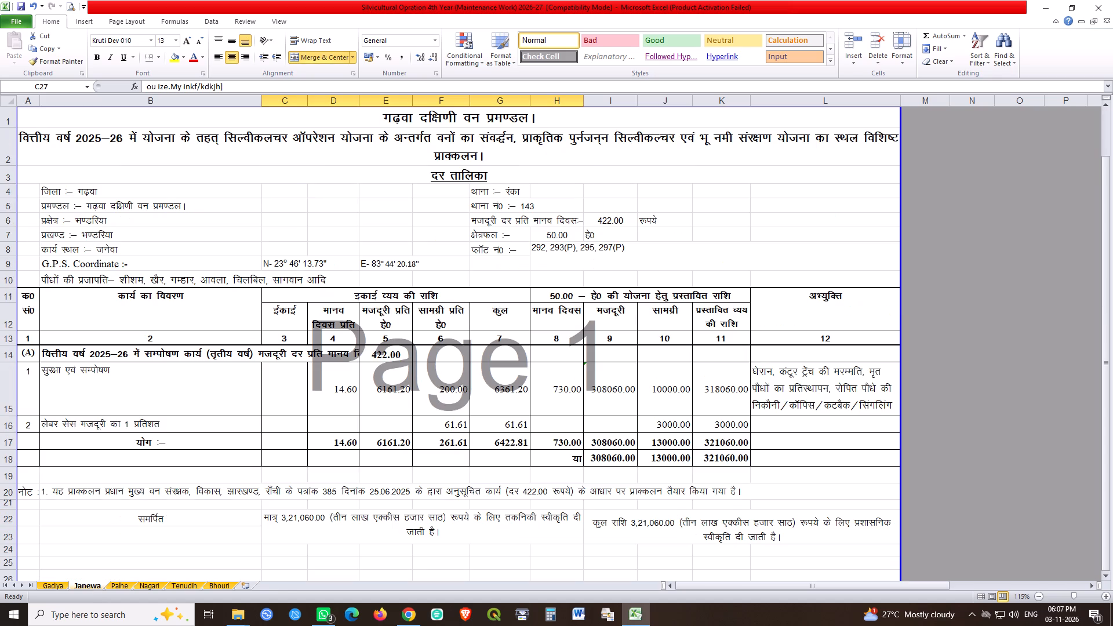
double_click(94, 139)
key(shift+Right)
key(6)
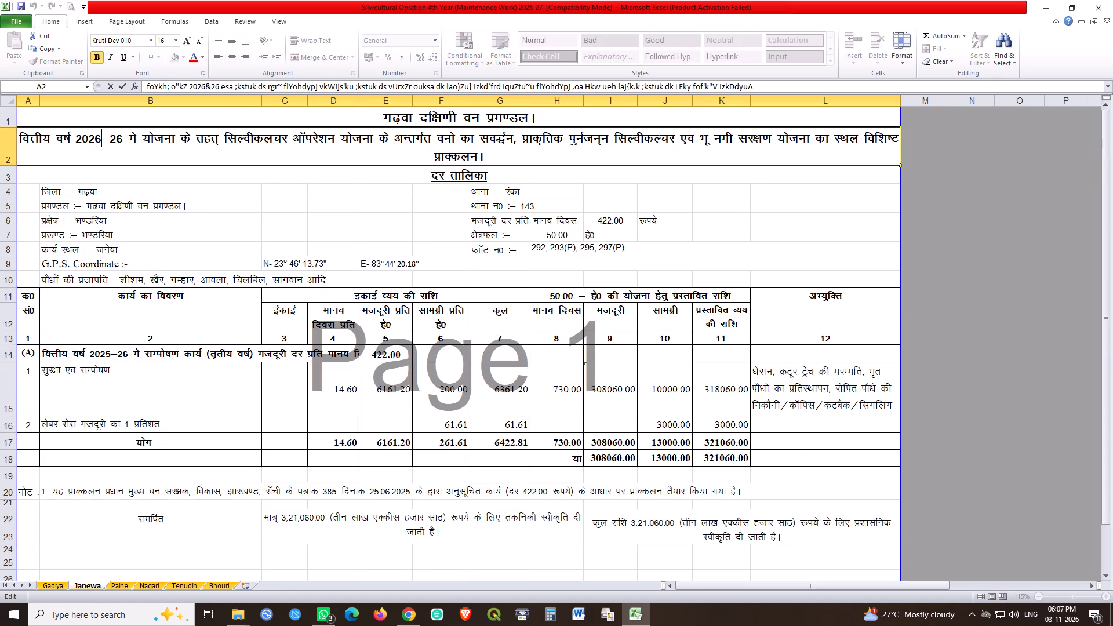
key(Right)
key(Right)
key(shift+Right)
key(7)
key(Return)
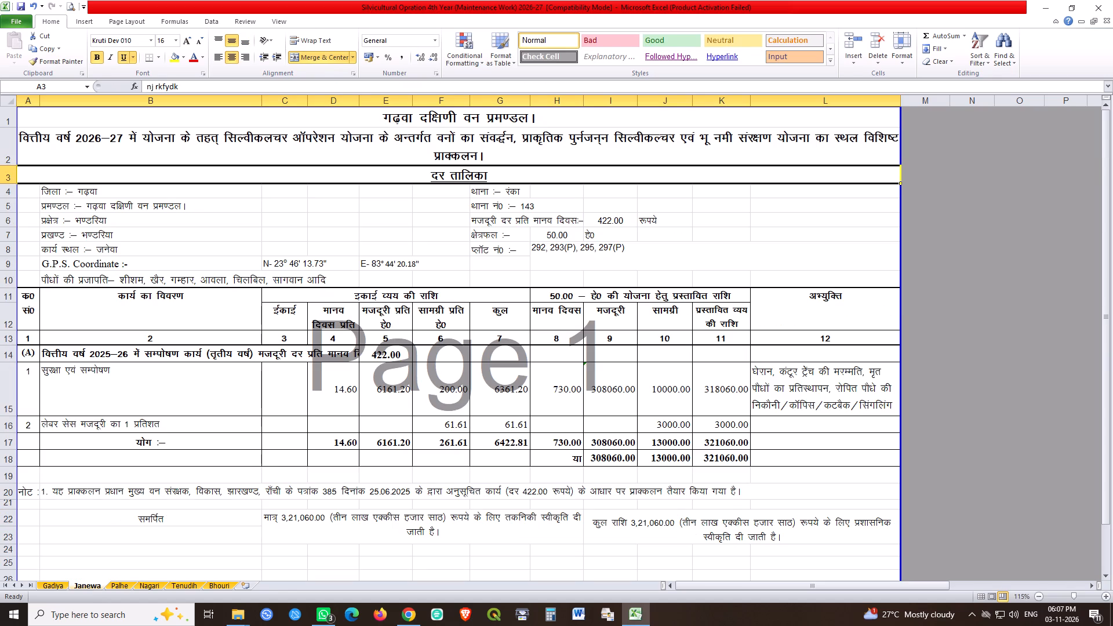
Set the Janewa sheet's wage rate per man-day in cell I6 to 468.
click(605, 213)
text(468)
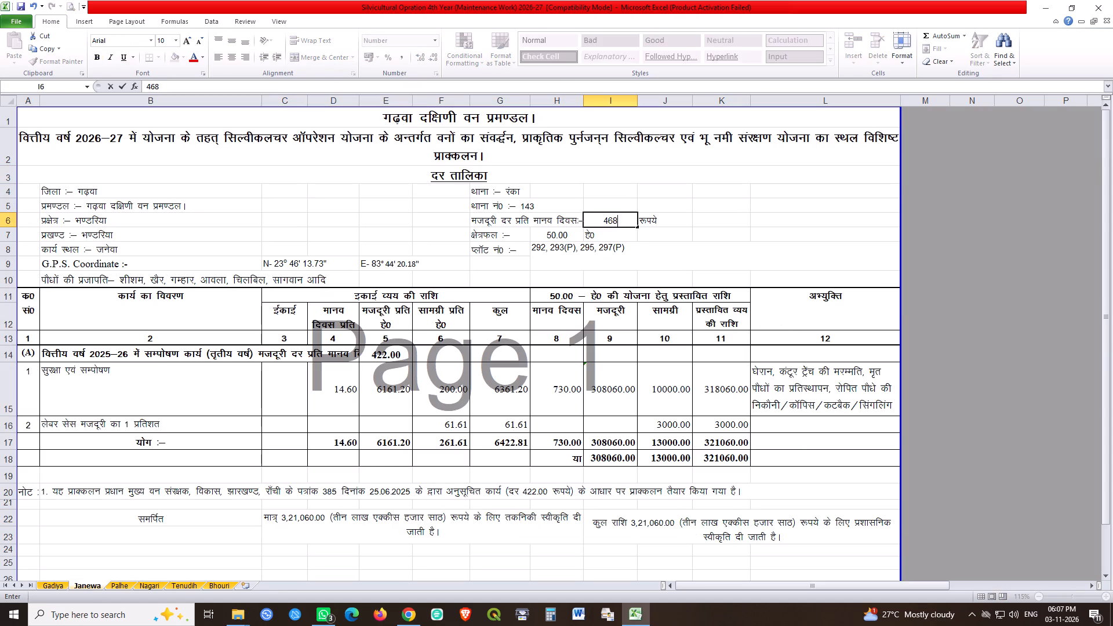
key(Return)
On the Gadiya sheet, change the financial year in the row 2 title to 2026-27.
click(56, 583)
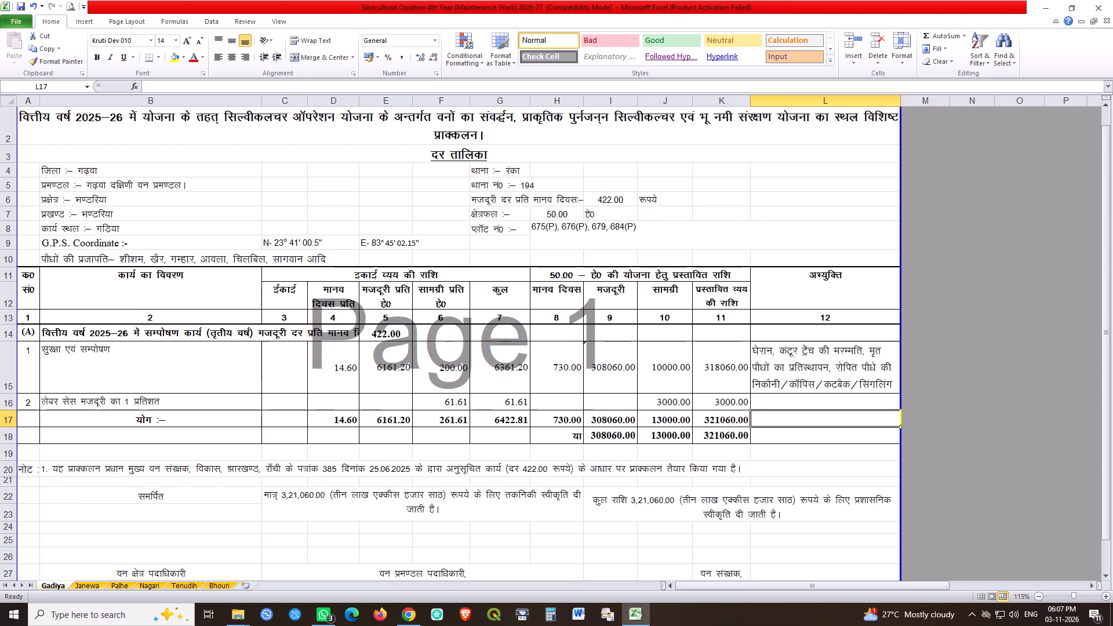
scroll(104, 265, up, 4)
double_click(93, 137)
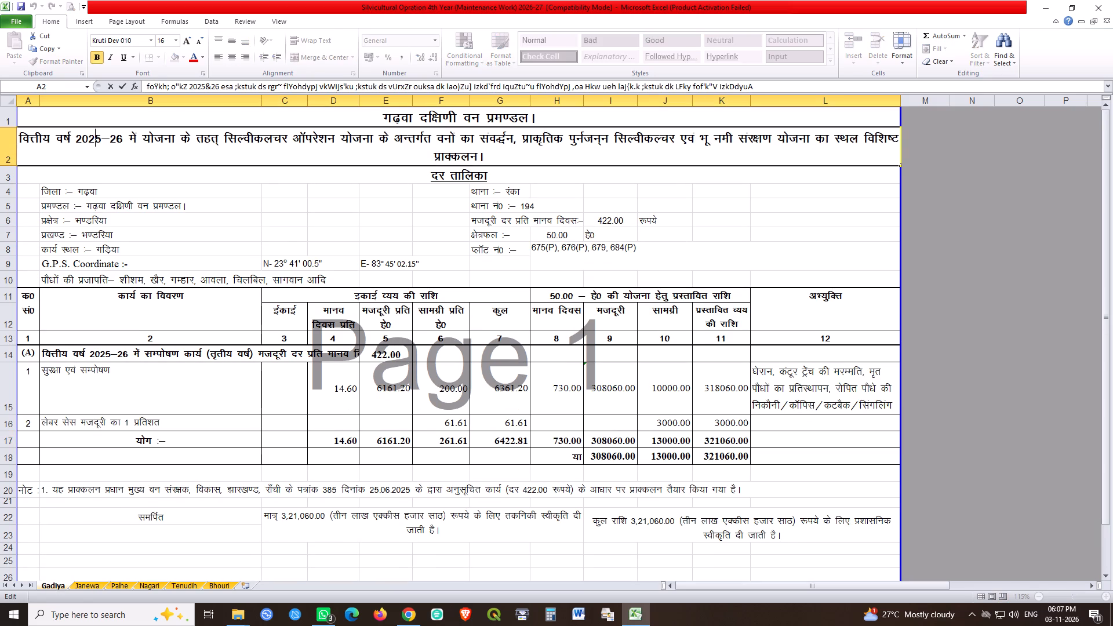
key(shift+Right)
key(6)
key(Right)
key(Right)
key(shift+Right)
key(7)
key(Return)
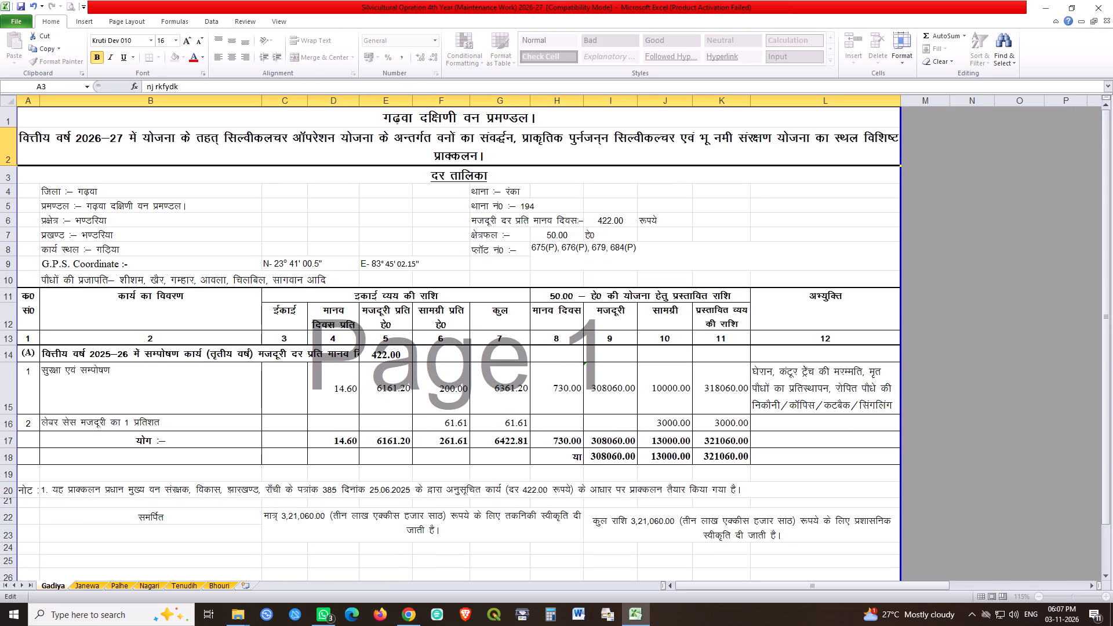
Set the Gadiya sheet's wage rate per man-day in cell I6 to 468.
click(615, 214)
text(468)
key(Return)
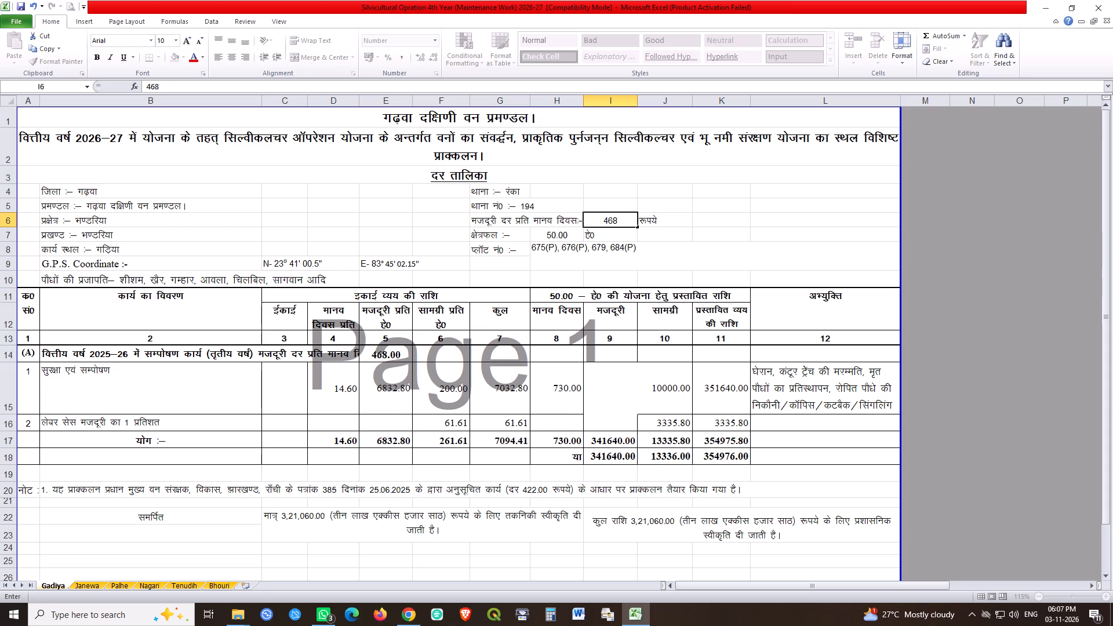
Save the 4th Year (Maintenance Work) 2026-27 workbook.
key(ctrl+s)
key(ctrl+s)
key(ctrl+s)
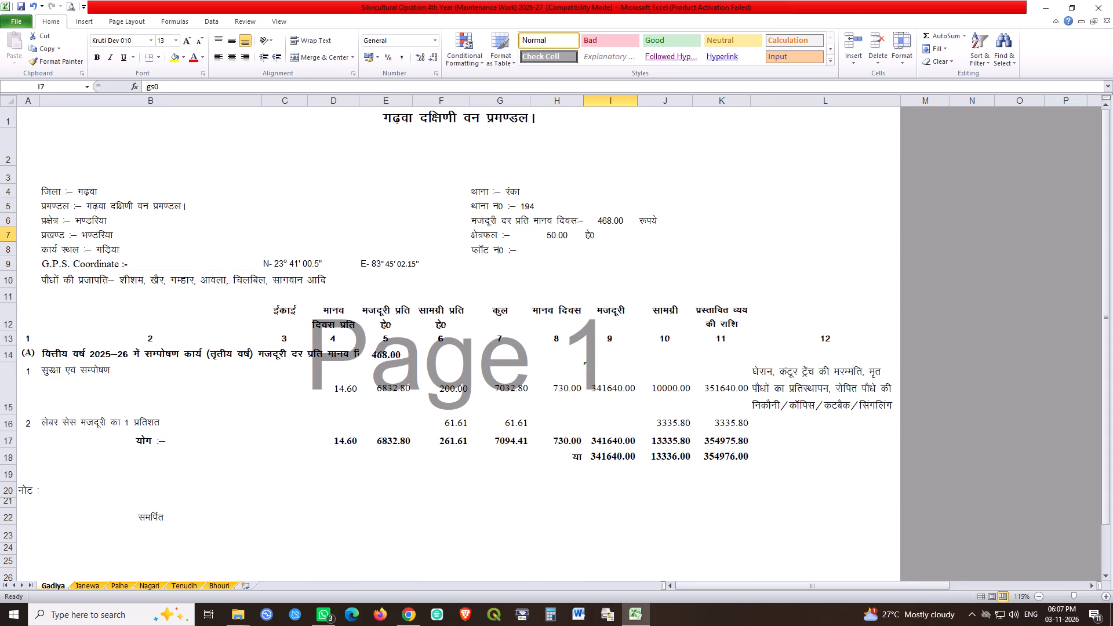
On the Bhouri sheet, change the financial year in the maintenance work heading in cell B14 to 2026-27.
click(214, 585)
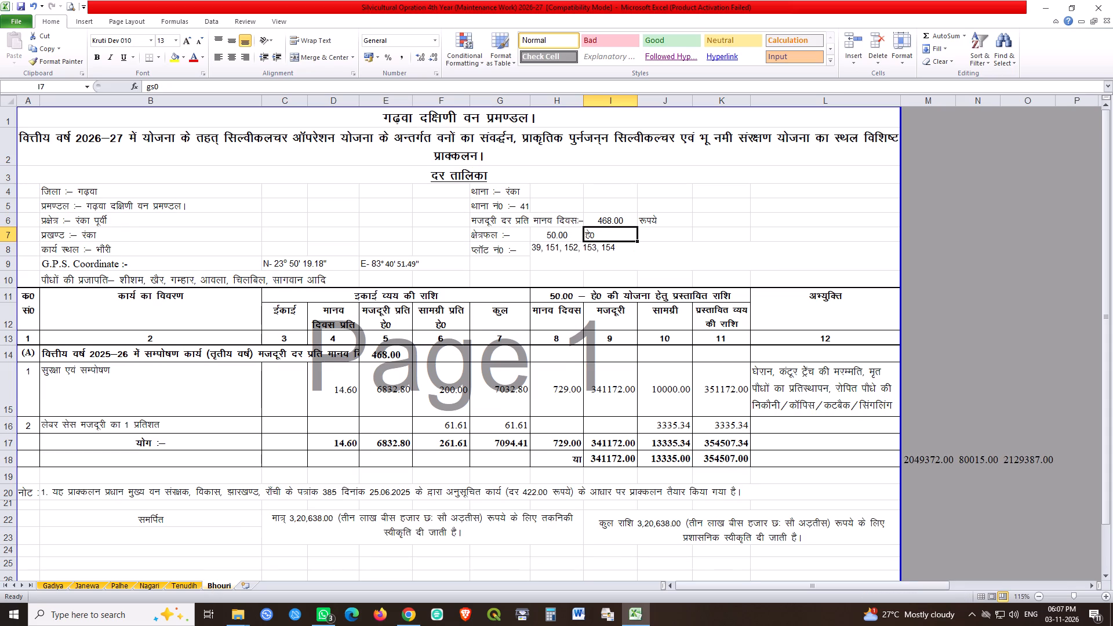
scroll(732, 283, up, 5)
double_click(89, 355)
key(Right)
key(Right)
key(Right)
key(shift+Right)
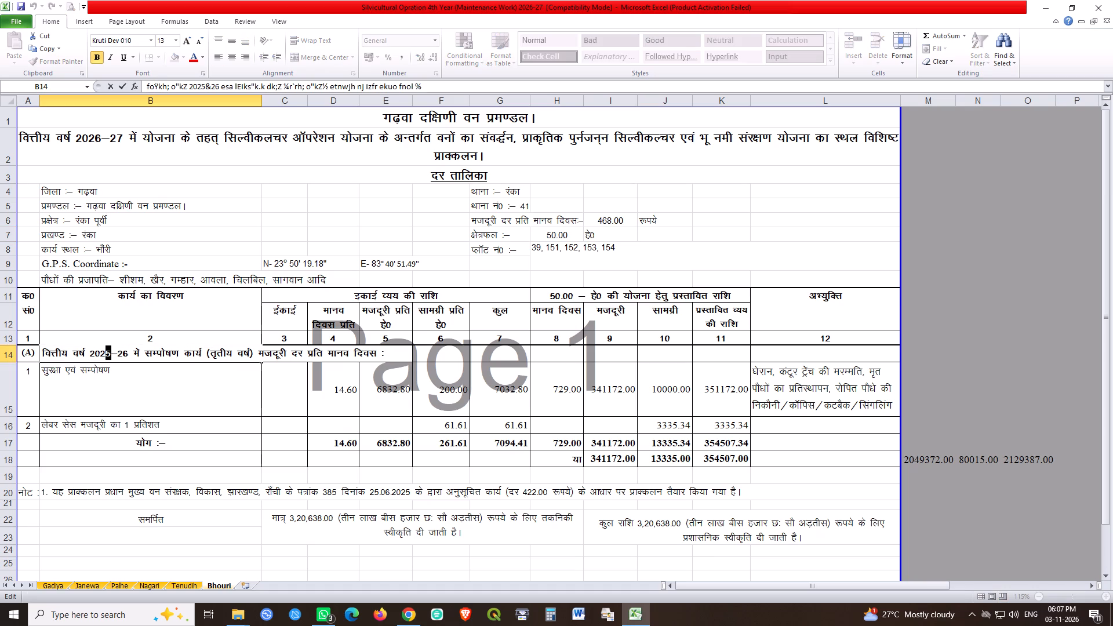
key(6)
key(Right)
key(Right)
key(shift+Right)
text(74)
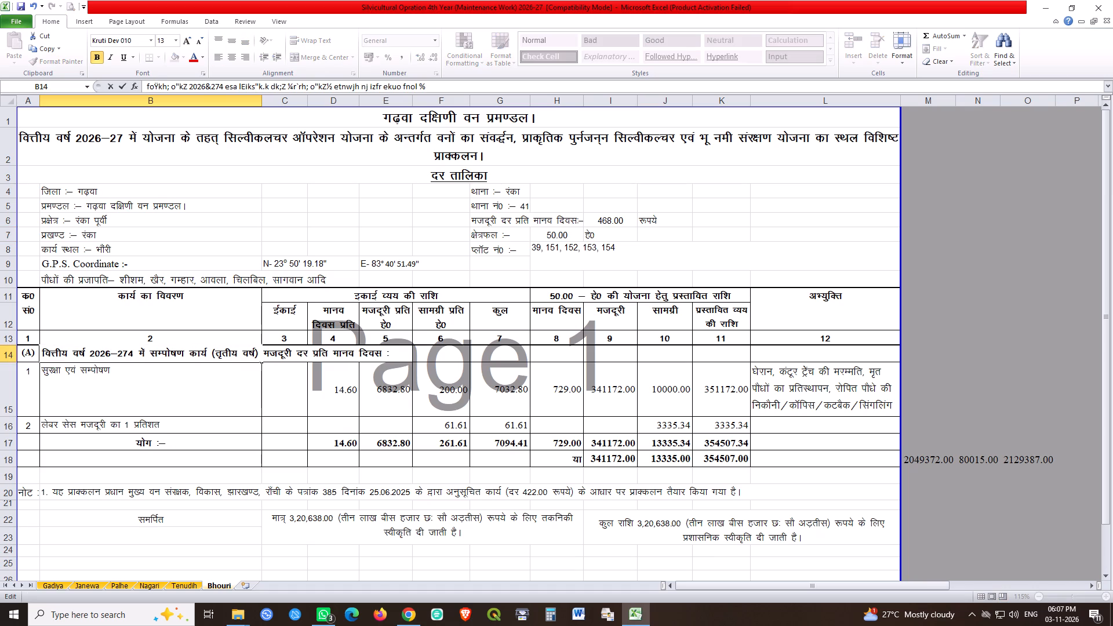
key(BackSpace)
In the same B14 heading, replace the bracketed year word तृतीय with चतुर्थ, entered as prqFkZ in the Kruti Dev font.
key(Right)
key(Right)
key(Right)
key(Right)
key(Right)
key(Right)
key(Right)
key(Right)
key(Right)
key(Right)
key(Right)
key(Right)
key(Right)
key(Right)
key(Right)
key(Right)
key(Right)
key(Right)
key(Right)
key(Right)
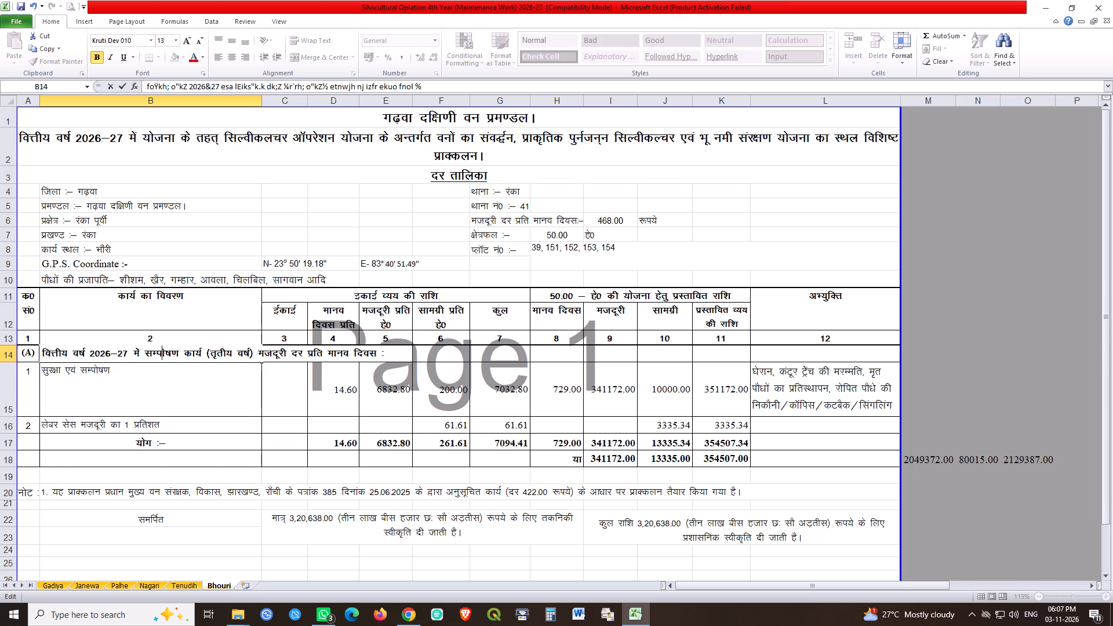
key(Right)
key(Right)
key(Left)
key(shift+Right)
key(shift+Right)
key(shift+Right)
key(shift+Right)
key(shift+Right)
text(prqFkZ)
key(Return)
Copy the updated B14 heading from the Bhouri sheet into cell B14 of the Tenudih sheet.
key(Up)
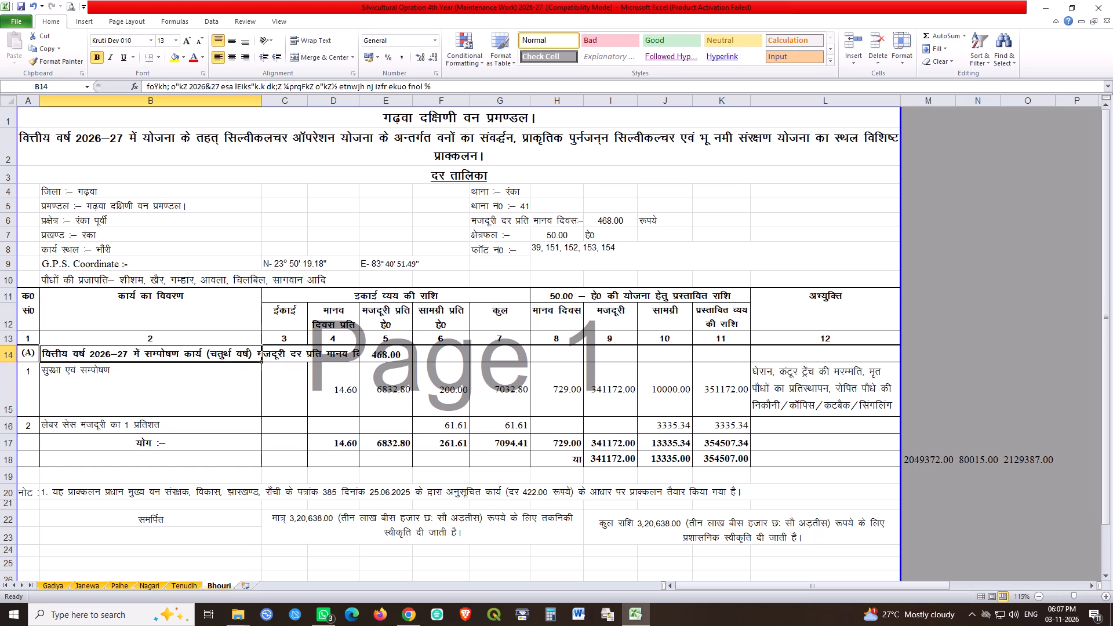
key(ctrl+c)
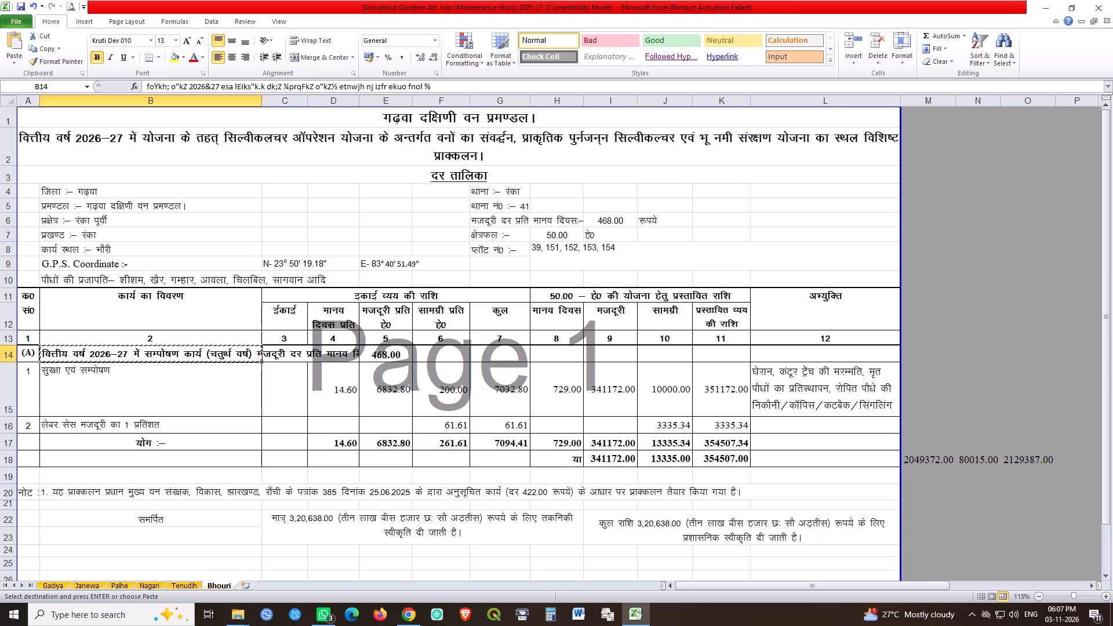
click(191, 588)
click(107, 350)
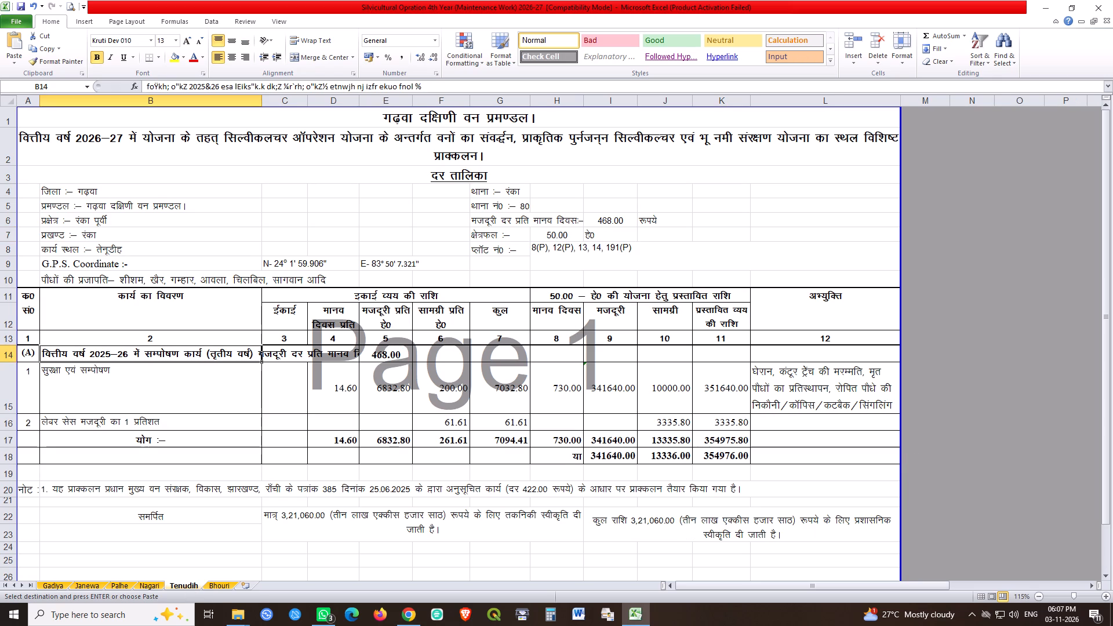
key(ctrl+v)
Paste the copied heading into cell B14 of the Nagari sheet.
click(143, 585)
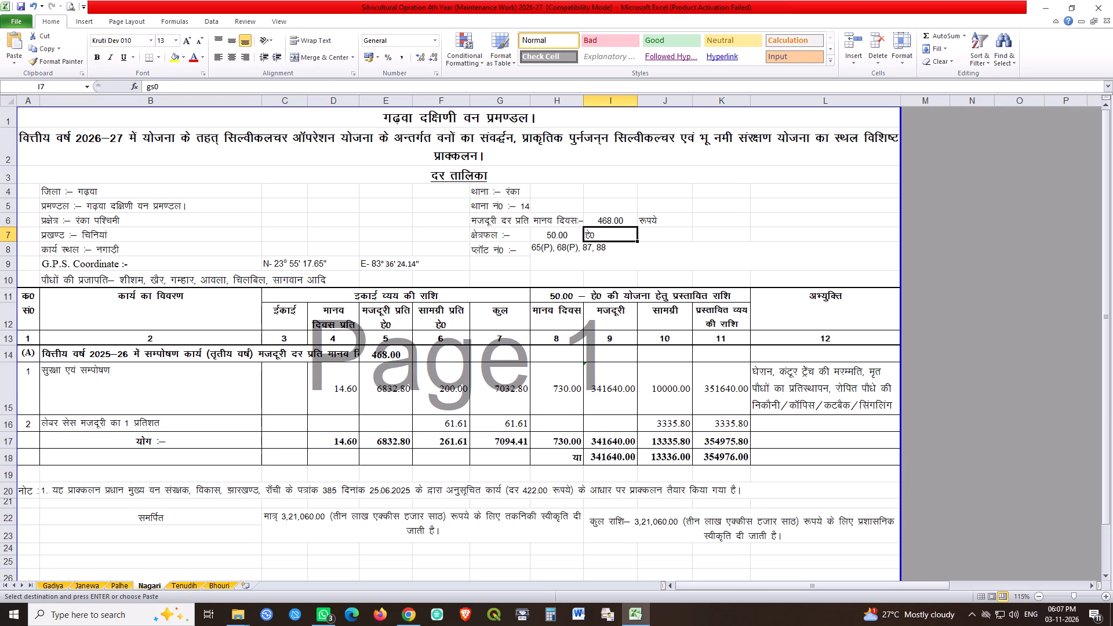
click(88, 352)
key(ctrl+v)
double_click(121, 580)
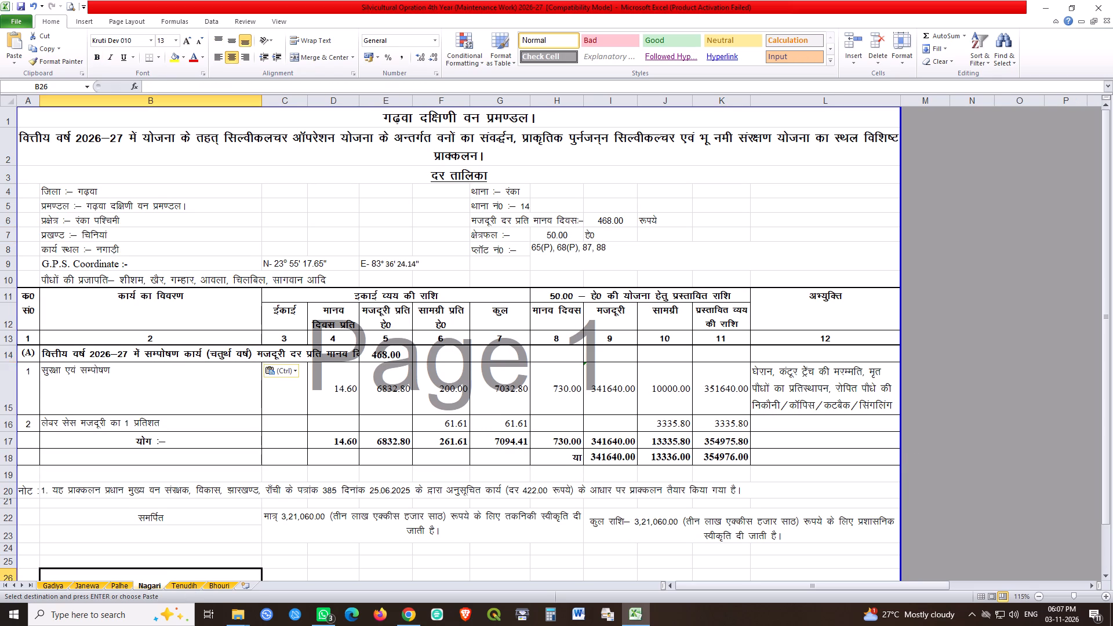
Paste the copied maintenance work heading into cell B14 of the Palhe, Janewa and Gadiya sheets.
click(134, 358)
key(ctrl+v)
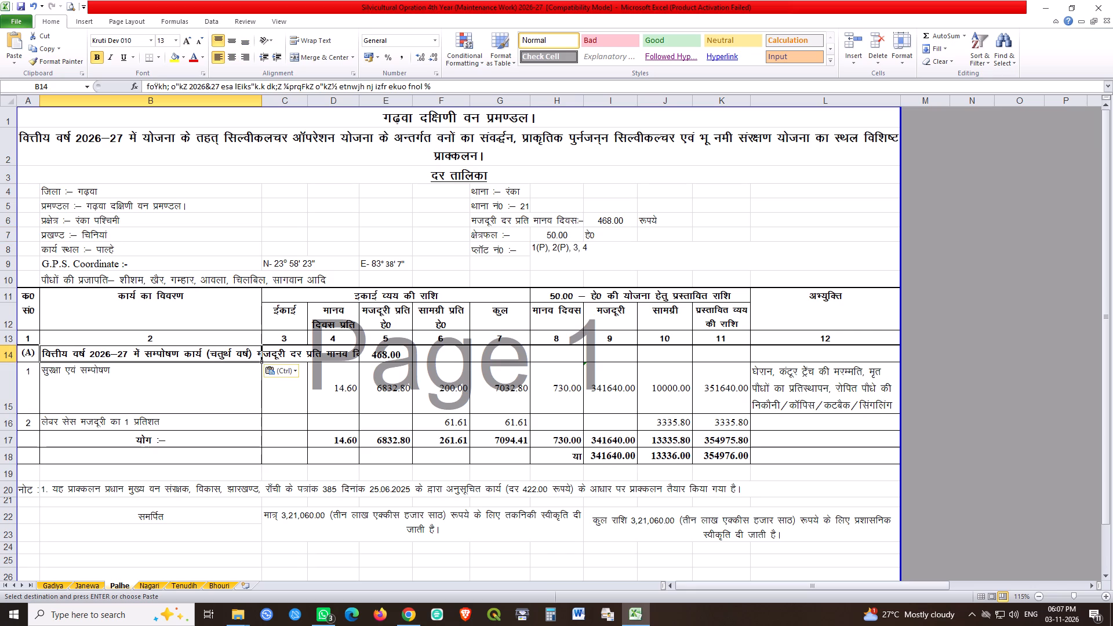
click(100, 583)
click(114, 360)
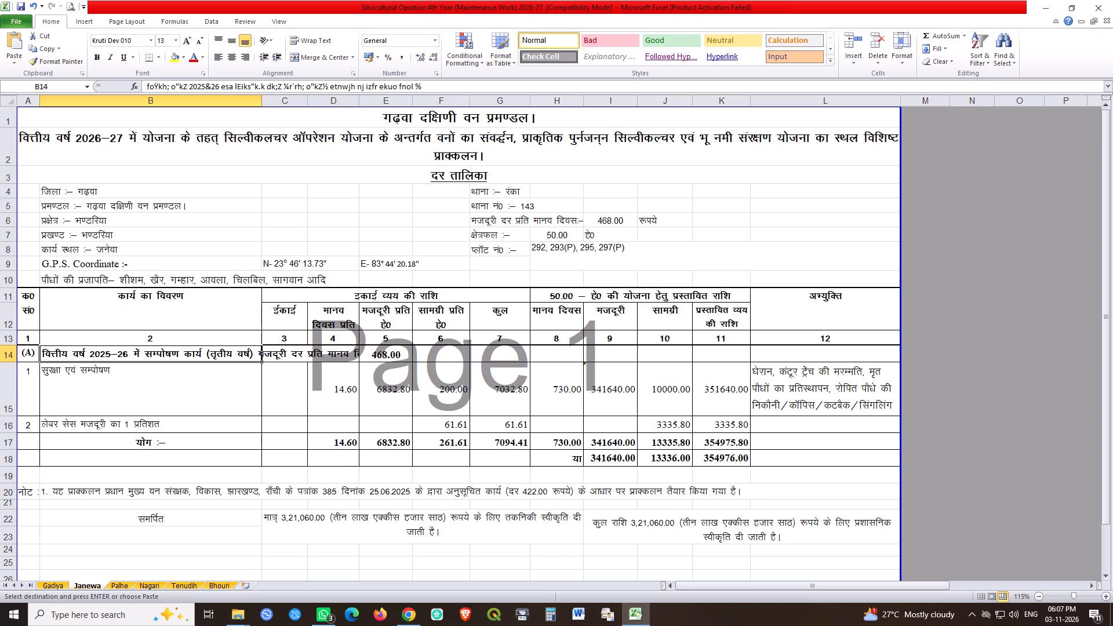
key(ctrl+v)
click(60, 585)
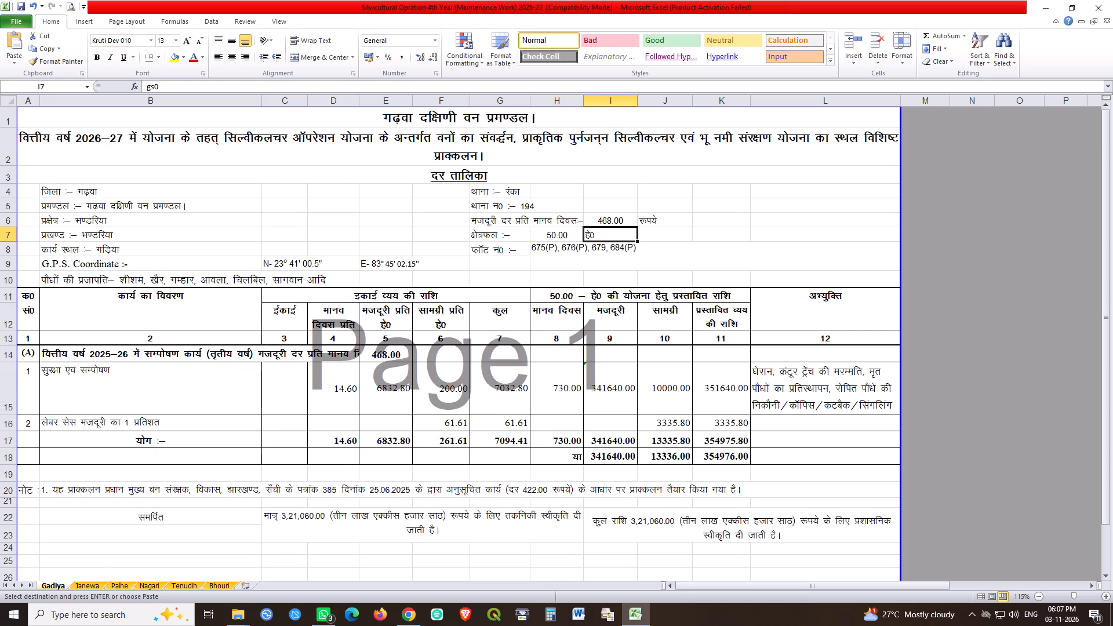
click(118, 351)
key(ctrl+v)
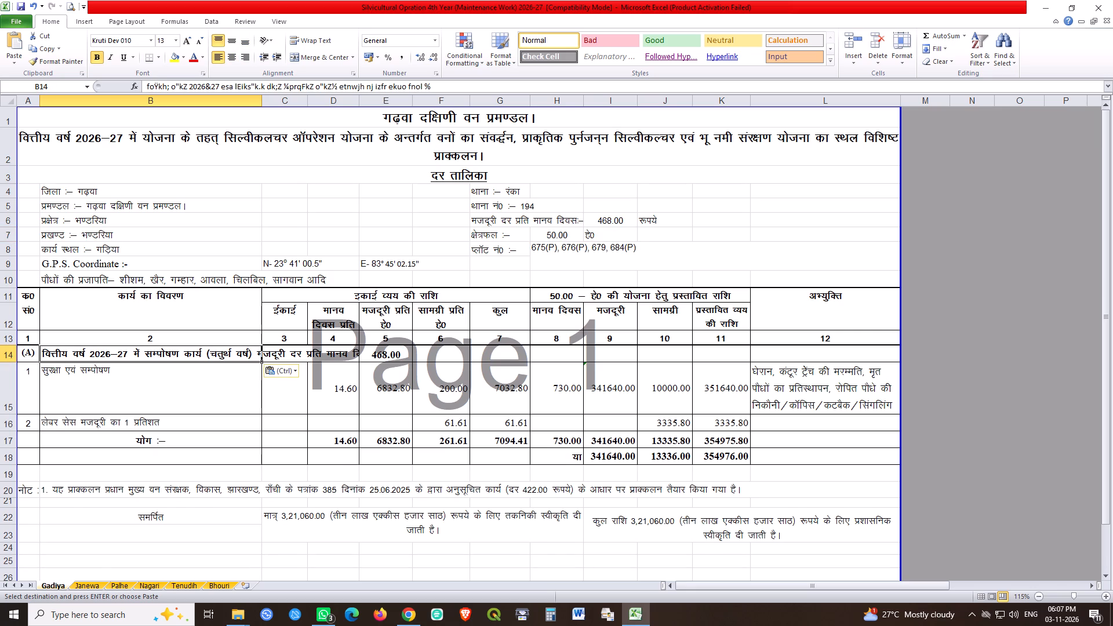
Save the workbook.
click(750, 216)
key(ctrl+s)
key(ctrl+s)
key(ctrl+s)
key(ctrl+s)
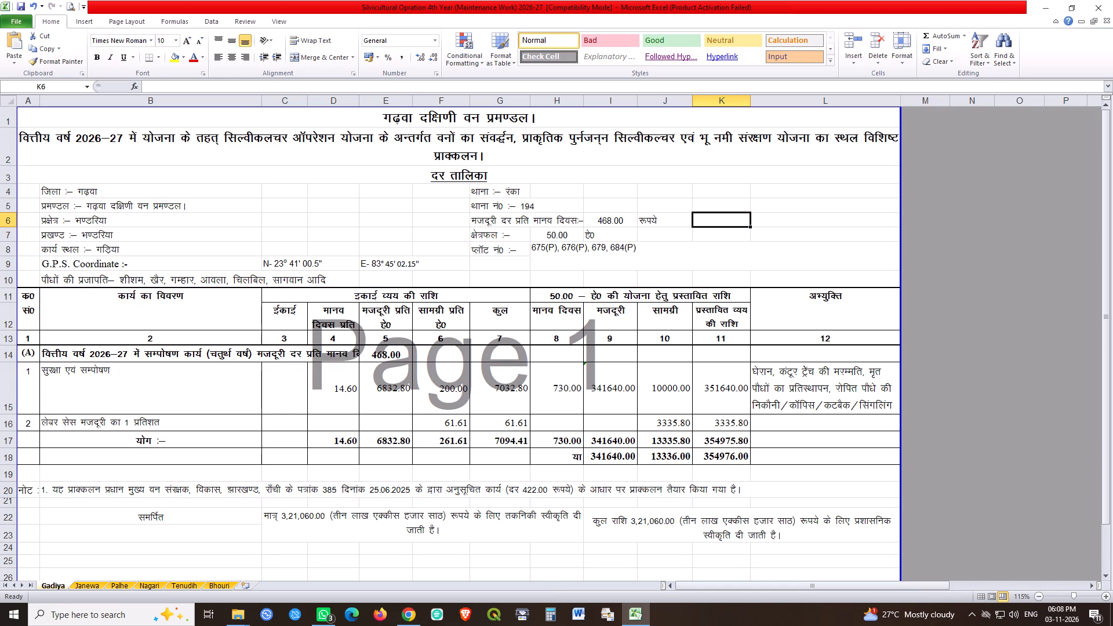
On the Bhouri sheet, set the per-hectare material amount for the 1 percent labour cess in cell F16 to 68.33.
click(216, 583)
click(613, 439)
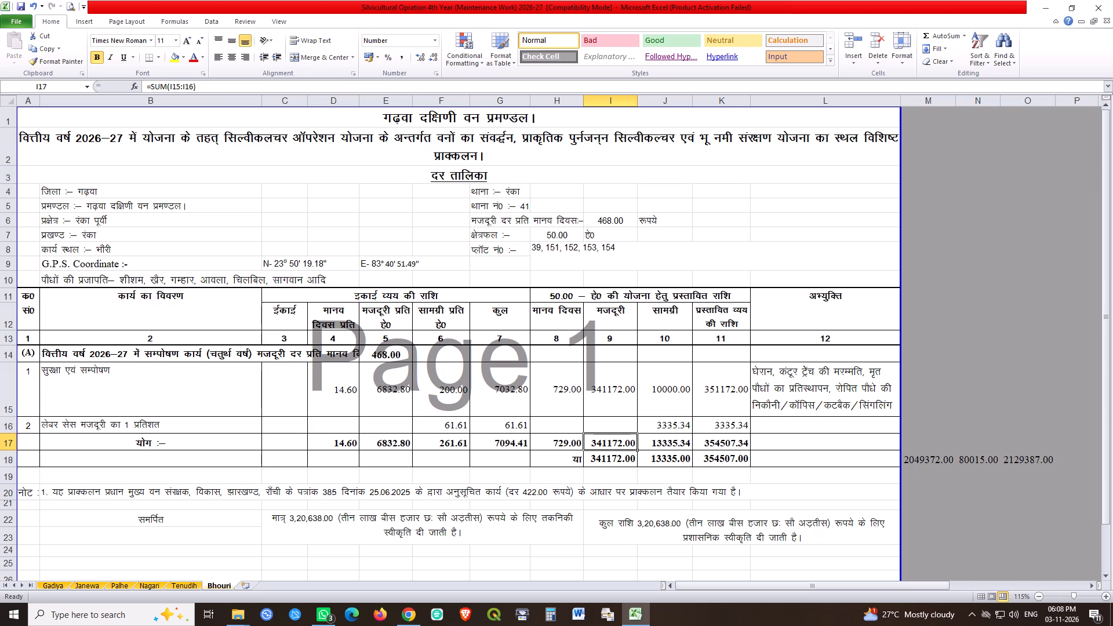
double_click(616, 445)
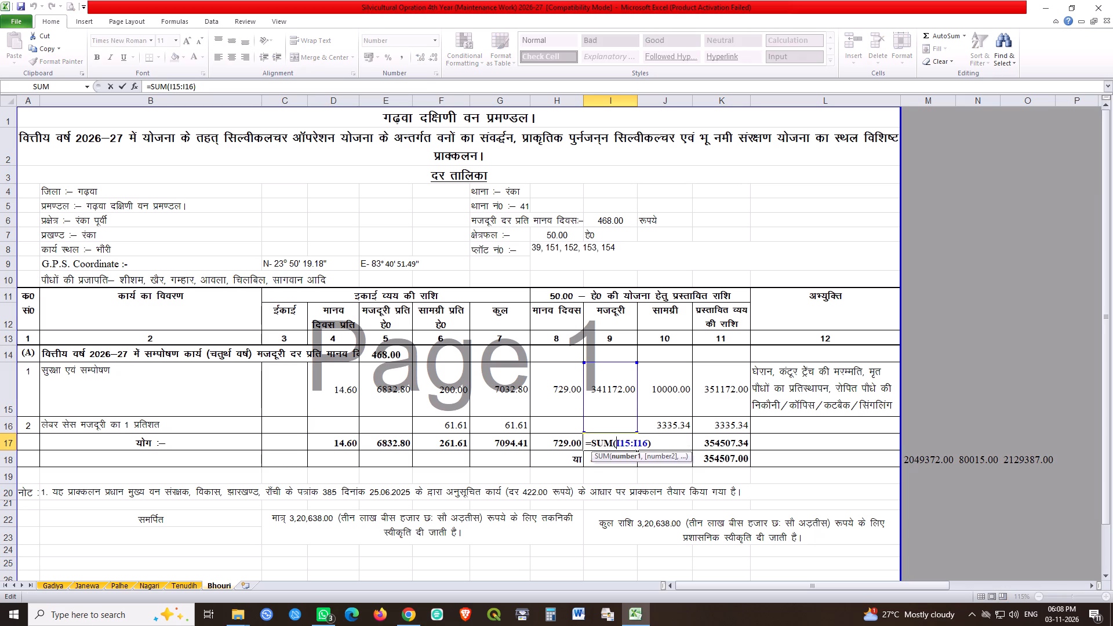
key(Return)
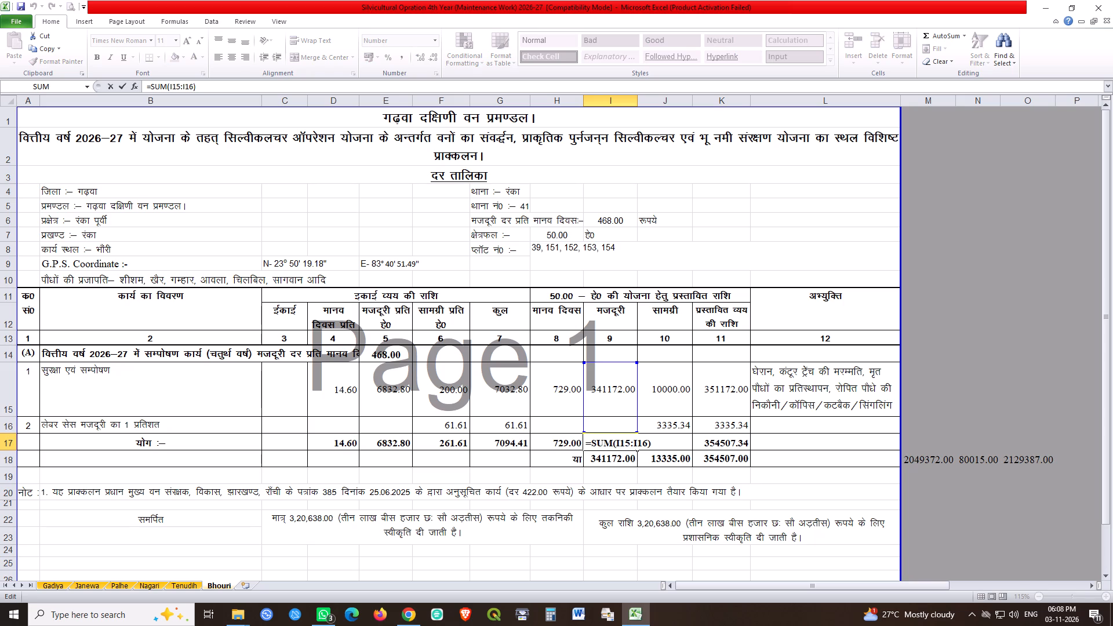
click(344, 397)
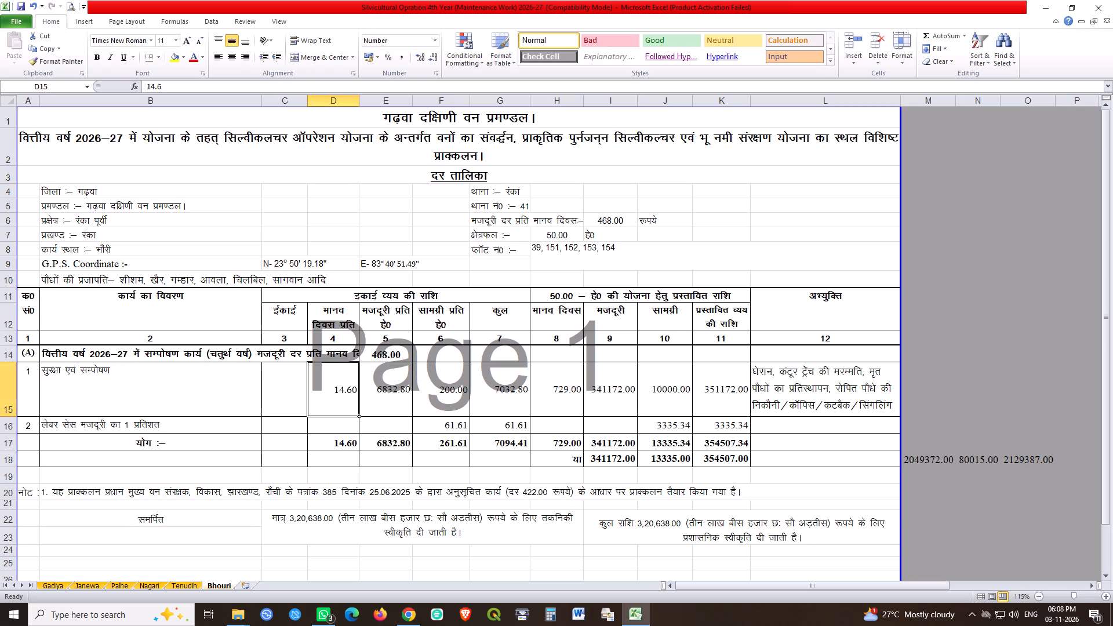
click(439, 427)
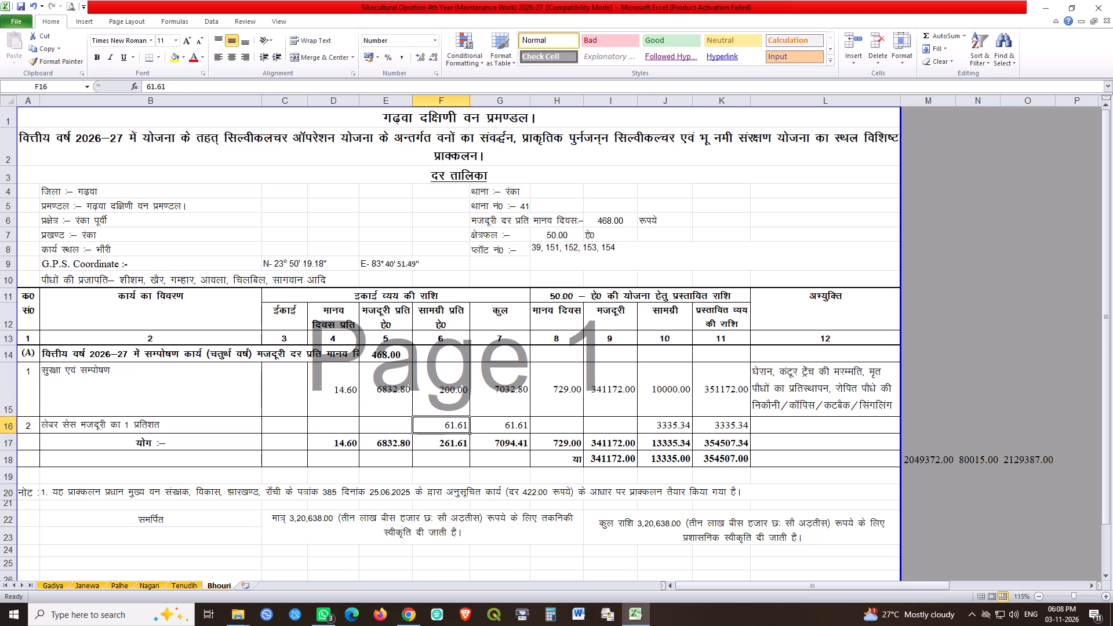
text(68.33)
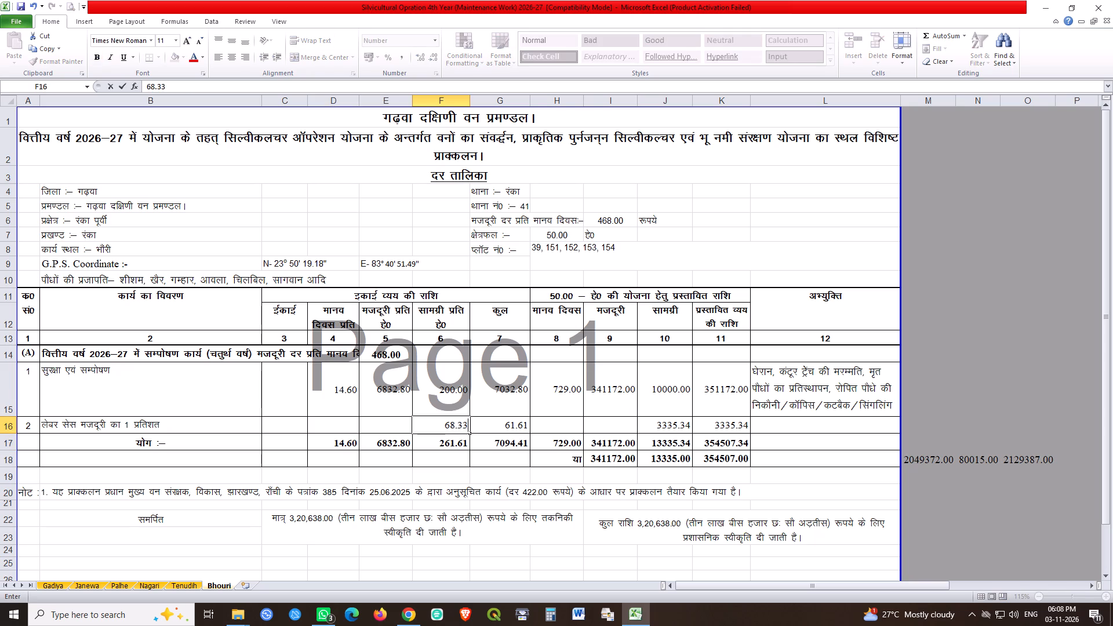
key(Return)
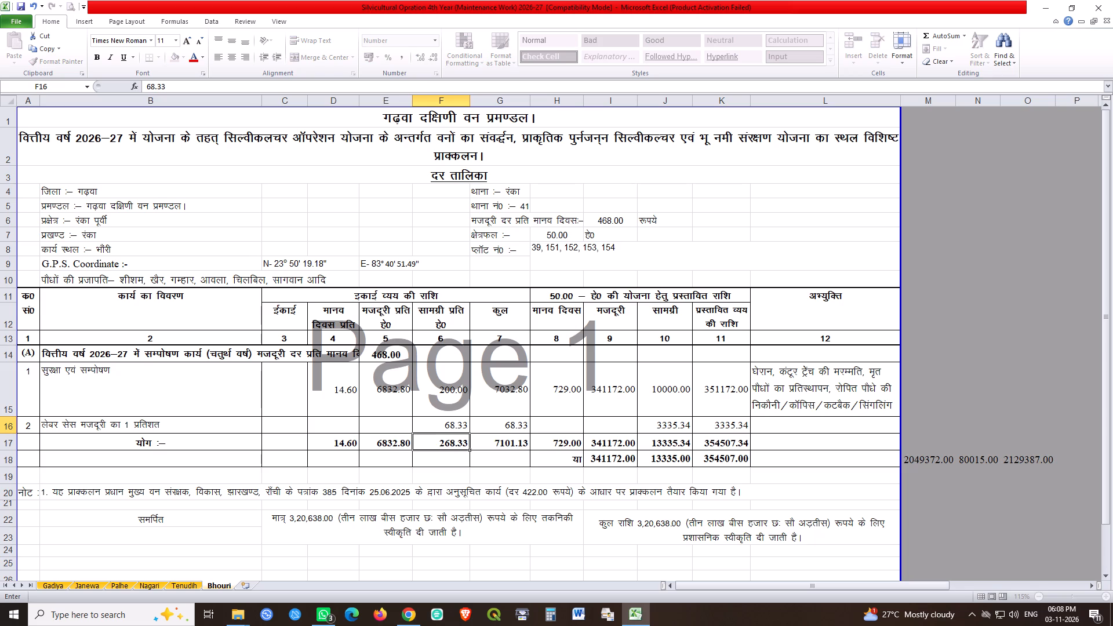
Remove the leading item number "1." from the note in cell B20 of the Bhouri sheet.
click(536, 485)
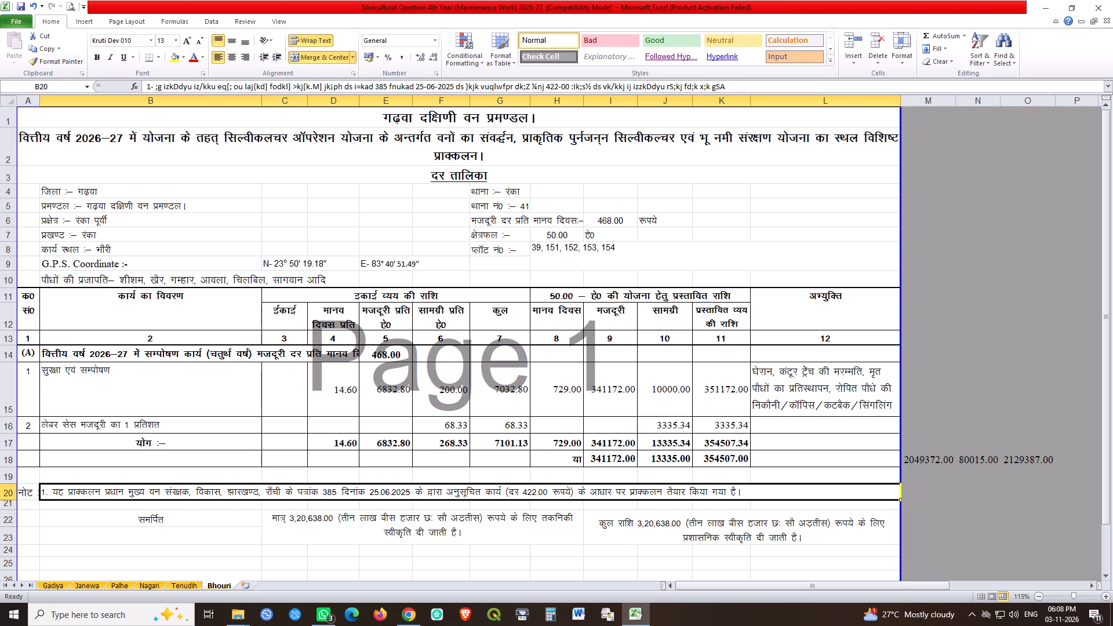
click(869, 416)
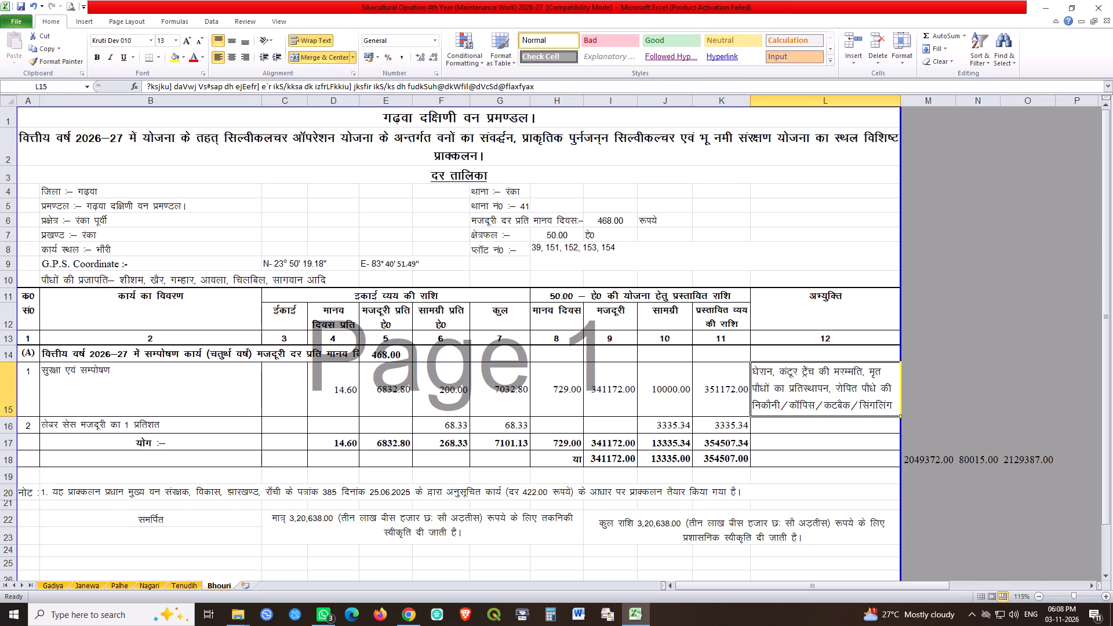
double_click(51, 493)
key(BackSpace)
key(BackSpace)
key(BackSpace)
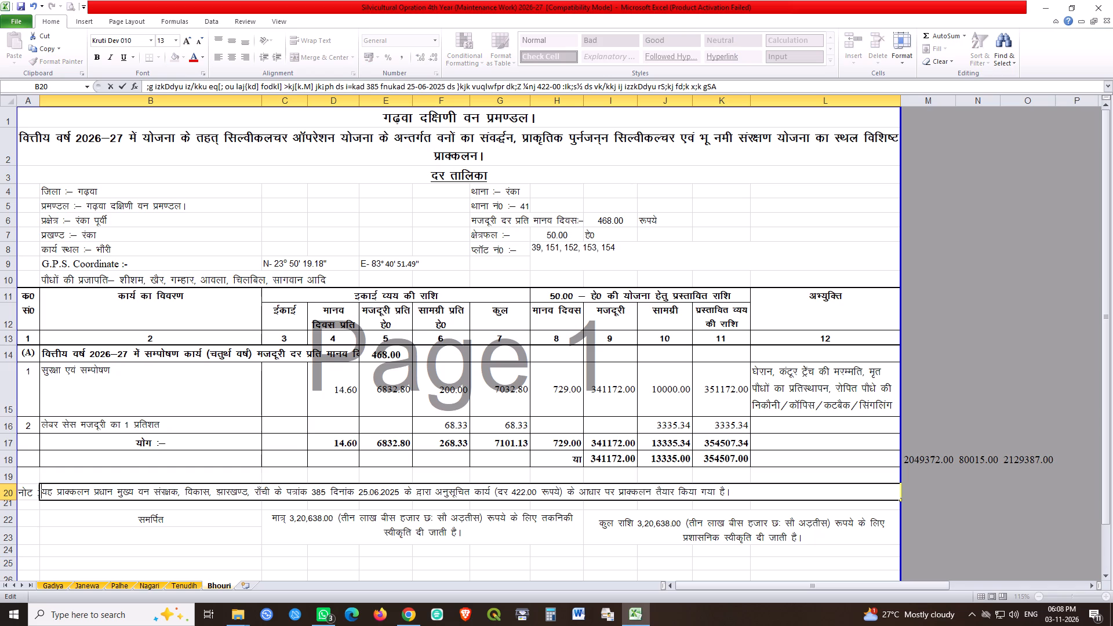
In the B20 note, change the letter number after पत्रांक to 492.
key(Right)
key(Right)
key(Right)
key(Right)
key(Right)
key(Right)
key(Right)
key(Right)
key(Right)
key(Right)
key(Right)
key(Right)
key(Right)
key(Right)
key(Right)
key(Right)
key(Right)
key(Right)
key(Right)
key(Right)
key(Right)
key(Left)
key(shift+Right)
key(shift+Right)
key(shift+Right)
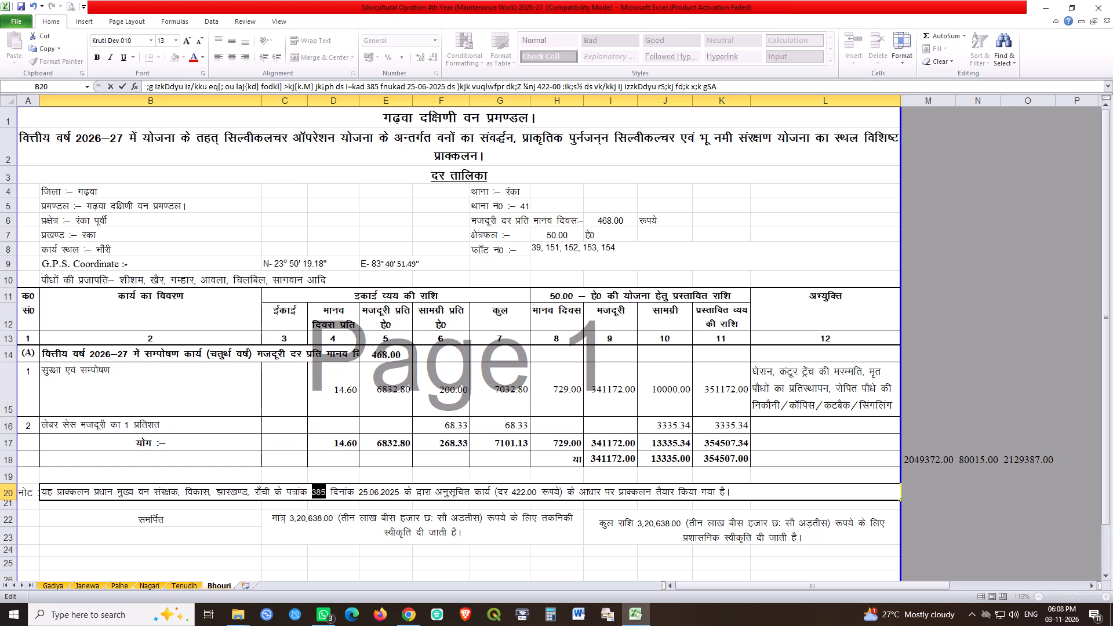
text(492)
In the B20 note, change the letter date after दिनांक to 06.08.2026, entered as 06-08-2026 in the Kruti Dev font.
key(Right)
key(Right)
key(Right)
key(Right)
key(Right)
key(Right)
key(Right)
key(Right)
key(ctrl+shift+Right)
key(ctrl+shift+Right)
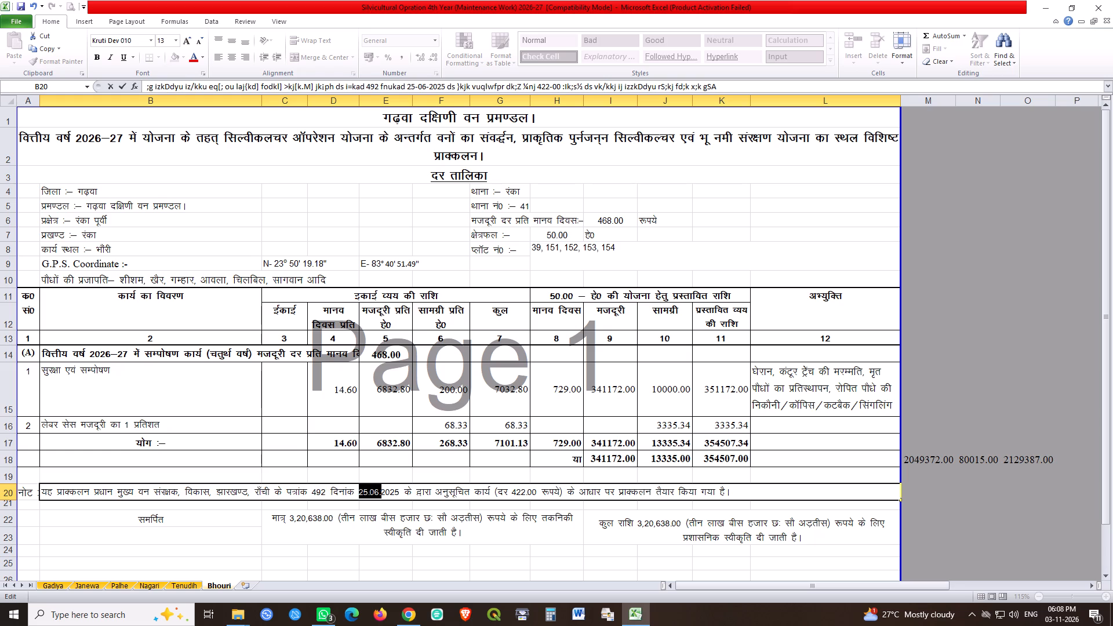
key(ctrl+shift+Right)
key(ctrl+shift+Right)
key(ctrl+shift+Left)
key(shift+Left)
text(06-08-2026)
In the B20 note, change the bracketed wage rate to 468.00 rupees and save the workbook.
key(Right)
key(Right)
key(Right)
key(Right)
key(Right)
key(Right)
key(Right)
key(Right)
key(Right)
key(Right)
key(Right)
key(Right)
key(Right)
key(Right)
key(Right)
key(Right)
key(Right)
key(Right)
key(Right)
key(Right)
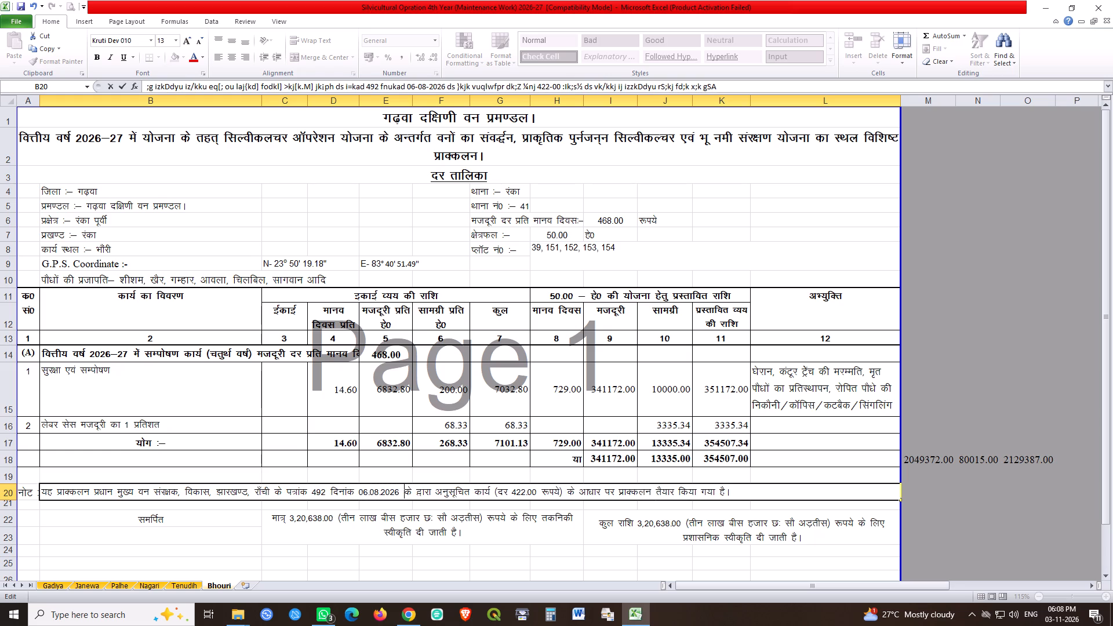
key(Right)
key(Right)
key(Right)
key(shift+Right)
key(shift+Right)
text(68)
key(Return)
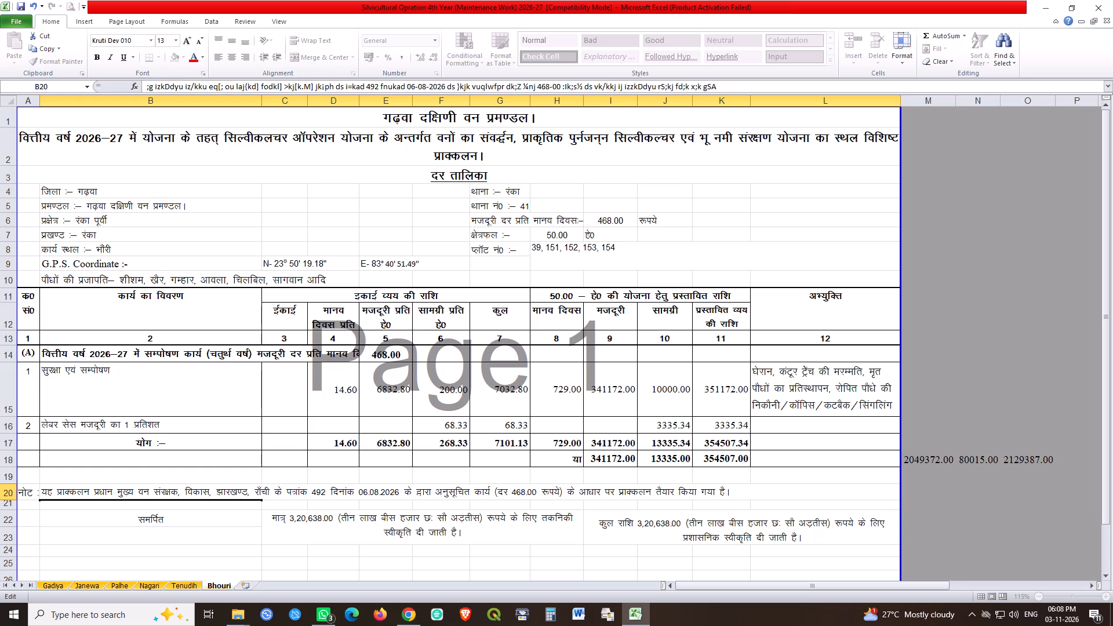
key(ctrl+s)
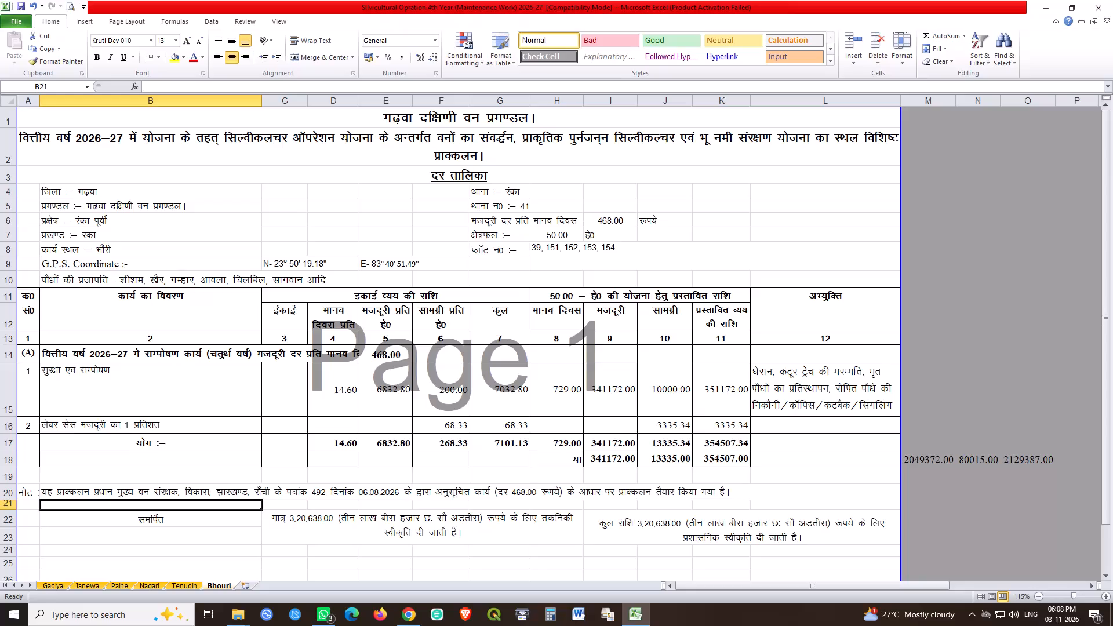
Append -2 to the rounded material total formula in cell J18, check the K18 total's formula, and save the workbook.
click(616, 442)
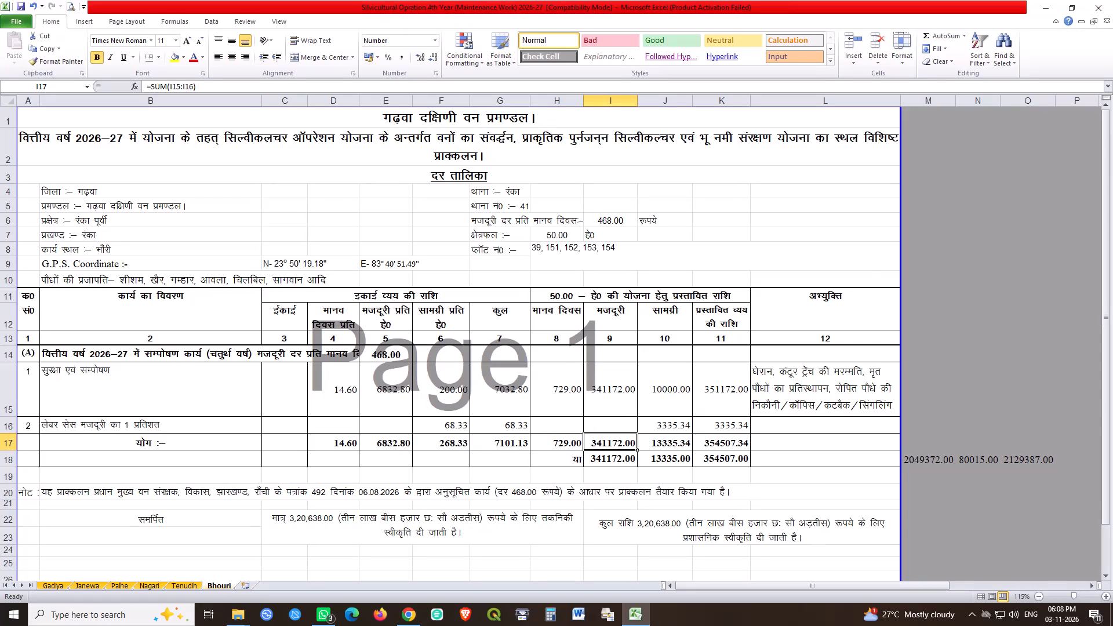
click(601, 461)
click(676, 447)
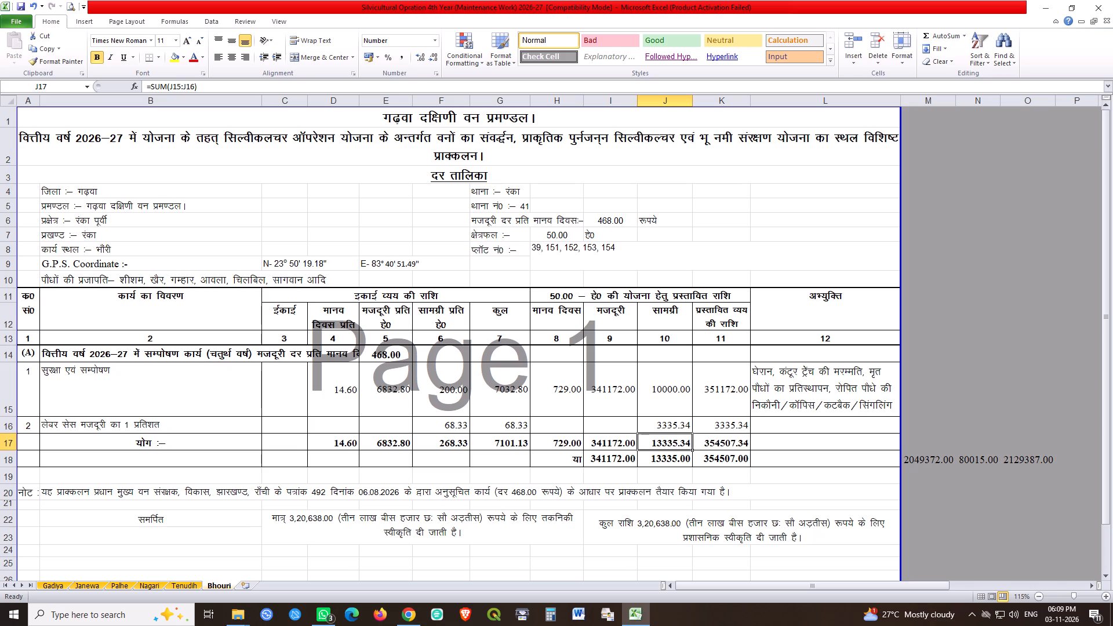
double_click(668, 459)
click(677, 475)
text(-2)
key(Return)
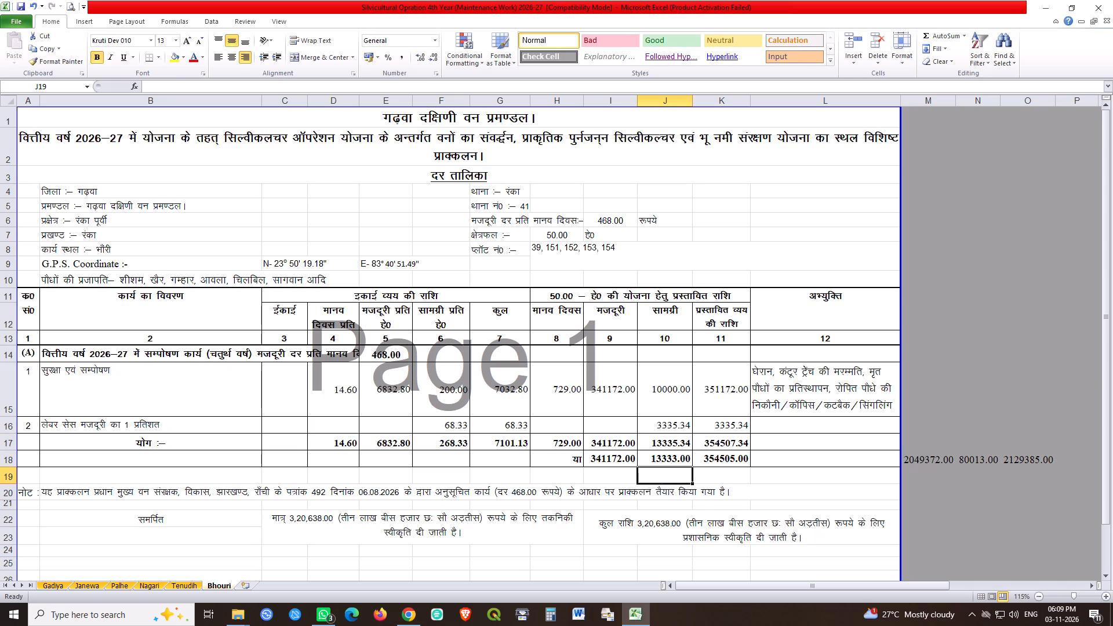
click(769, 481)
click(729, 460)
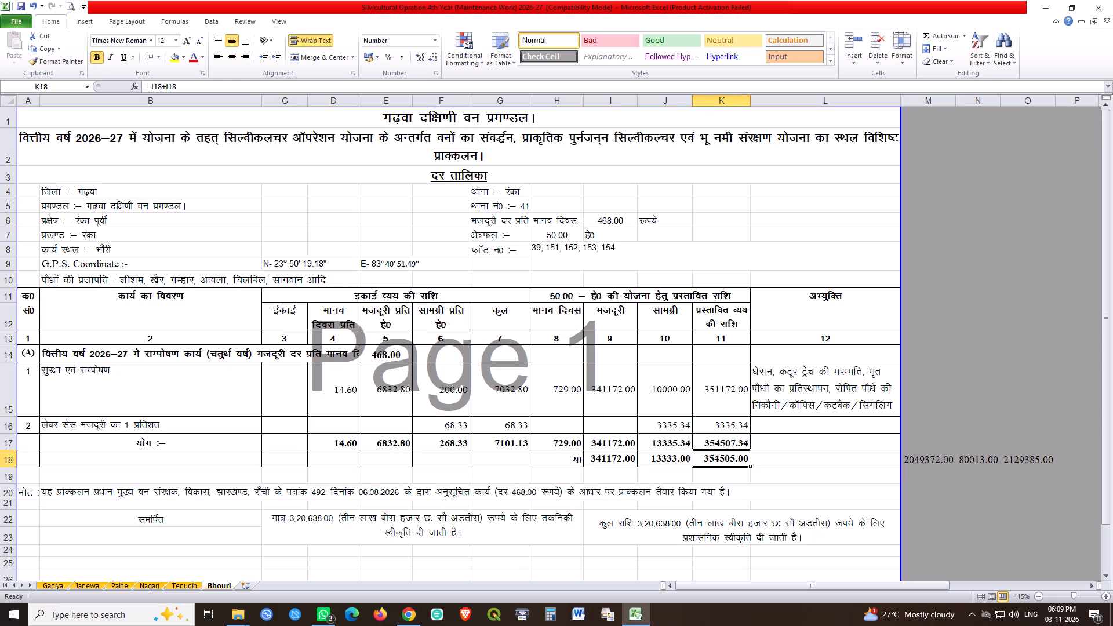
double_click(724, 457)
key(Return)
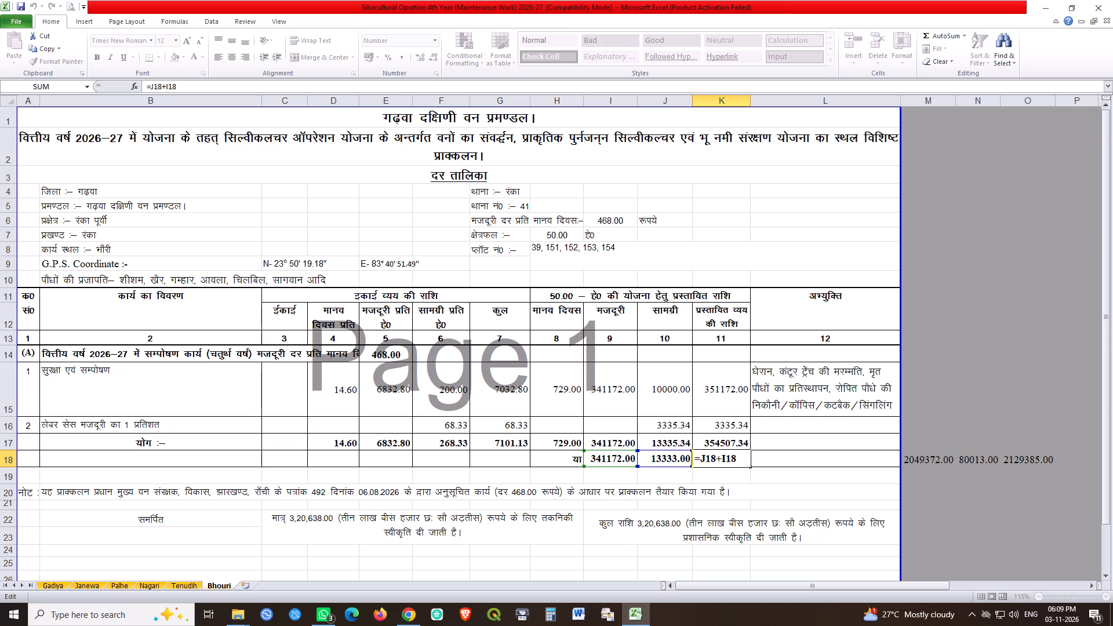
click(794, 475)
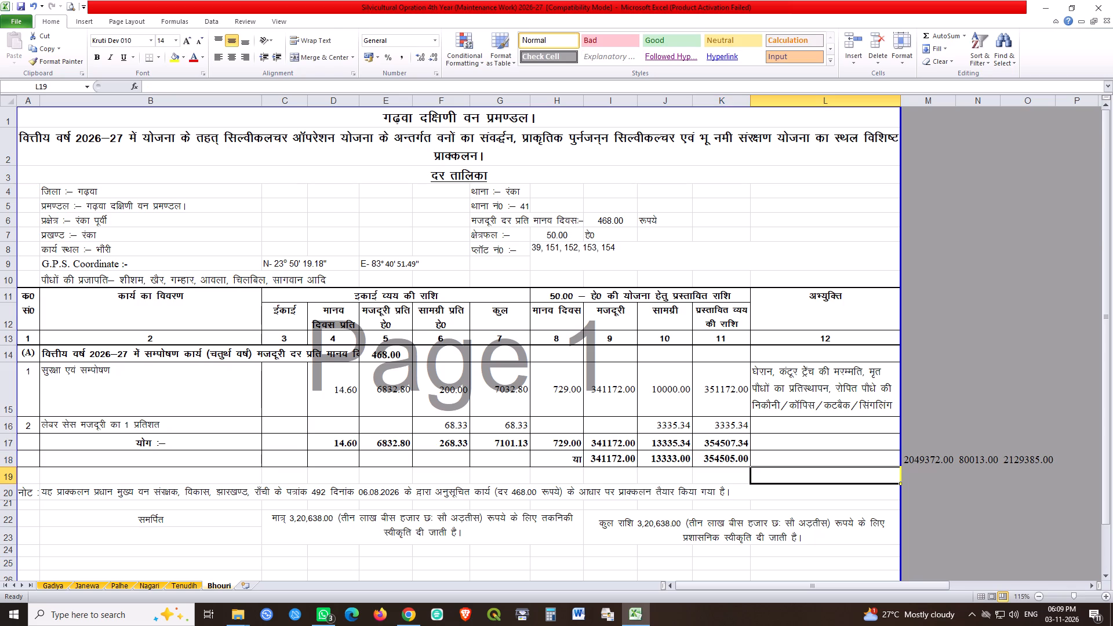
key(ctrl+s)
In the technical sanction statement in cell C22 of the Bhouri sheet, change the amount in figures to 3,54,505.00.
double_click(295, 518)
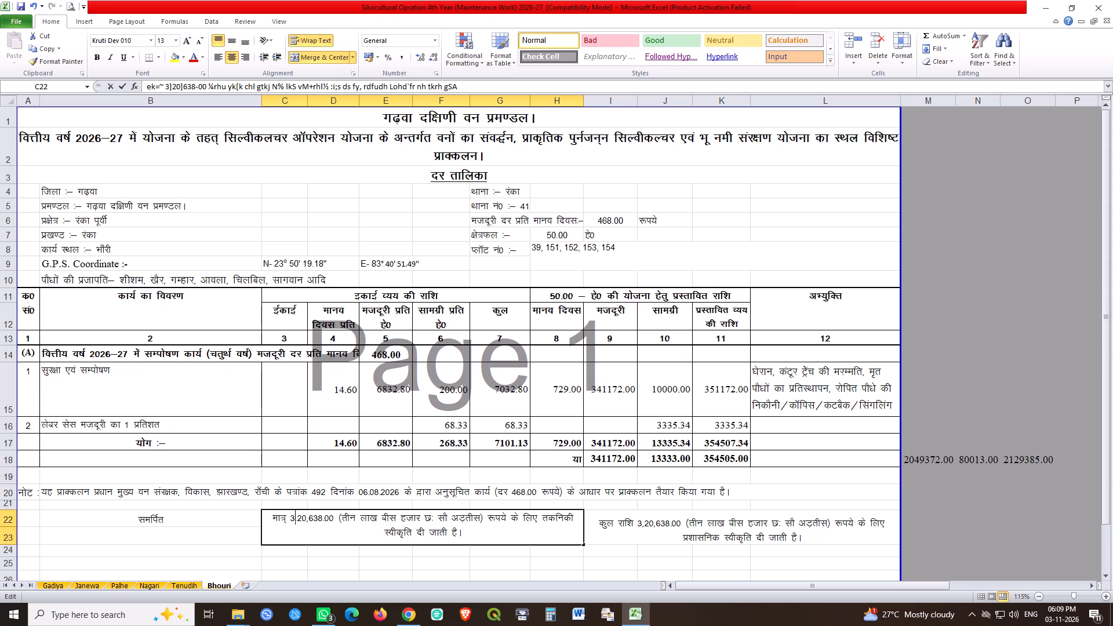
key(Right)
key(shift+Right)
key(shift+Right)
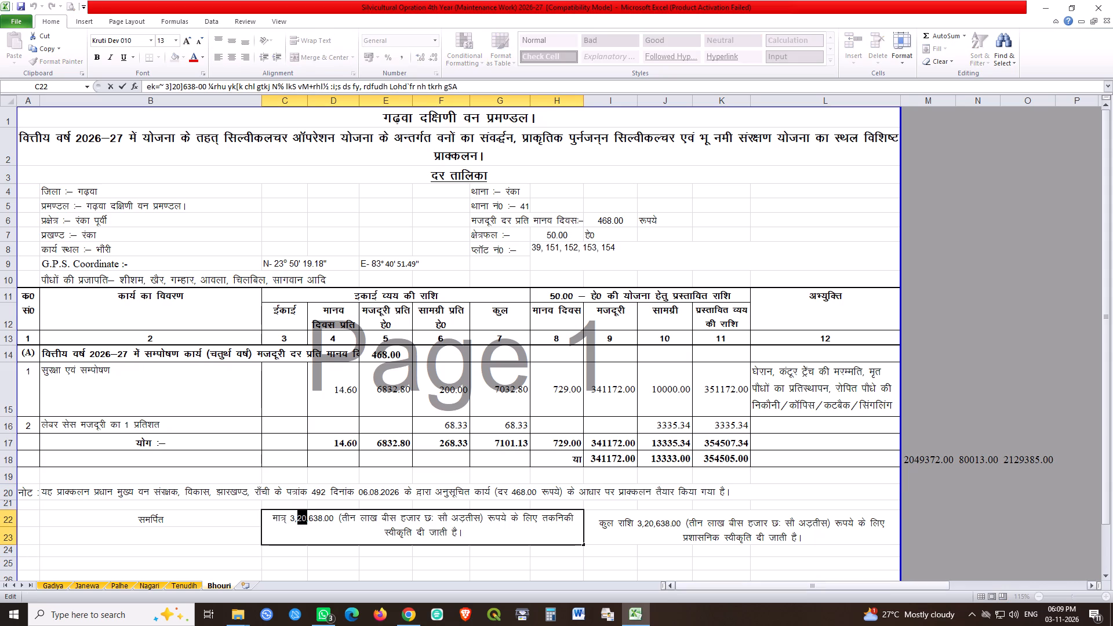
text(54)
key(Right)
key(Right)
key(Left)
key(shift+Right)
key(shift+Right)
key(shift+Right)
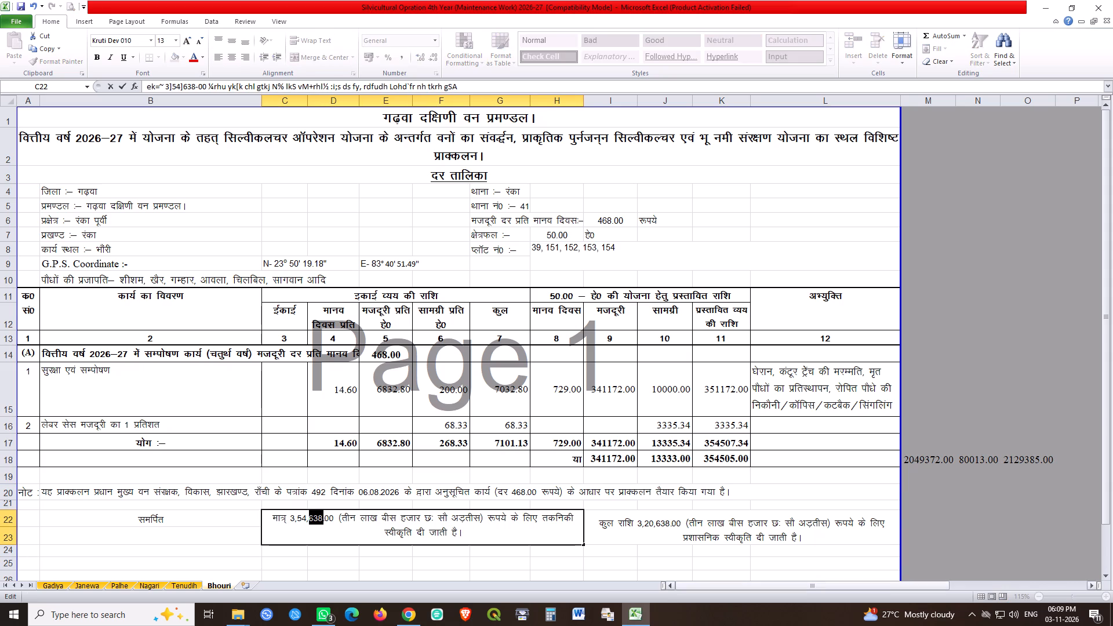
text(505)
In C22's bracketed amount in words, change the thousands wording after तीन लाख to चौउवन हजार.
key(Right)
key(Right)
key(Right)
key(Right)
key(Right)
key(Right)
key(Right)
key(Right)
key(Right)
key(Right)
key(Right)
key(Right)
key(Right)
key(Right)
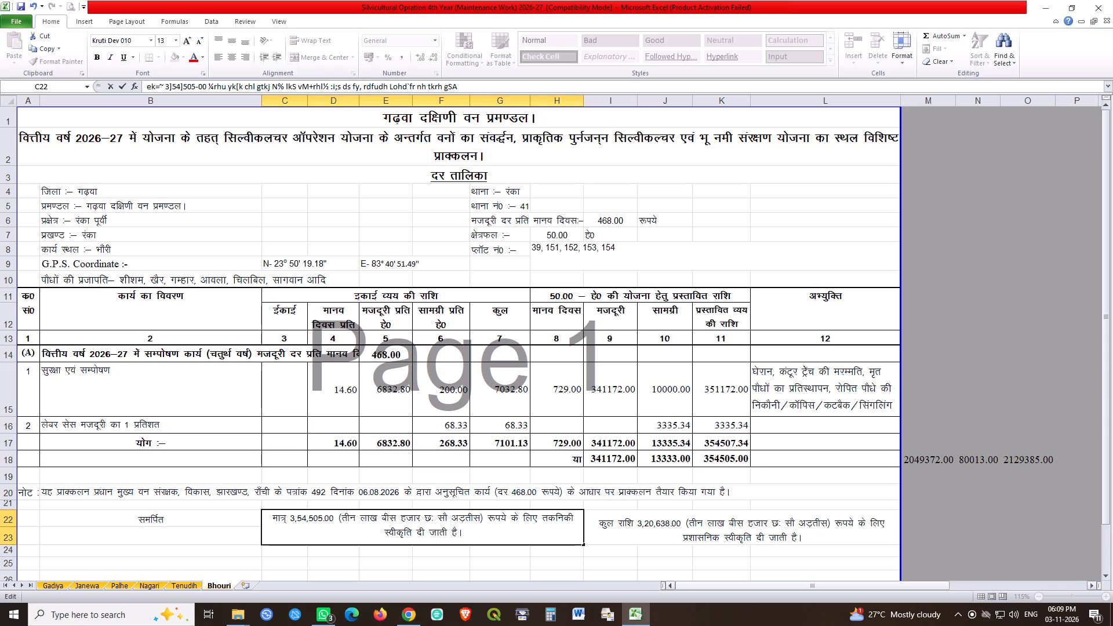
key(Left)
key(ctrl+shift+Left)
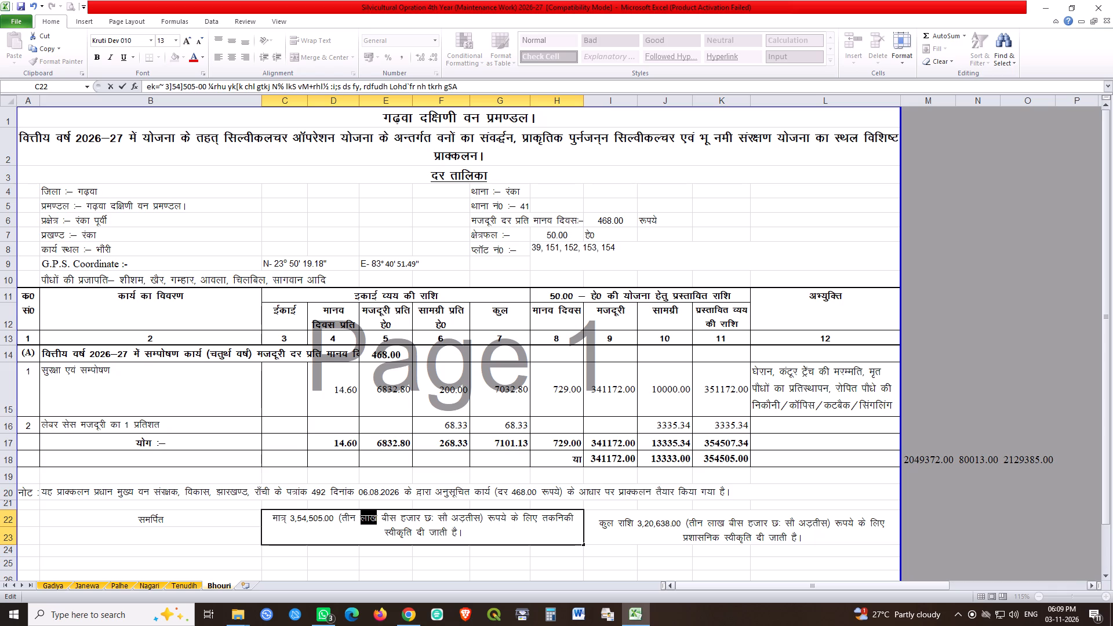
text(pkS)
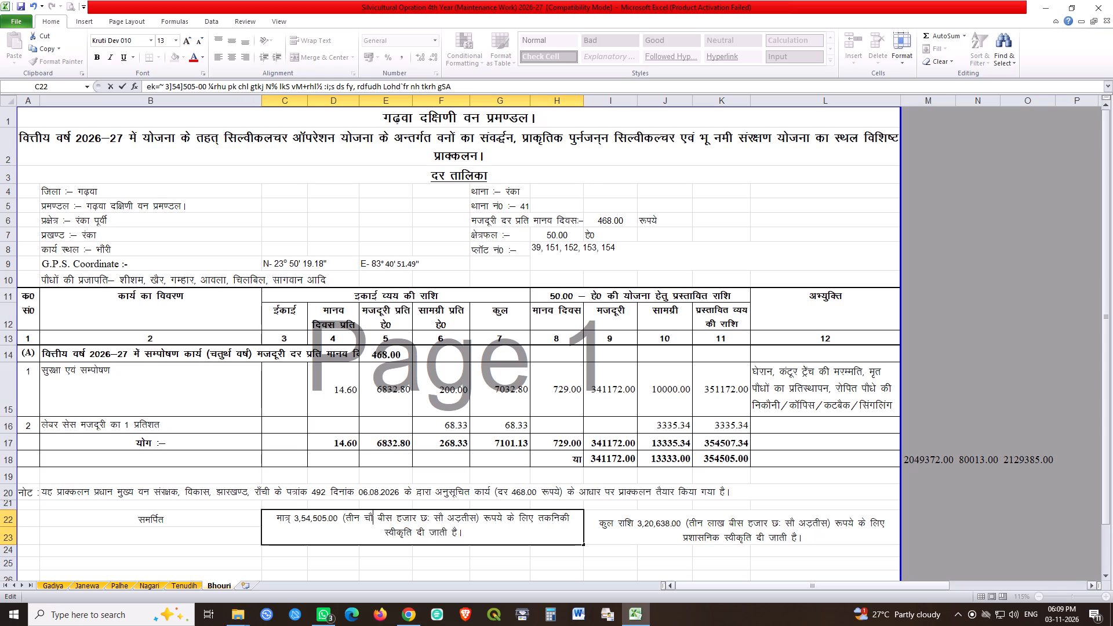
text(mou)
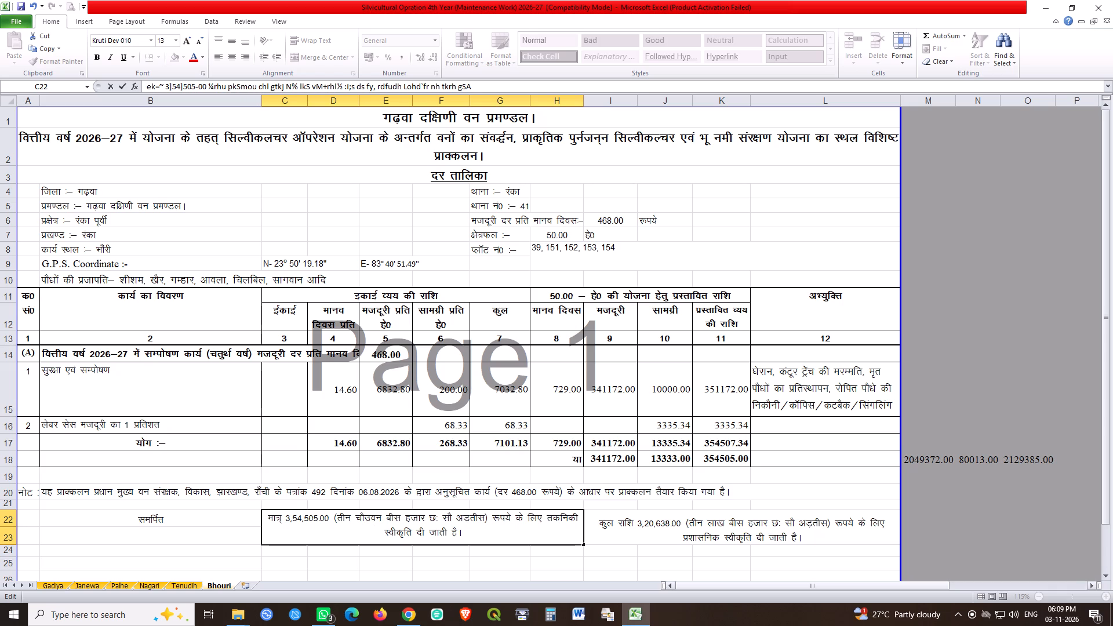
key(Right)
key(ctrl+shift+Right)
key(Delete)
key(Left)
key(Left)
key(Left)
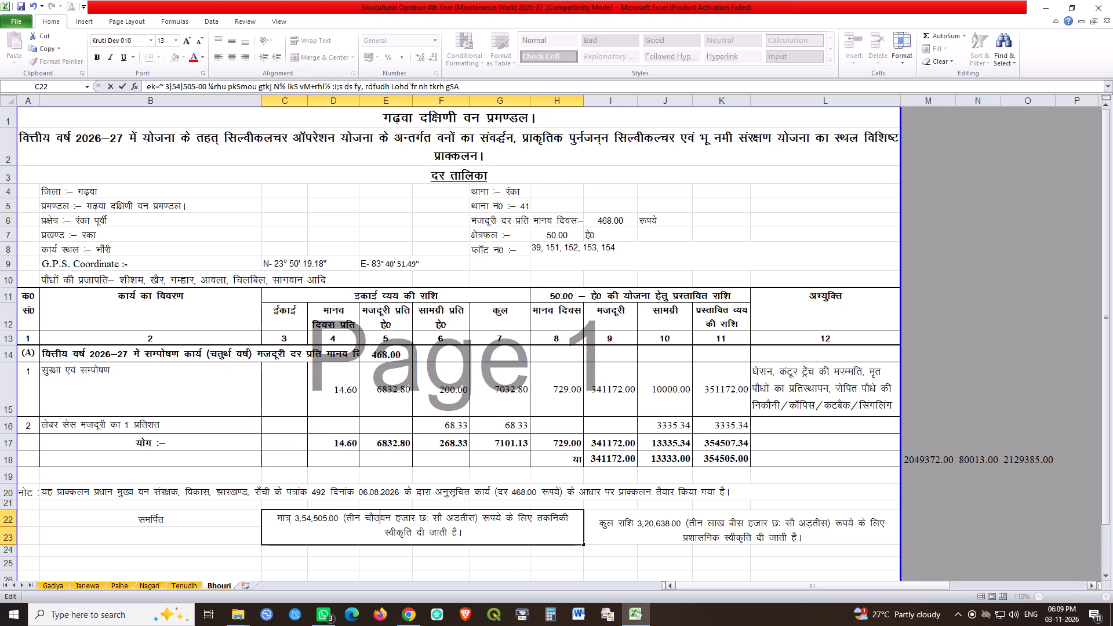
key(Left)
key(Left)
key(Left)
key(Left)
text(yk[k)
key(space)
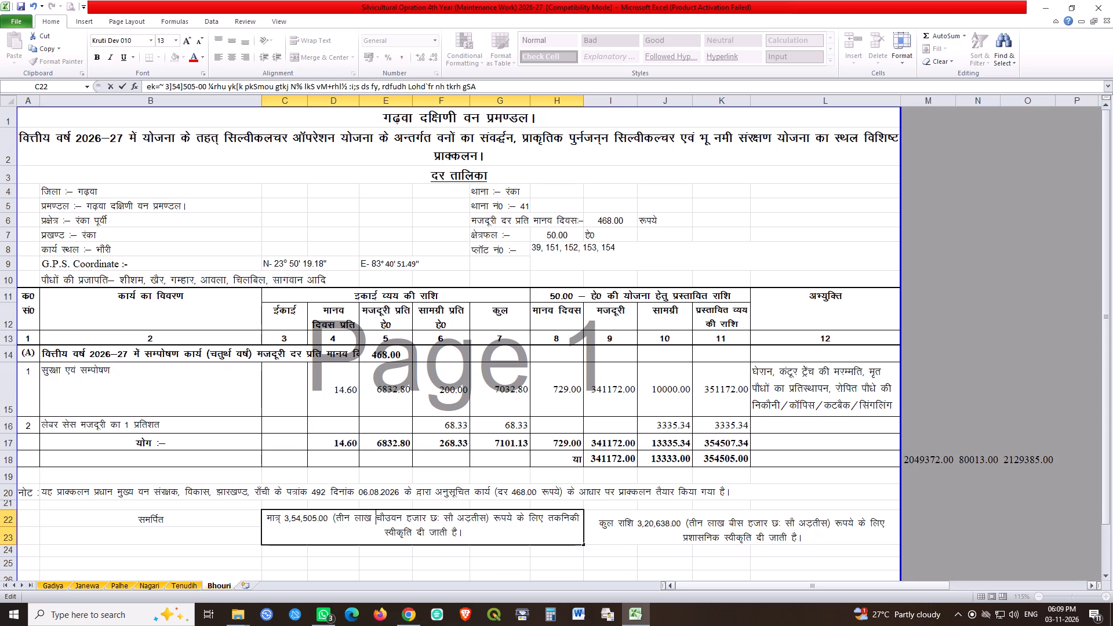
In C22's amount in words, change the hundreds wording after हजार to पाँच सौ.
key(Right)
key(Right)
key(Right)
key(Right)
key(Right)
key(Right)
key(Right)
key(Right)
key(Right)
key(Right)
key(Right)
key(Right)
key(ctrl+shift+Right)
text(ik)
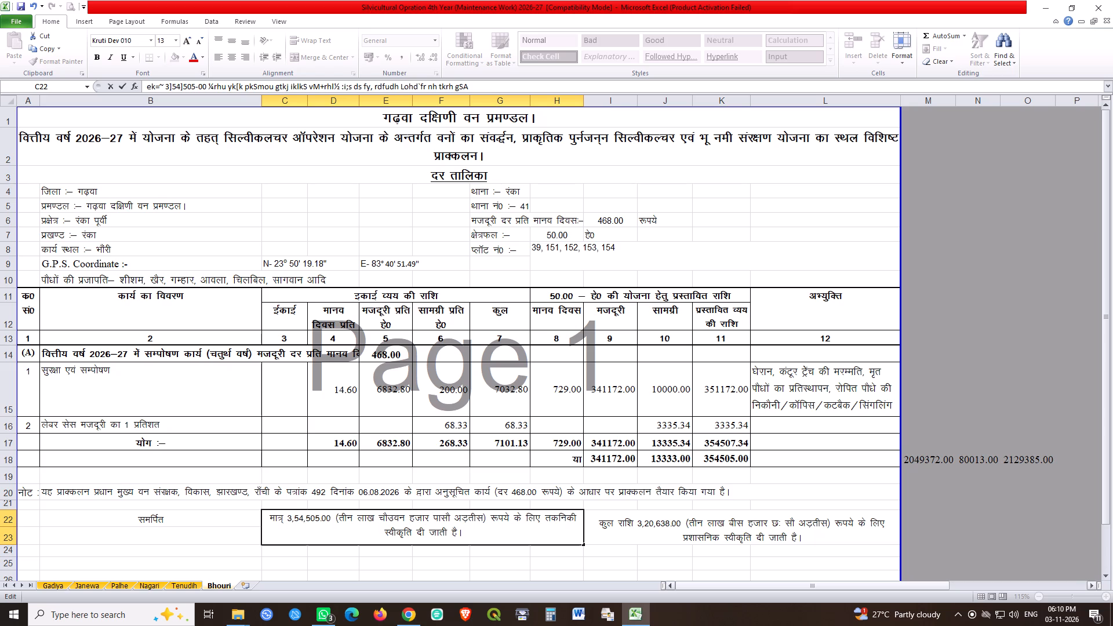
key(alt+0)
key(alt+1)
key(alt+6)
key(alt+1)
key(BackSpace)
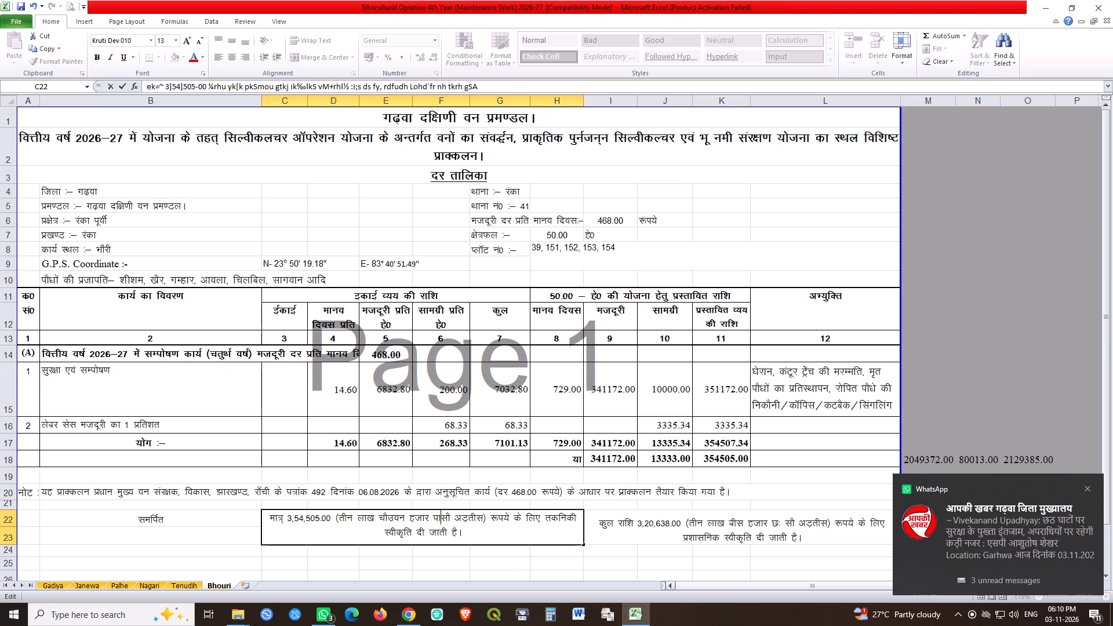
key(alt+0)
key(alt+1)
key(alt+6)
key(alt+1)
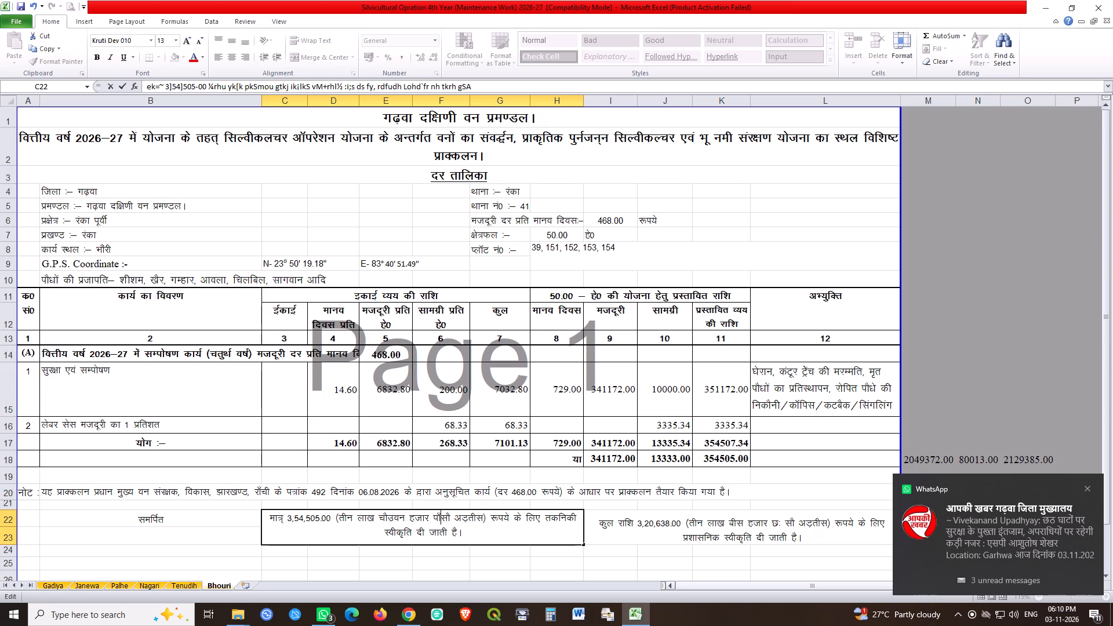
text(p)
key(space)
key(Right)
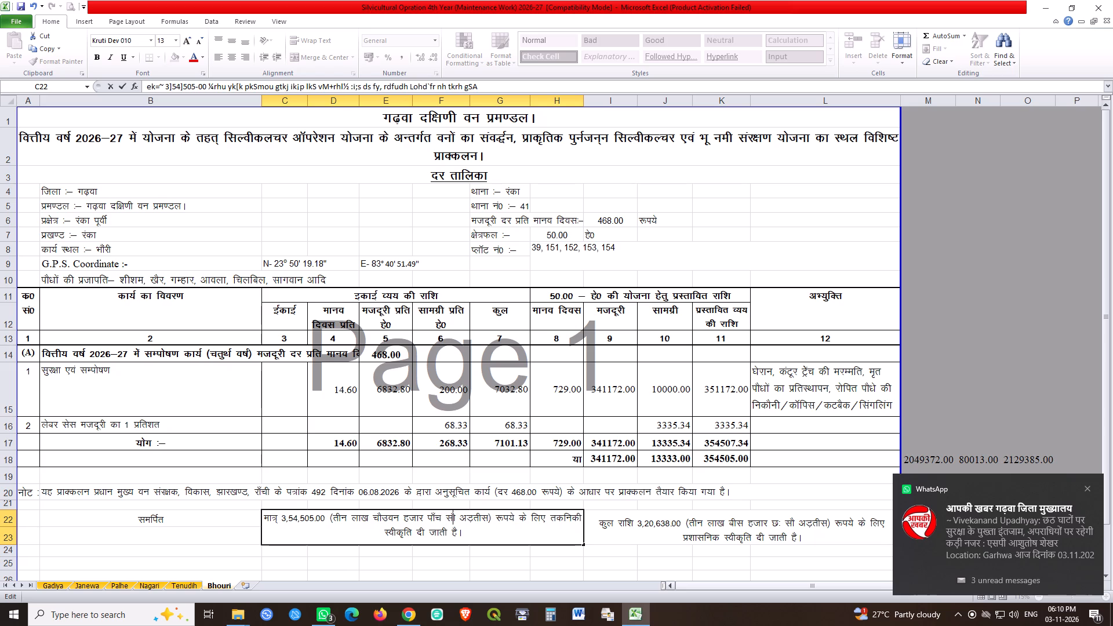
Replace the final number word अडतीस in C22's bracketed amount with पाँच and commit the cell.
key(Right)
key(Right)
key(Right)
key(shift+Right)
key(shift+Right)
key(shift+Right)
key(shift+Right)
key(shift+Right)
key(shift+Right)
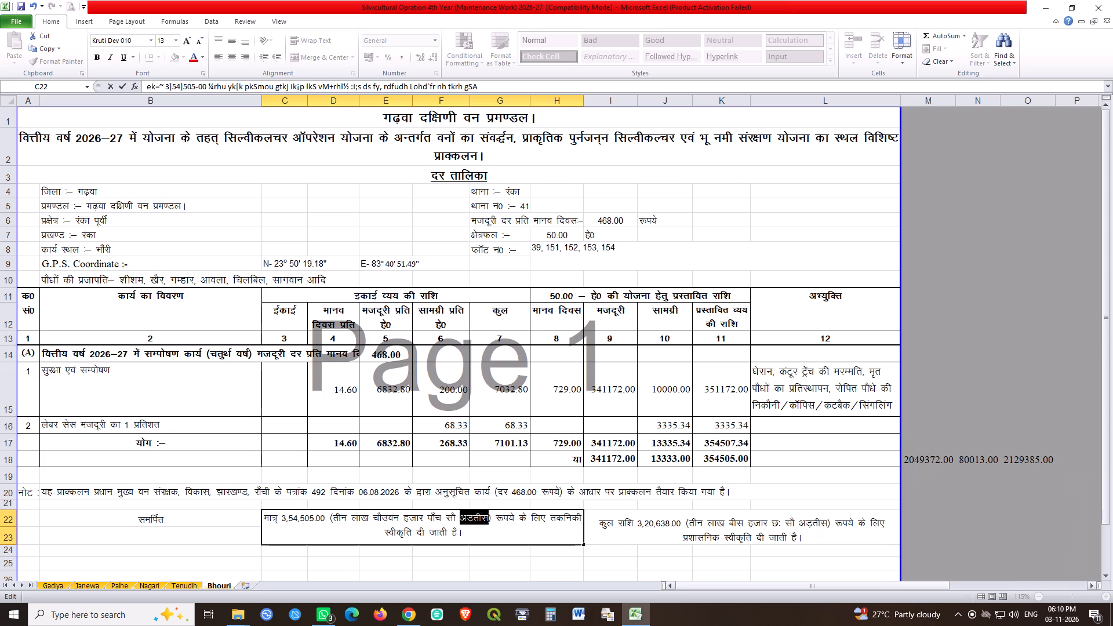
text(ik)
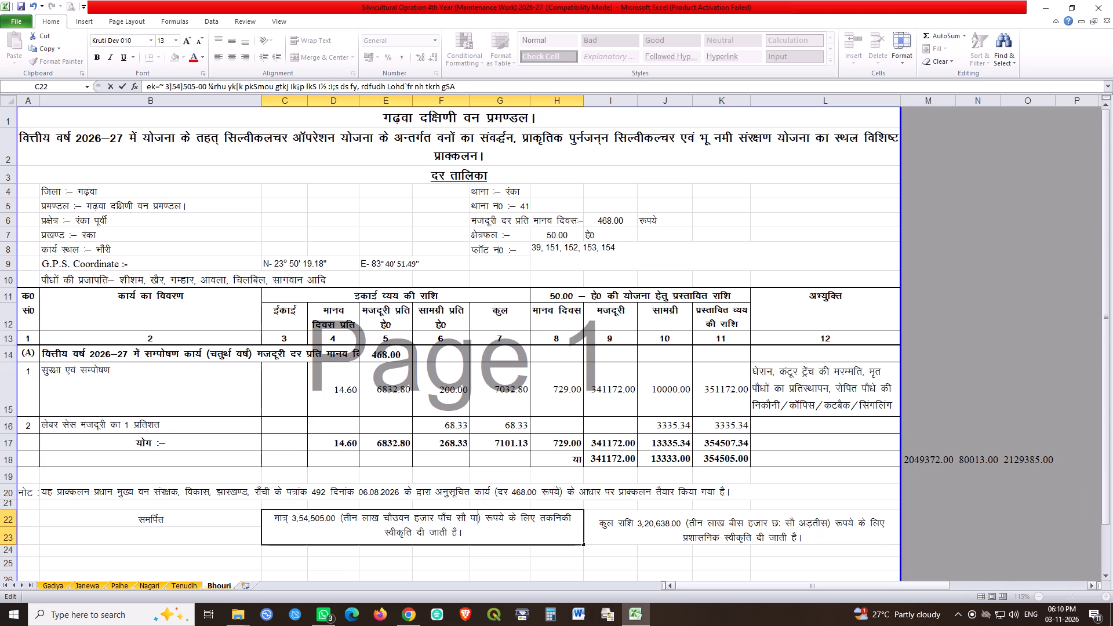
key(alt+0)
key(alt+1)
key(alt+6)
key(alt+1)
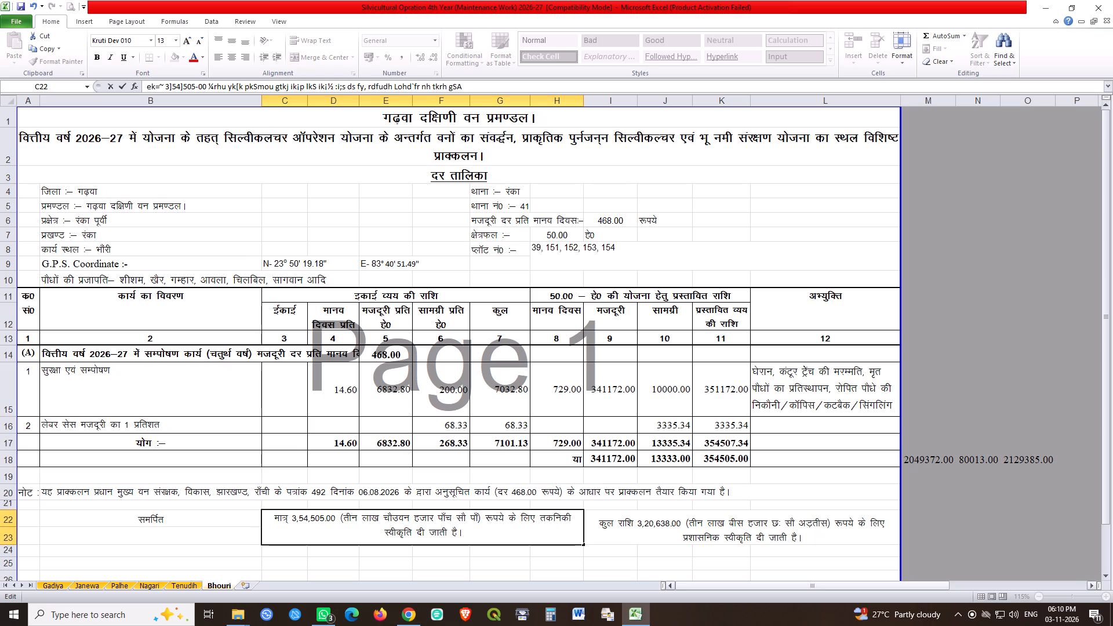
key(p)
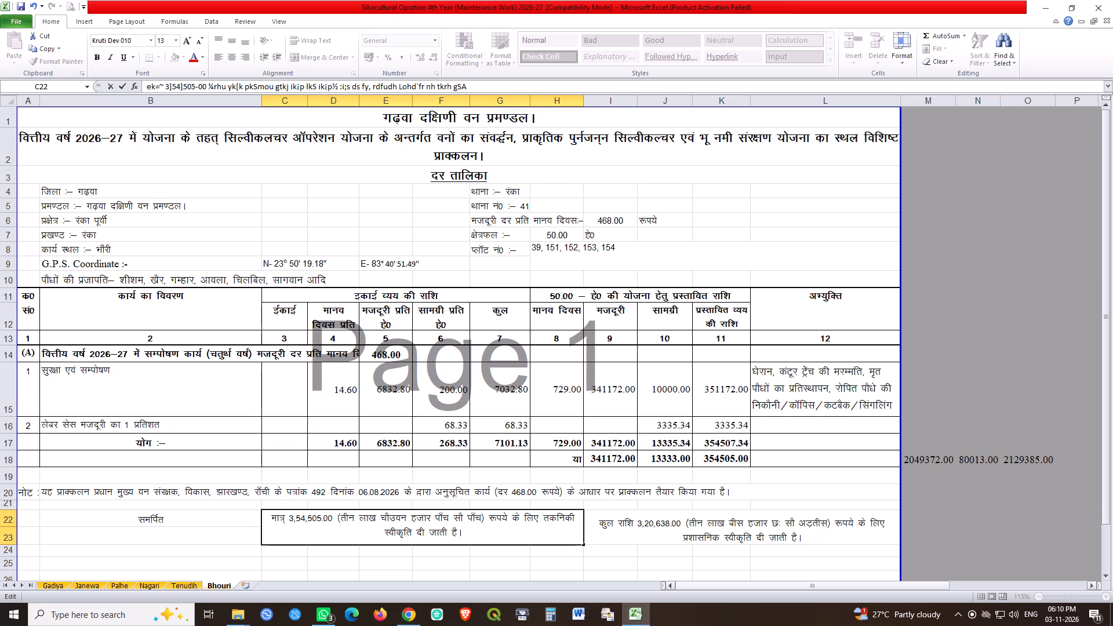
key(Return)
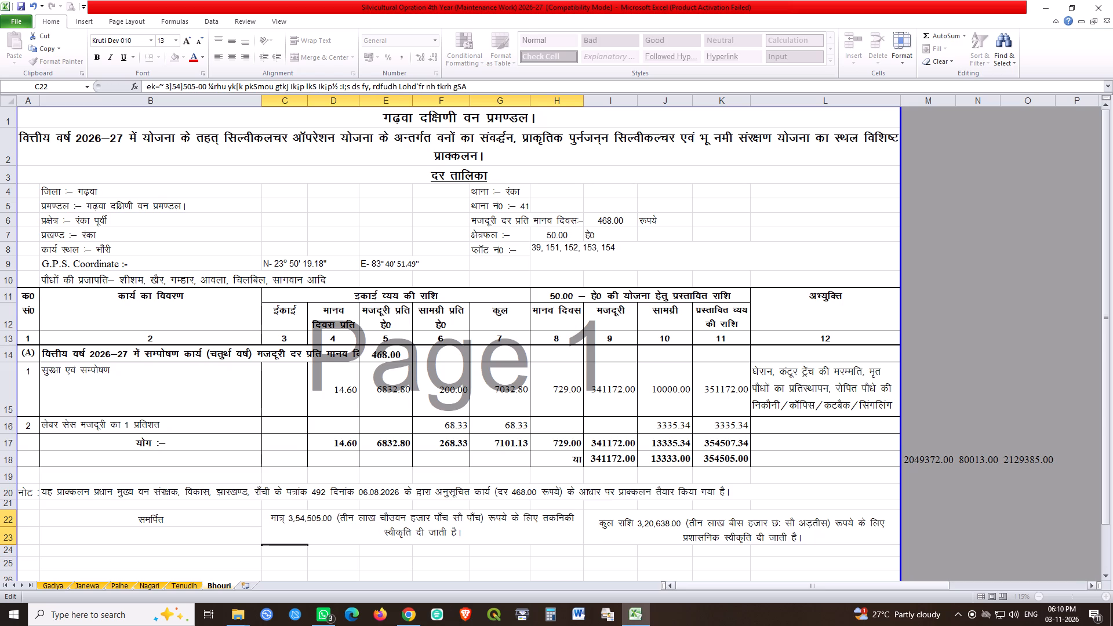
Copy the 3,54,505.00 amount with its words from C22 over the amount in the I22 administrative sanction statement, and save the workbook.
double_click(289, 522)
drag(289, 522, 290, 522)
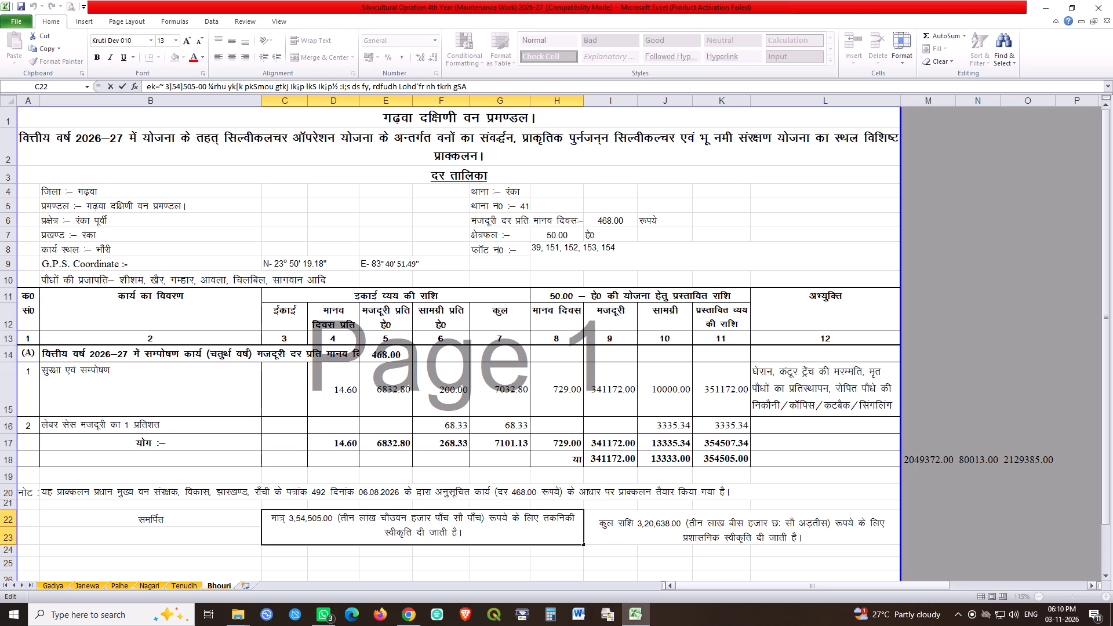
drag(290, 522, 485, 520)
key(ctrl+c)
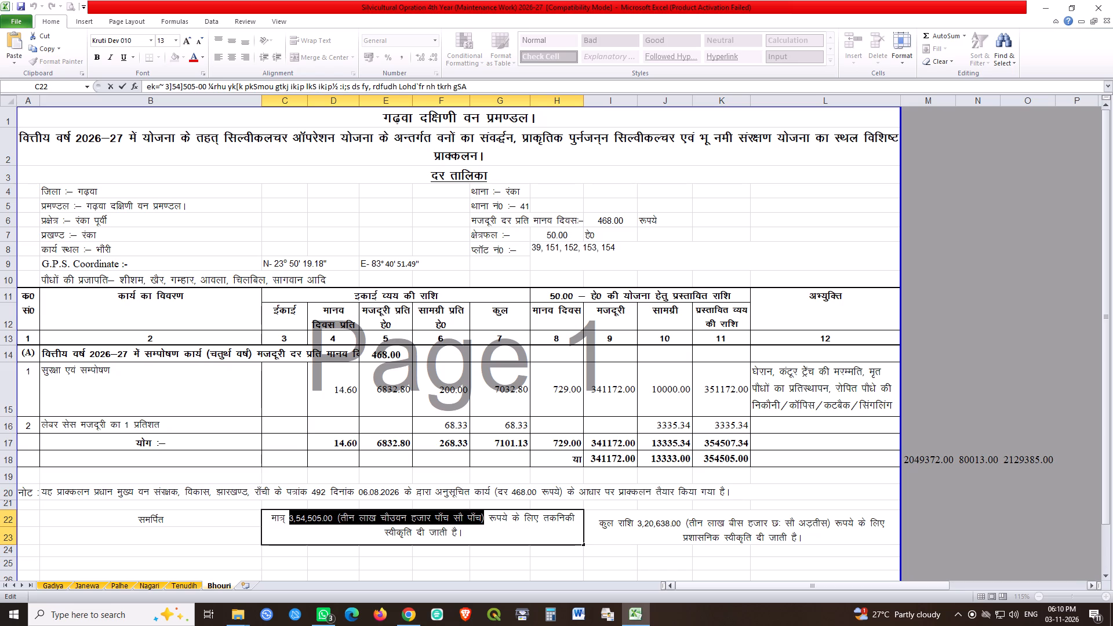
double_click(656, 527)
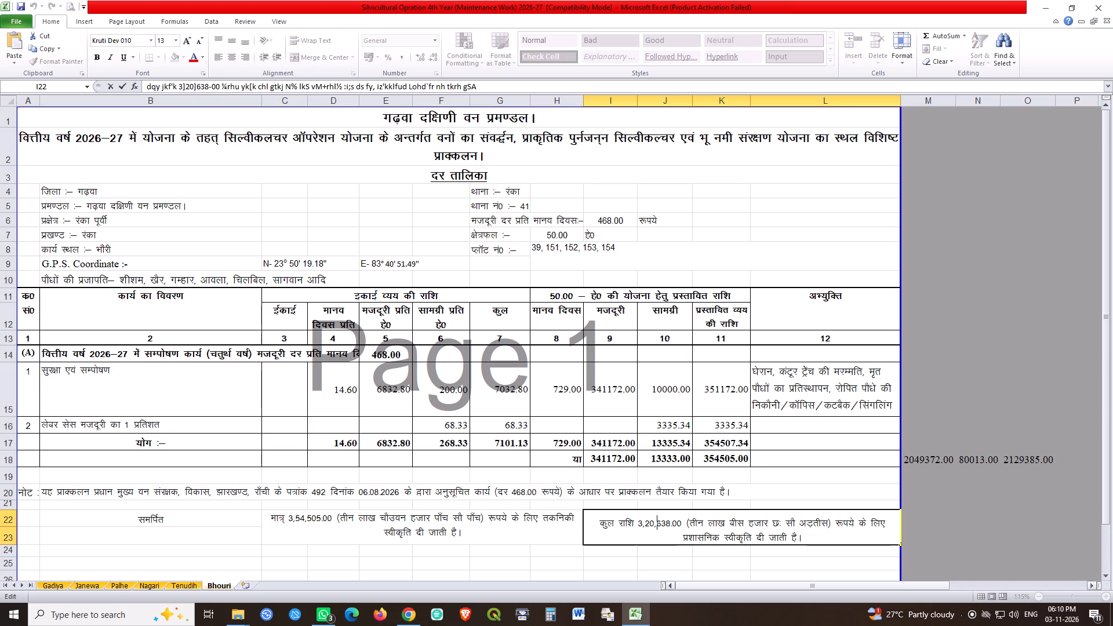
drag(637, 523, 831, 523)
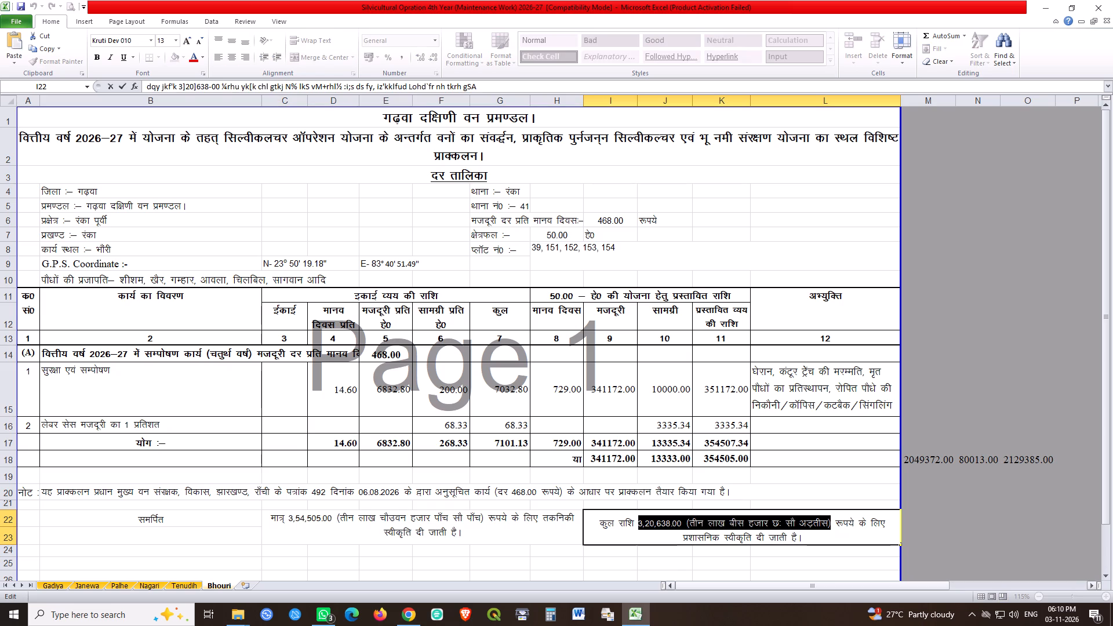
drag(831, 523, 833, 523)
key(ctrl+v)
key(Return)
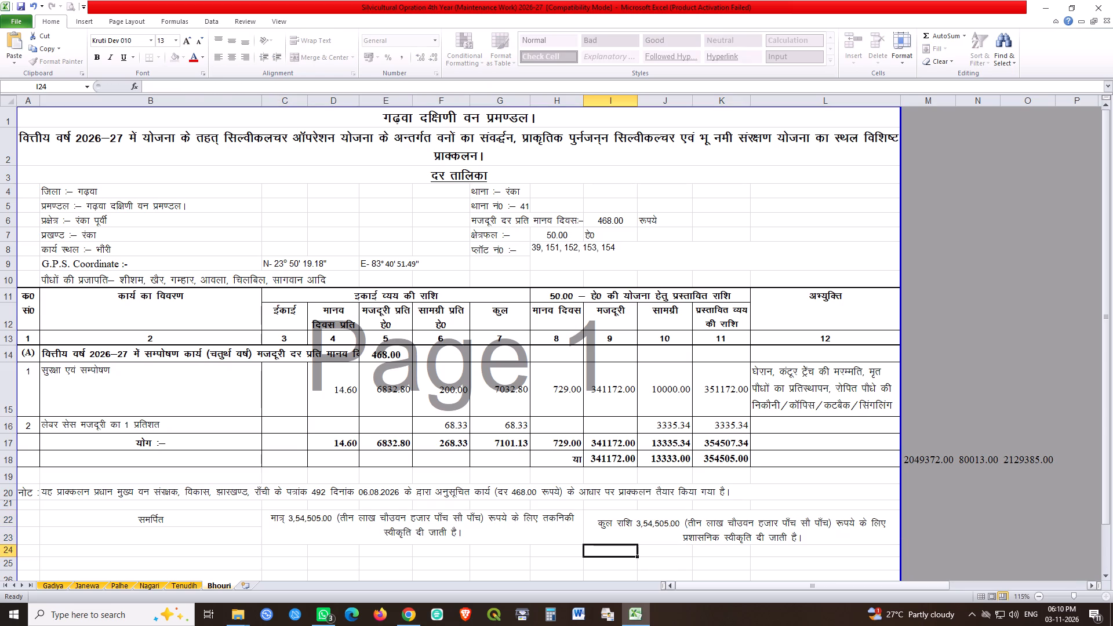
key(ctrl+s)
key(ctrl+s)
key(ctrl+s)
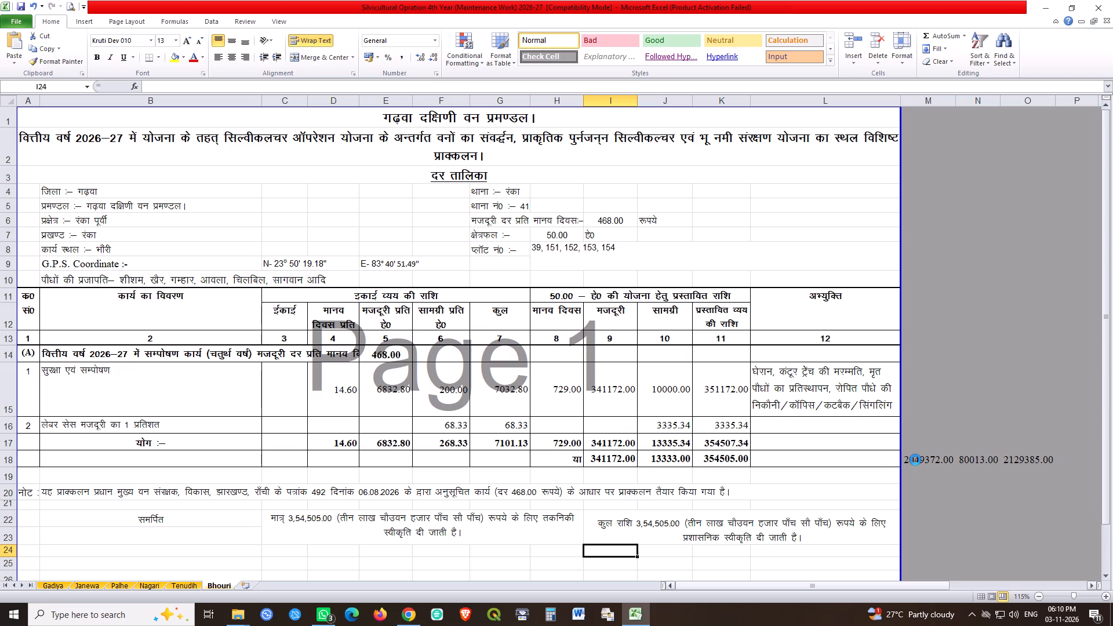
Clear the leftover figures in cells M18:O18 beside the Bhouri estimate table and save the workbook.
drag(915, 460, 1014, 459)
key(Delete)
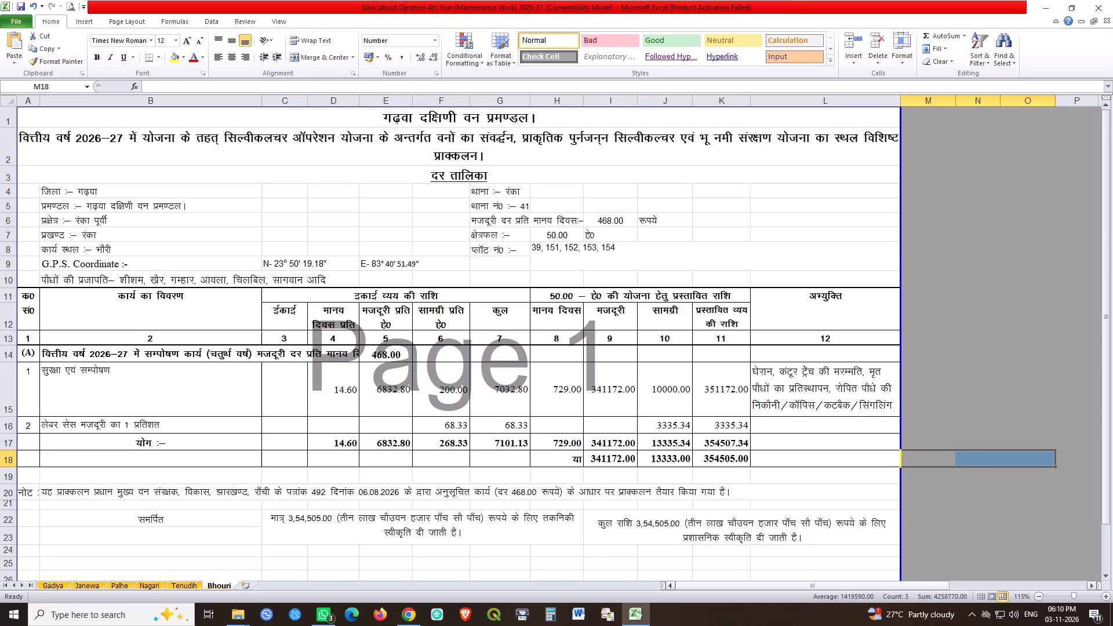
click(980, 500)
click(831, 463)
key(ctrl+s)
key(ctrl+s)
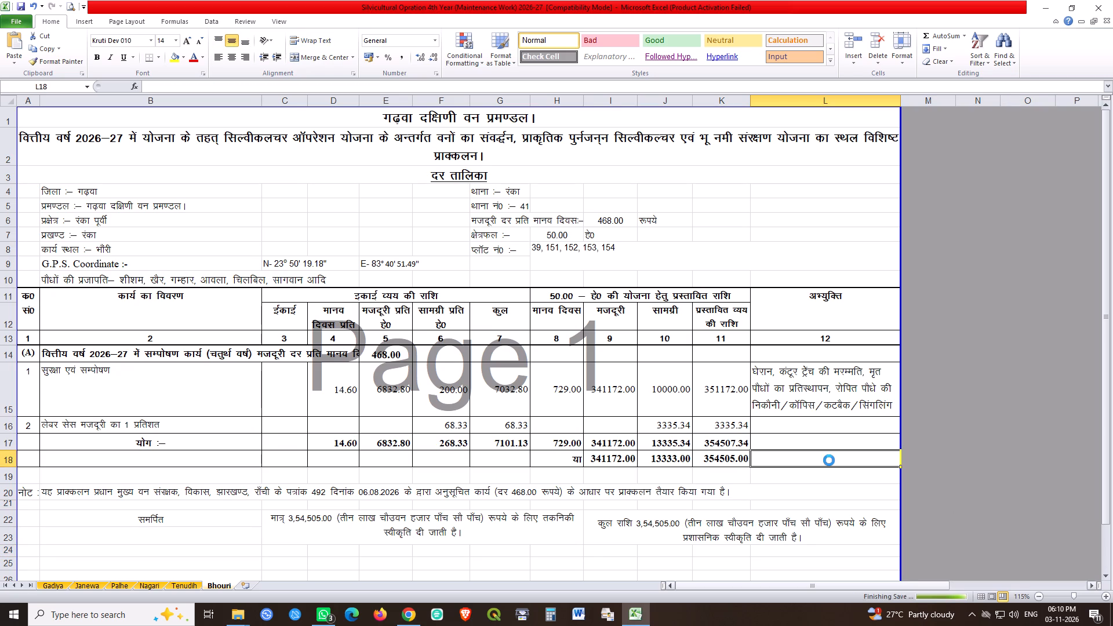
key(ctrl+s)
Copy the Bhouri block A15:L23, from the work rows through the sanction statements, and paste it at A15 on the Tenudih and Nagari sheets.
drag(34, 373, 818, 532)
key(ctrl+c)
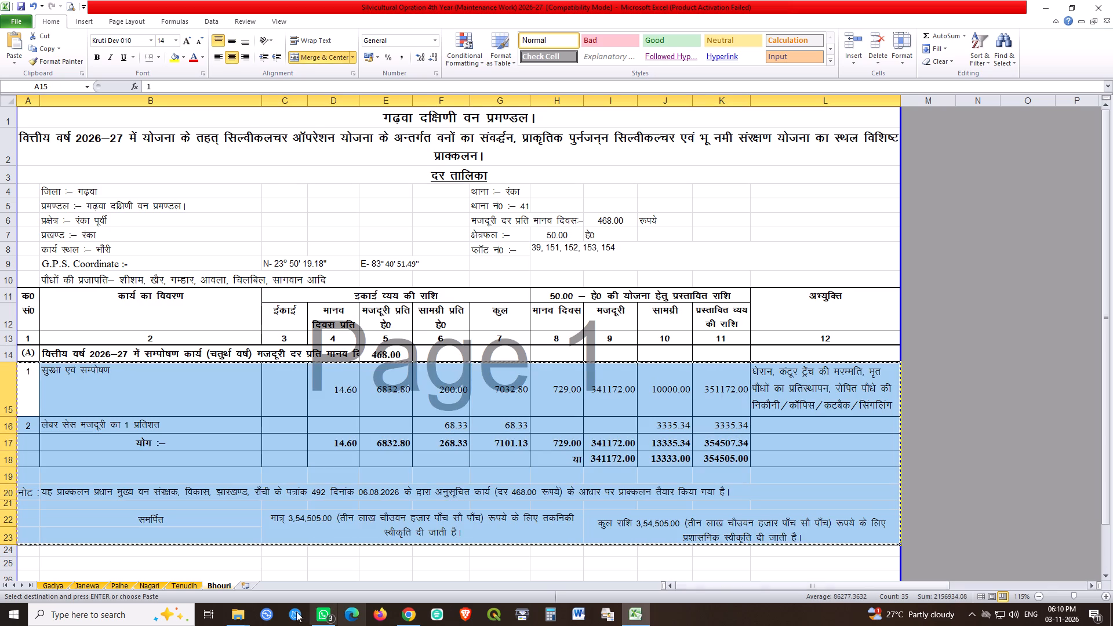
click(177, 584)
click(28, 373)
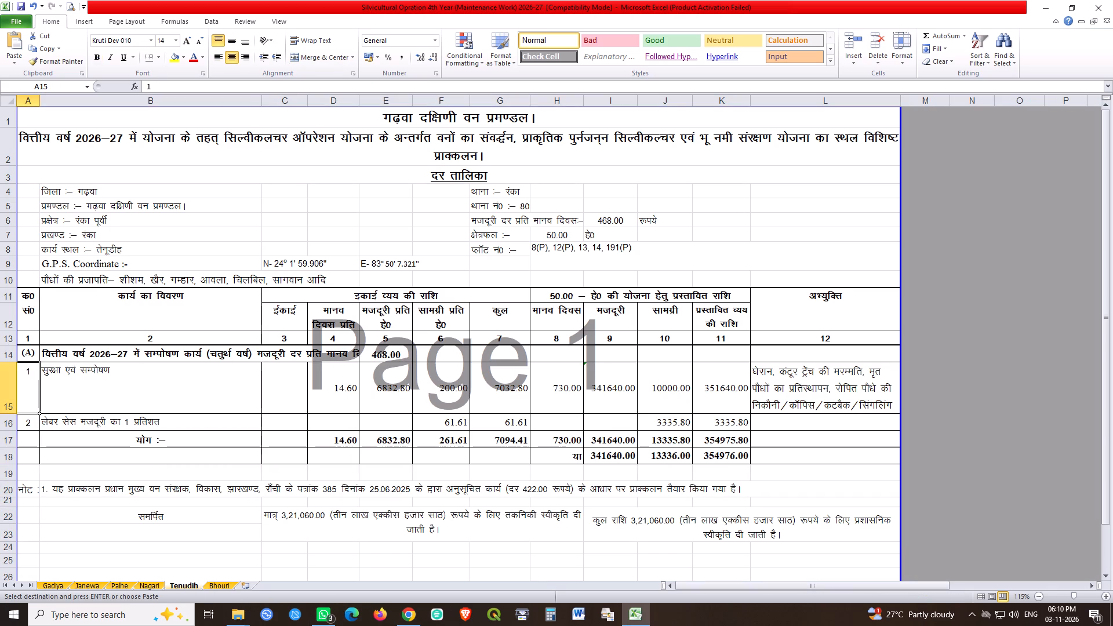
key(ctrl+v)
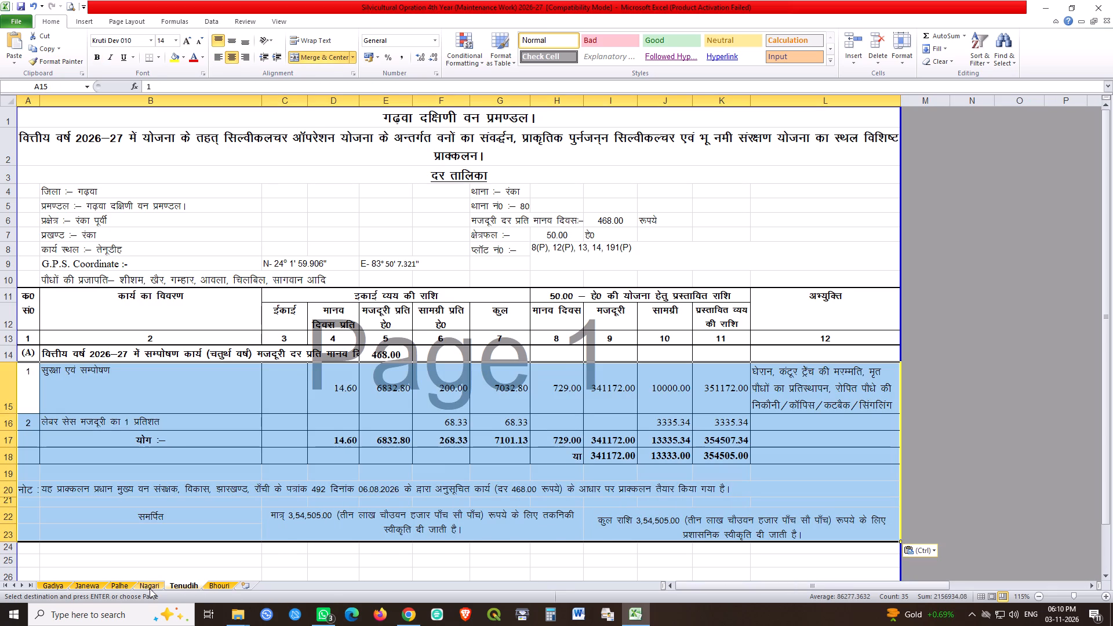
click(150, 588)
click(36, 388)
key(ctrl+v)
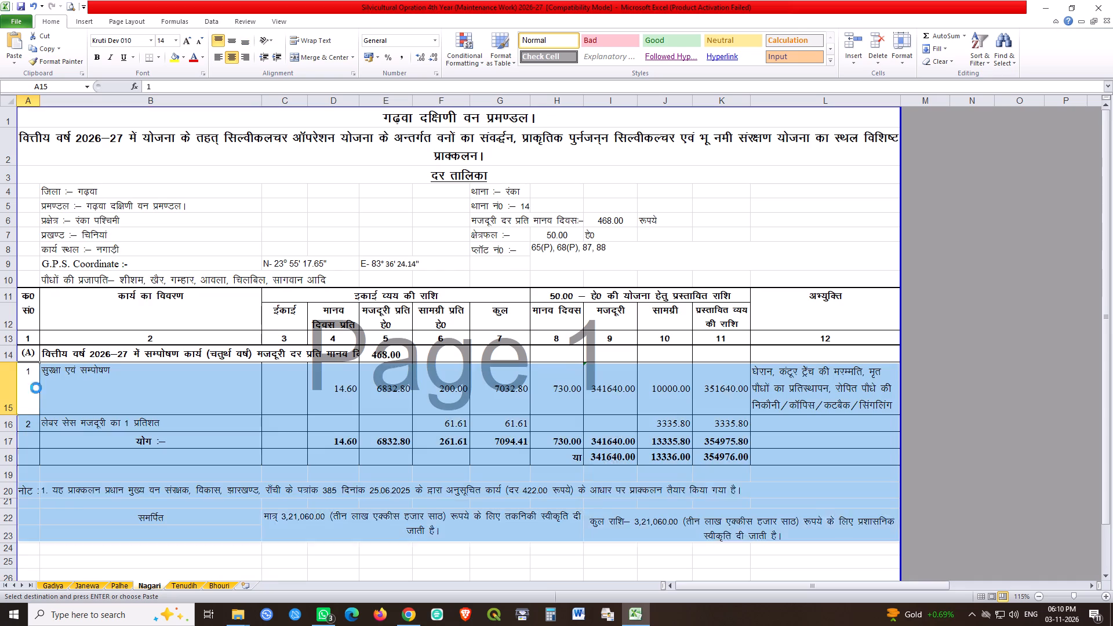
Paste the same copied block at A15 on the Palhe, Janewa and Gadiya sheets, return to Bhouri and save the workbook.
click(122, 585)
click(27, 381)
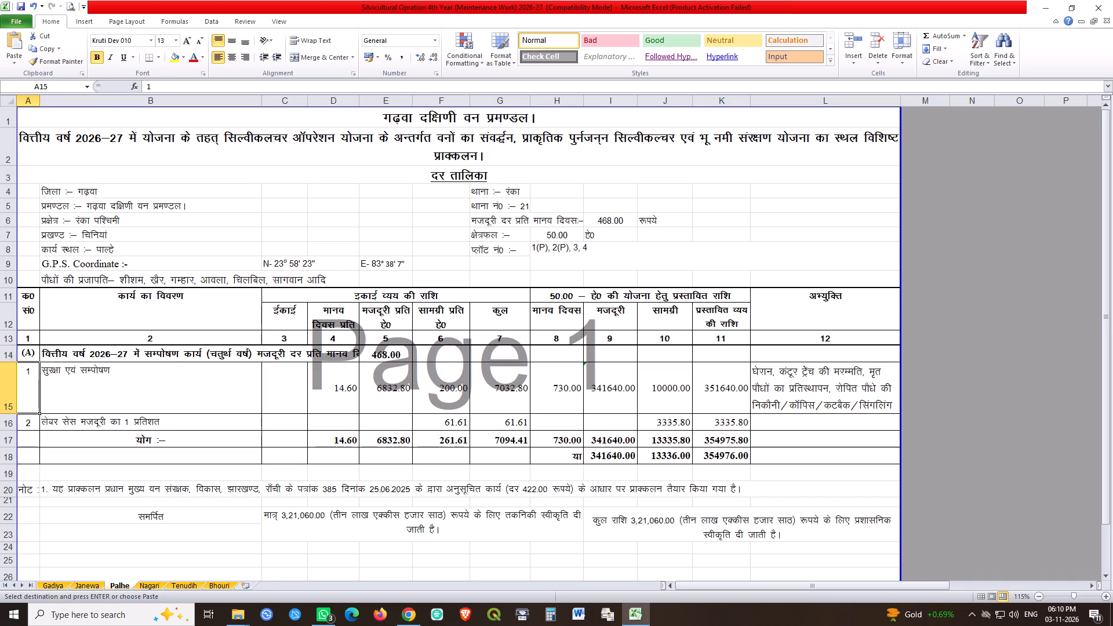
key(ctrl+v)
click(92, 587)
click(30, 389)
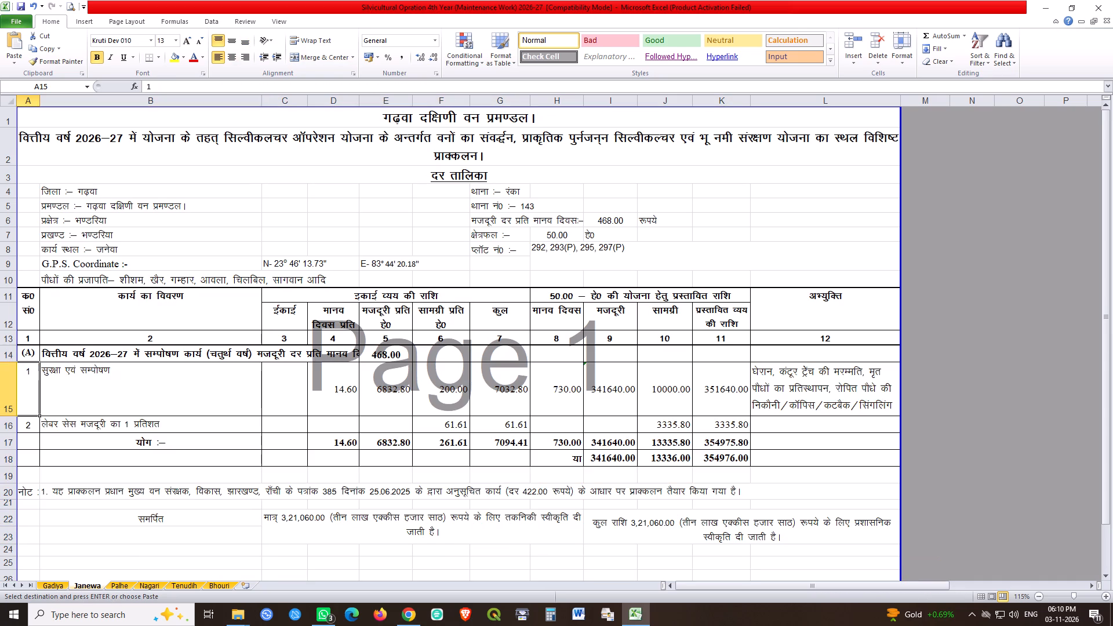
key(ctrl+v)
click(61, 587)
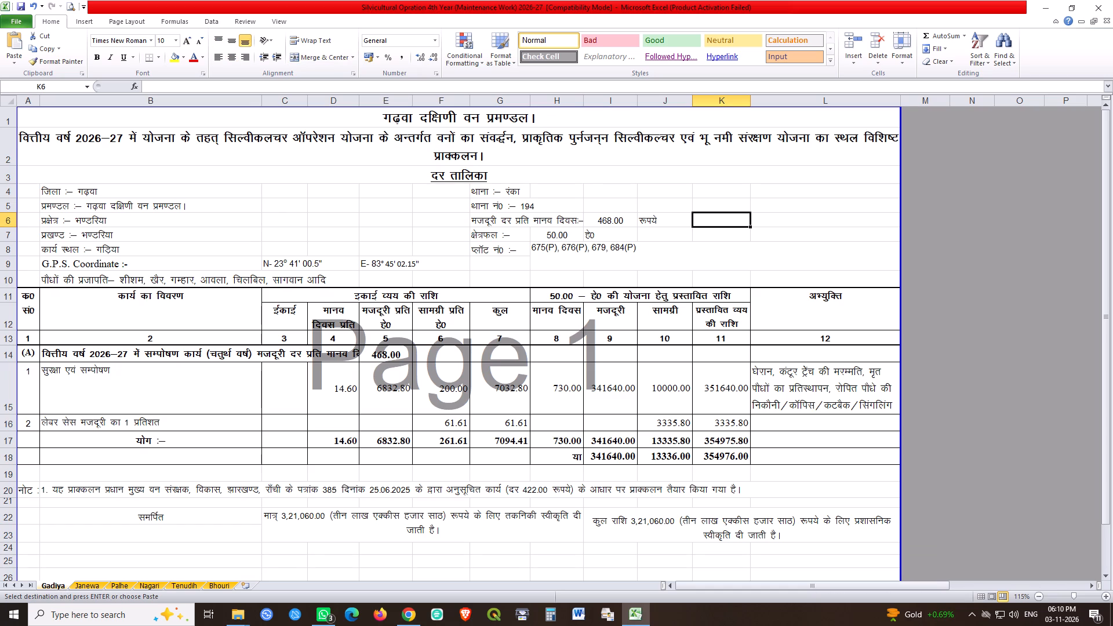
click(37, 401)
key(ctrl+v)
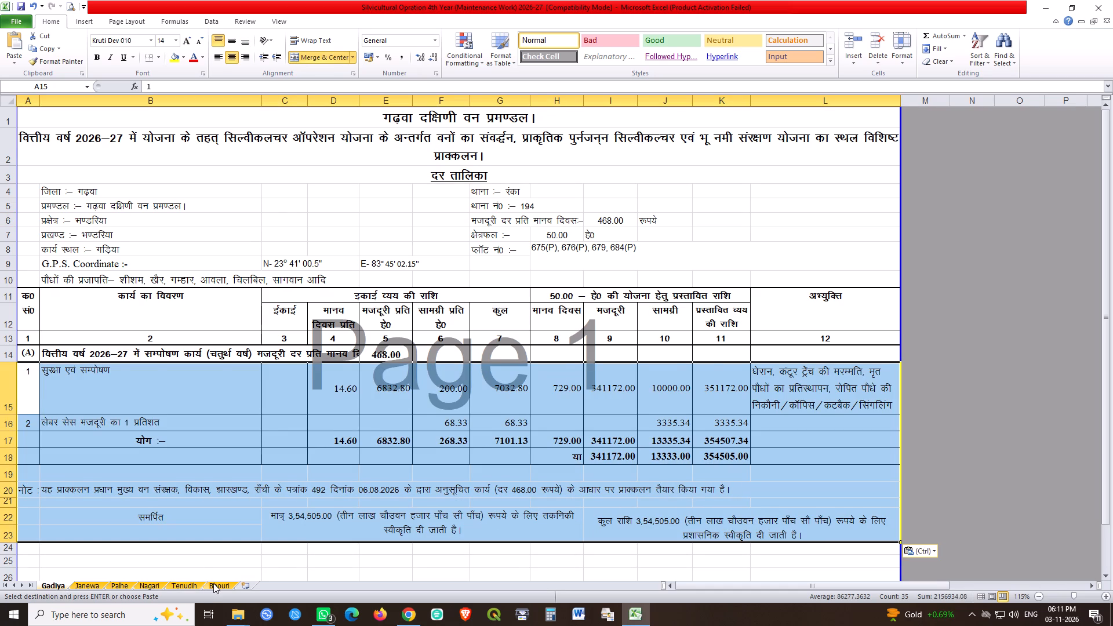
click(213, 583)
click(593, 536)
key(ctrl+s)
key(ctrl+s)
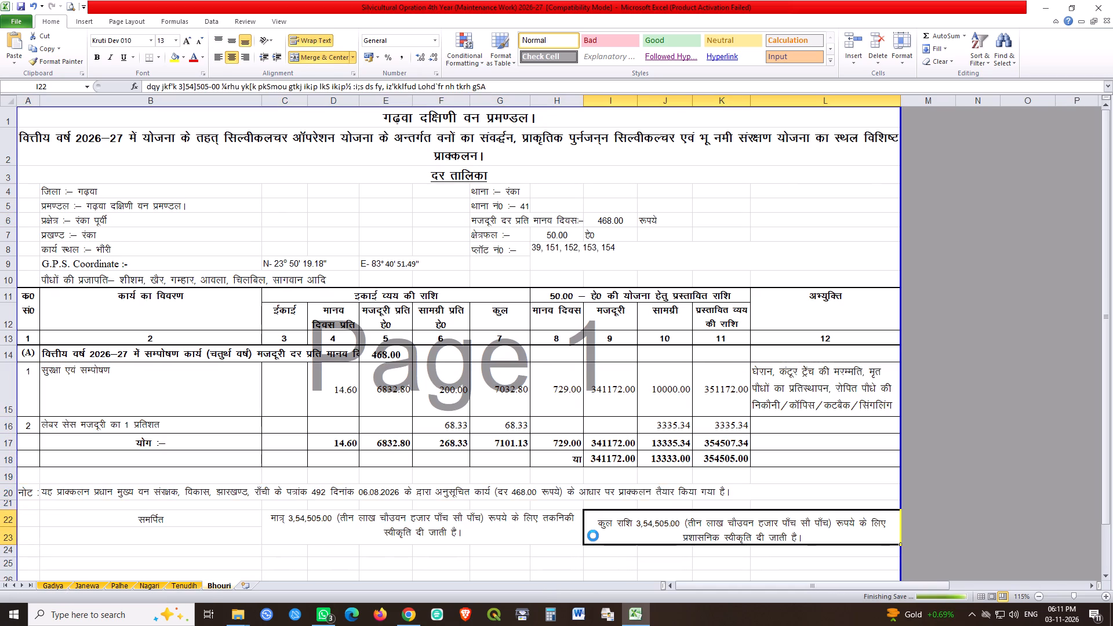
key(ctrl+s)
key(ctrl+s)
key(ctrl+s)
key(ctrl+s)
key(ctrl+s)
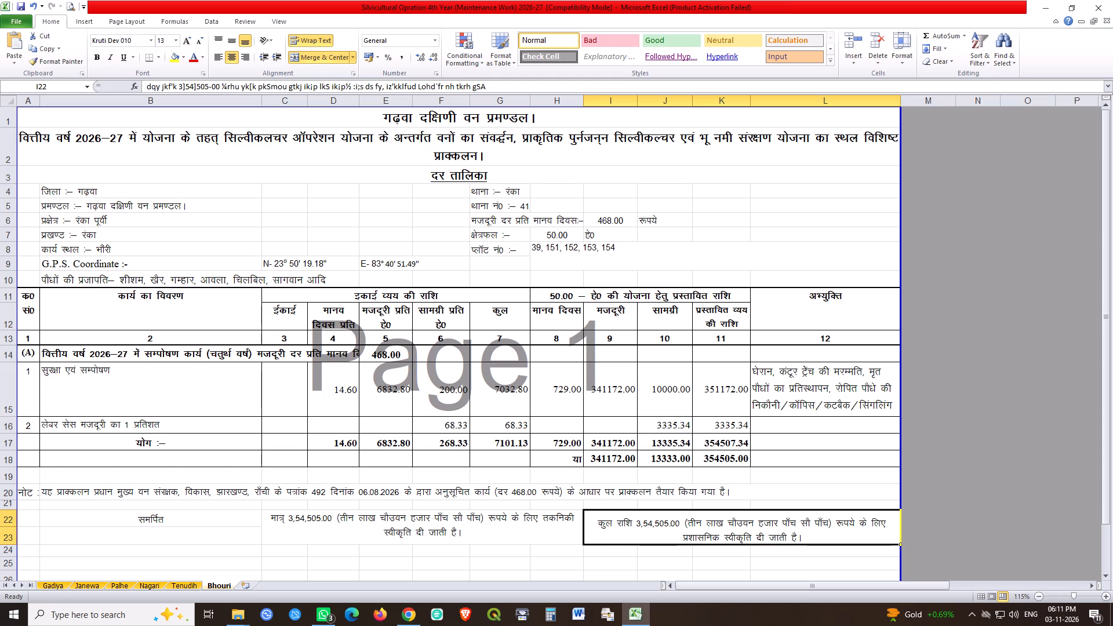
On the Janewa sheet, change the rounded material total in J18 to =ROUND(J17,0)-1.
click(738, 467)
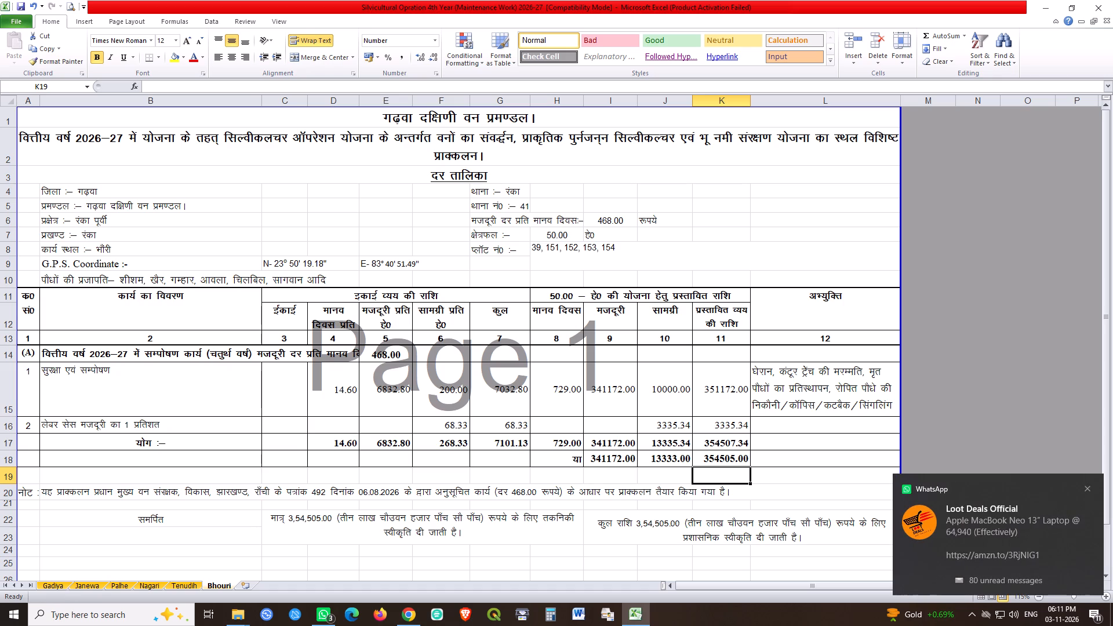
click(93, 585)
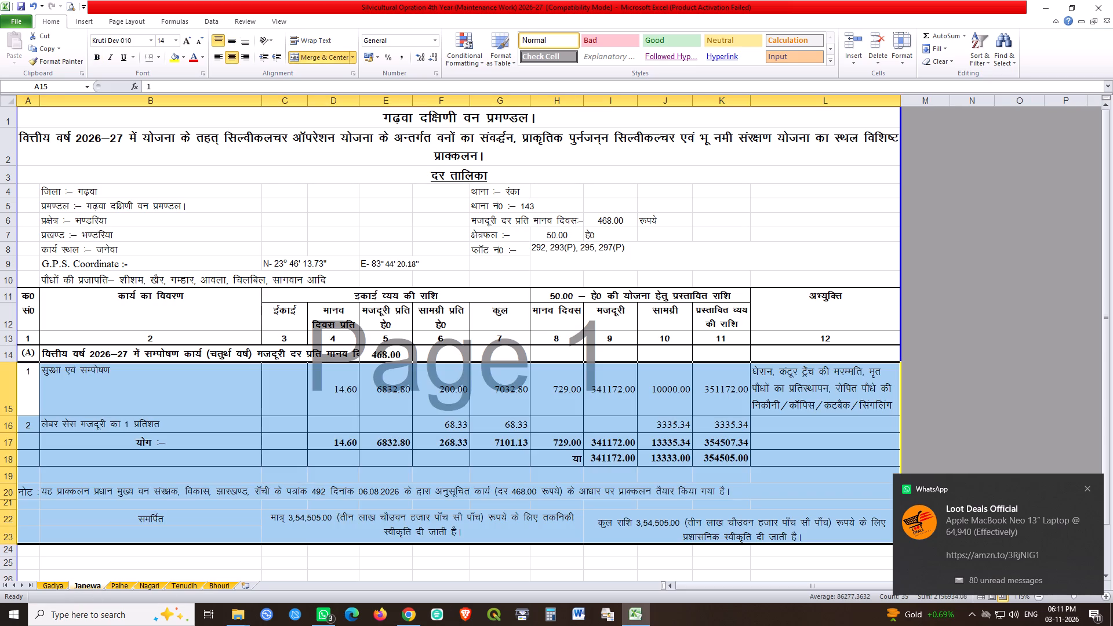
click(618, 462)
double_click(682, 458)
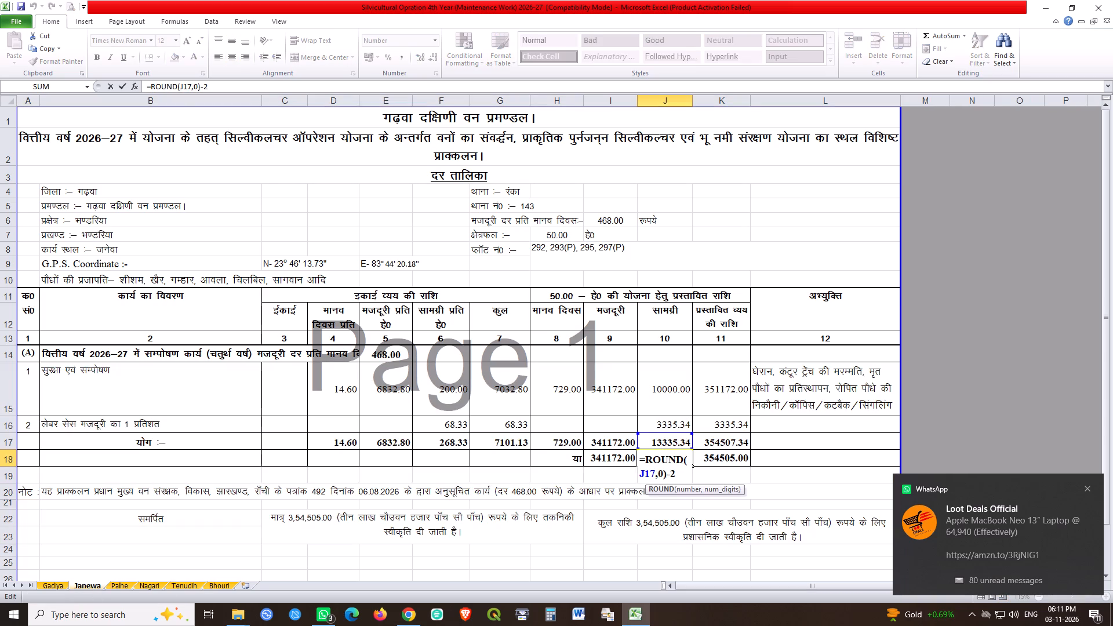
click(681, 469)
key(BackSpace)
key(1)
key(Return)
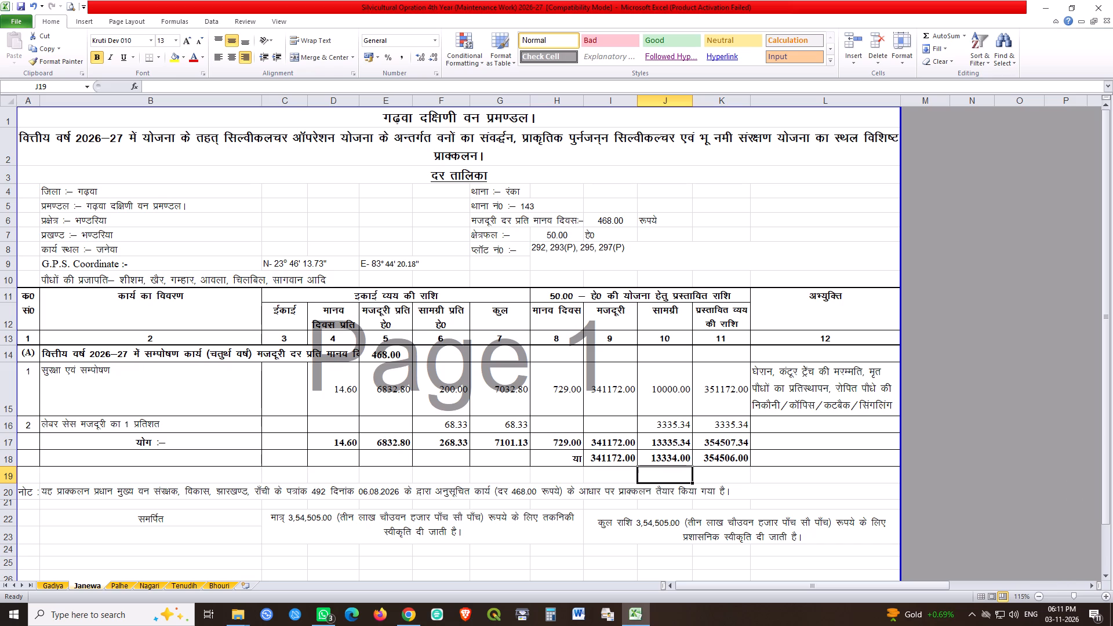
On the Gadiya sheet, open the rounded material total formula in J18 for editing.
click(54, 584)
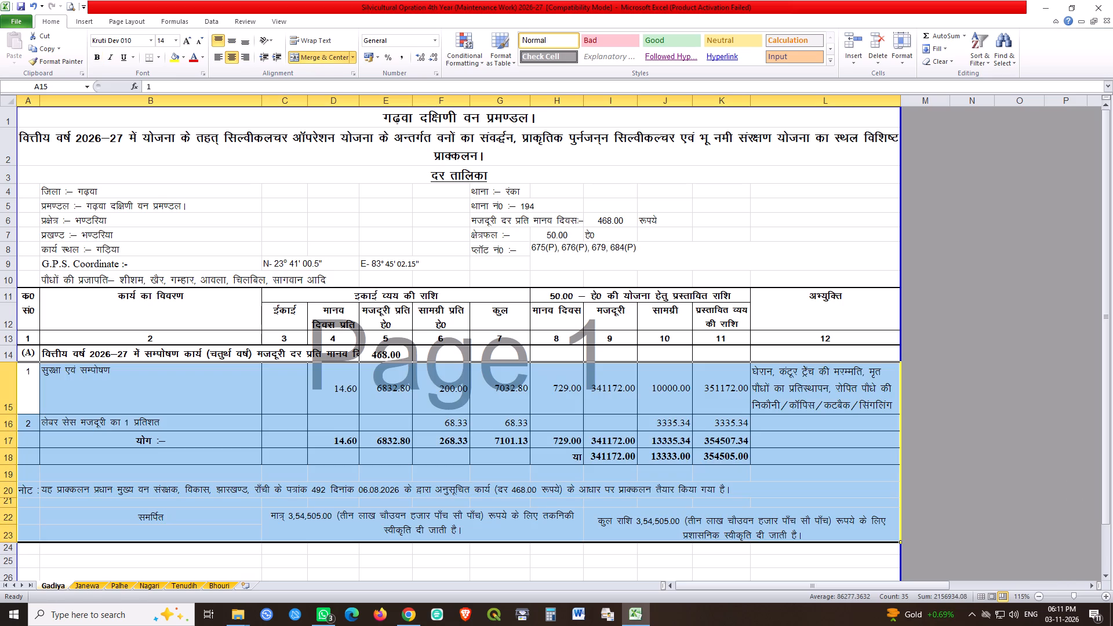
click(674, 453)
double_click(677, 452)
drag(680, 472, 675, 478)
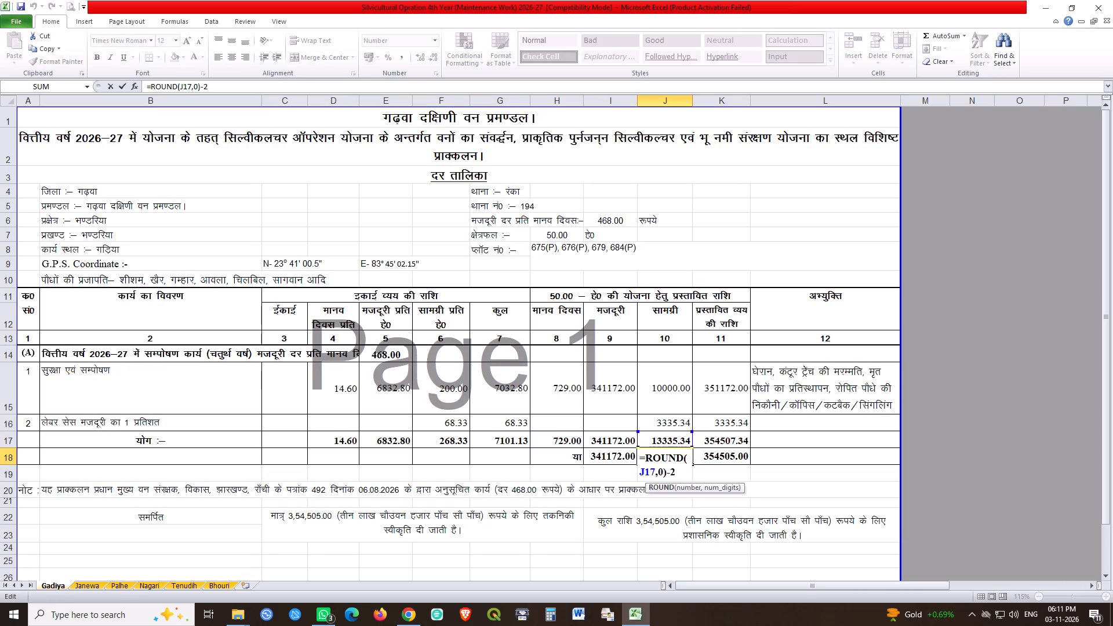
On the Gadiya sheet, change the rounded material total formula in J18 to =ROUND(J17,0)-1.
drag(675, 478, 670, 476)
key(1)
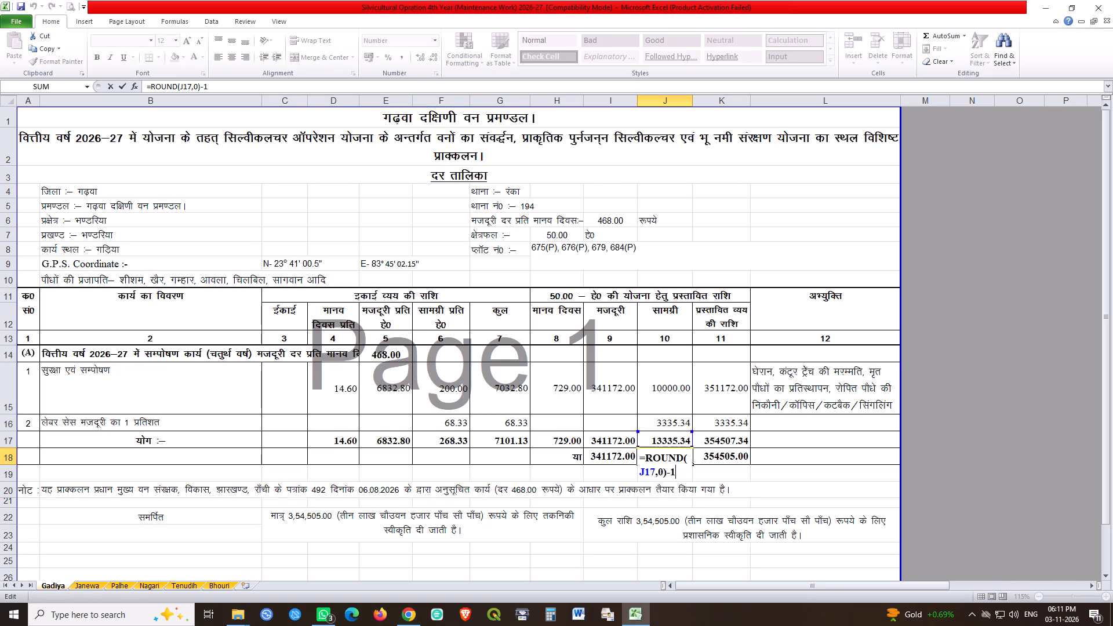
key(Return)
click(777, 474)
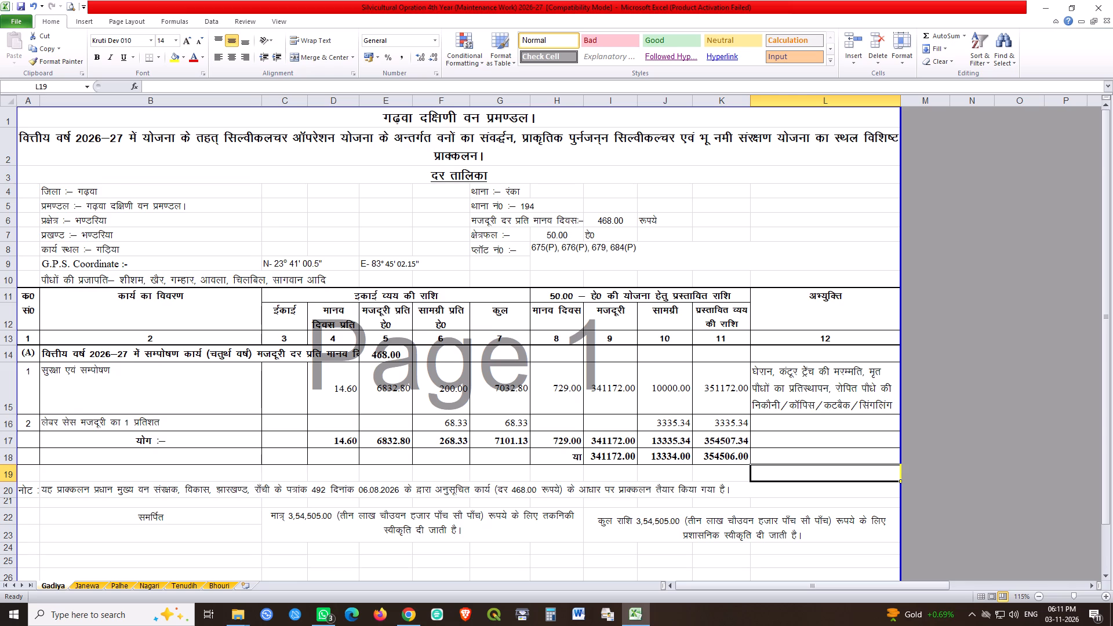
In the C22 technical sanction statement of the Janewa sheet, change the amount in figures to 3,54,506.00.
click(87, 588)
double_click(312, 516)
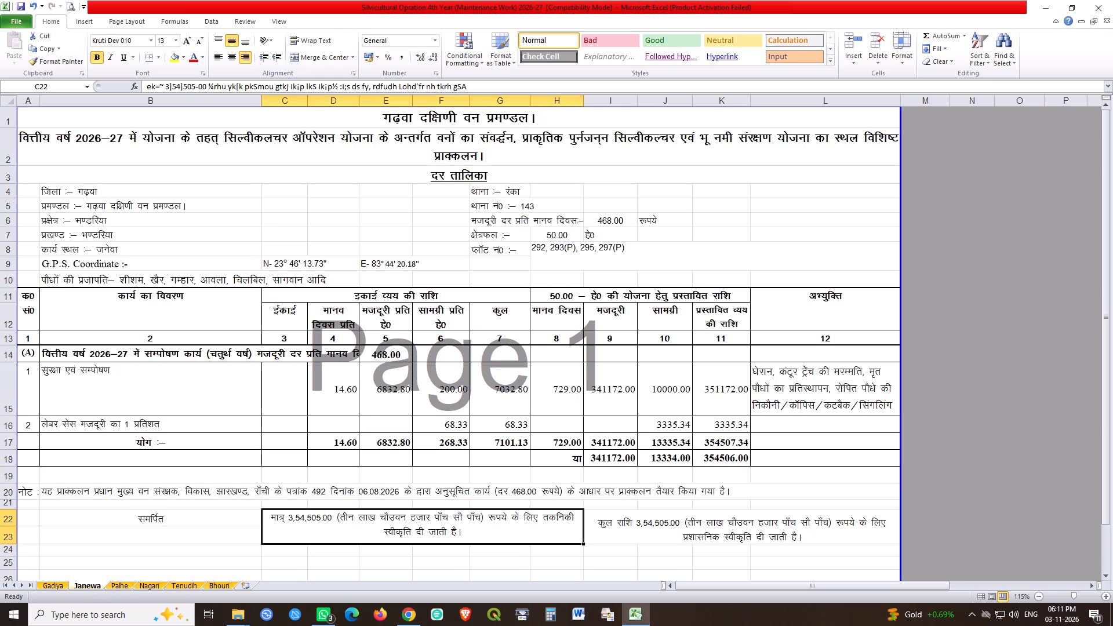
key(Right)
key(shift+Right)
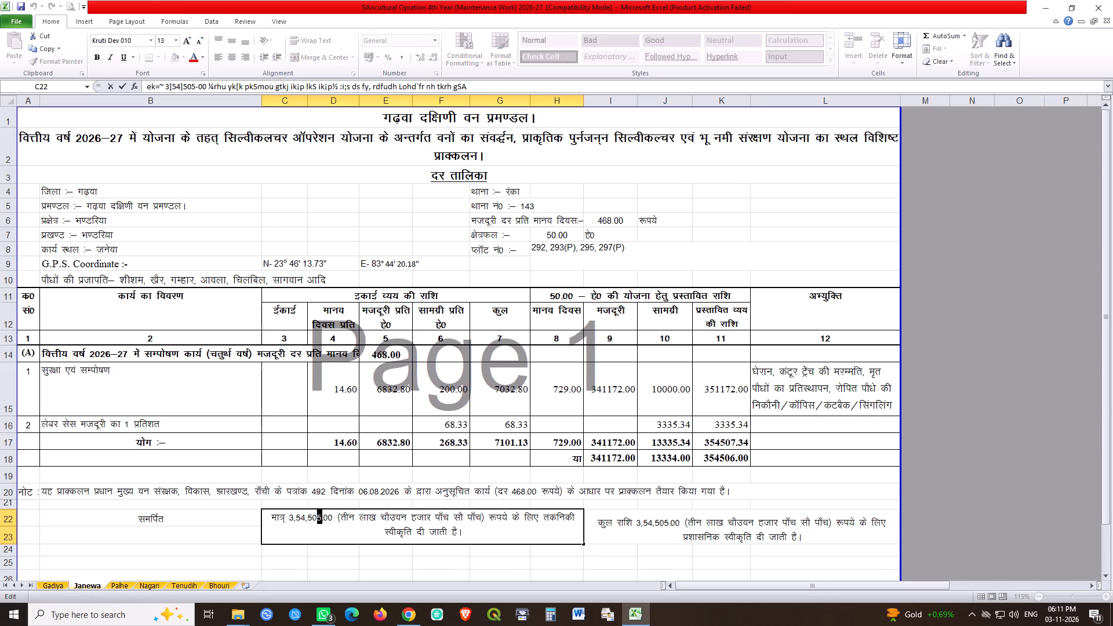
key(6)
In the same C22 statement, change the last word of the bracketed amount to छः, entered as N% in the Kruti Dev font.
key(Right)
key(Right)
key(Right)
key(Right)
key(Right)
key(Right)
key(Right)
key(Right)
key(Right)
key(Right)
key(Right)
key(Right)
key(Right)
key(Right)
key(Right)
key(Right)
key(Right)
key(Right)
key(Right)
key(Right)
key(Right)
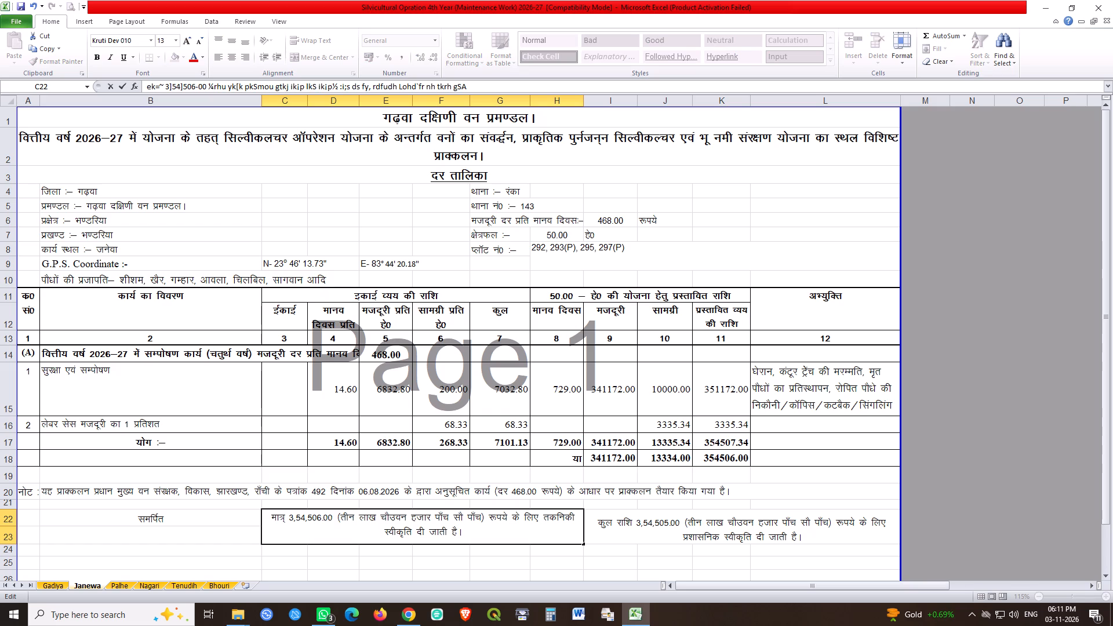
key(Right)
key(Right)
key(Left)
key(shift+Right)
key(shift+Right)
key(shift+Right)
key(shift+Right)
text(N%)
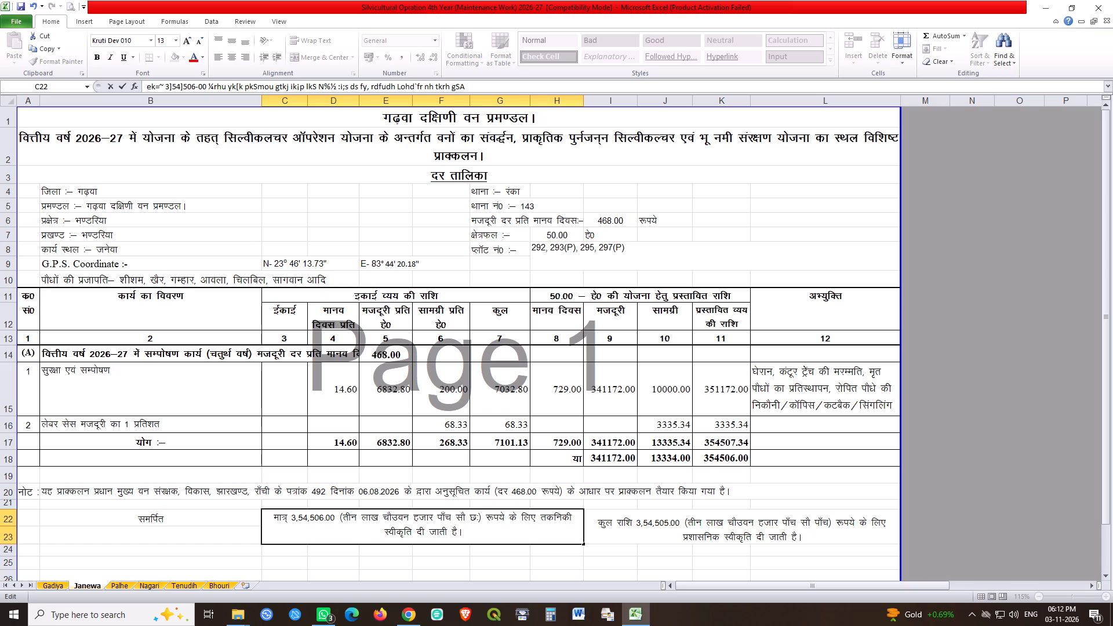
key(Return)
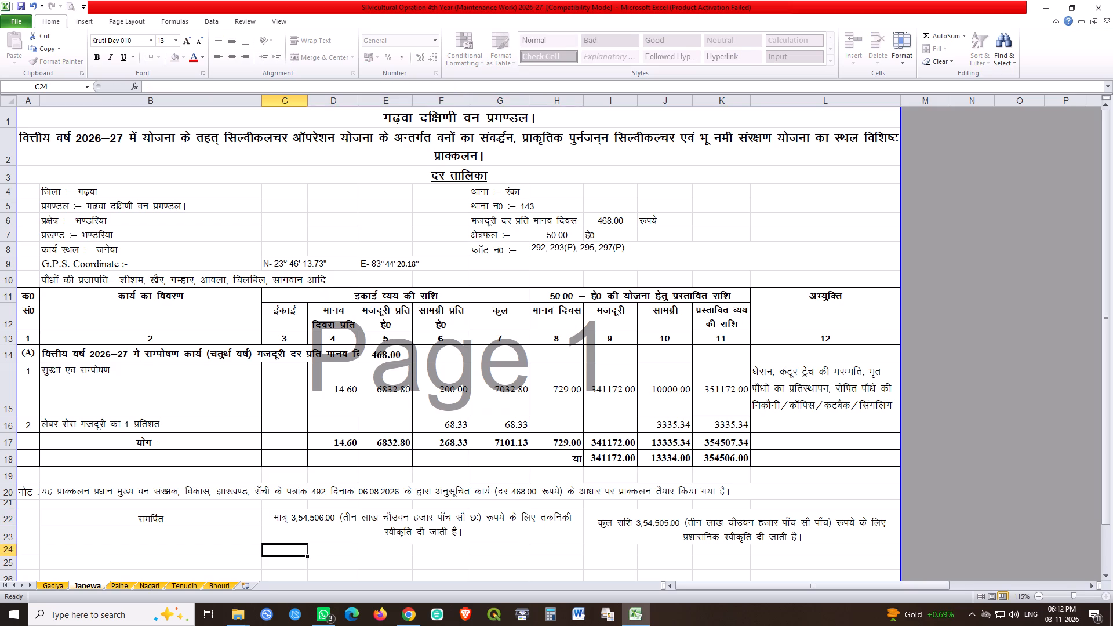
On the Janewa sheet, replace the amount in figures and words in the I22 administrative sanction with the amount copied from C22.
double_click(290, 520)
drag(290, 520, 479, 519)
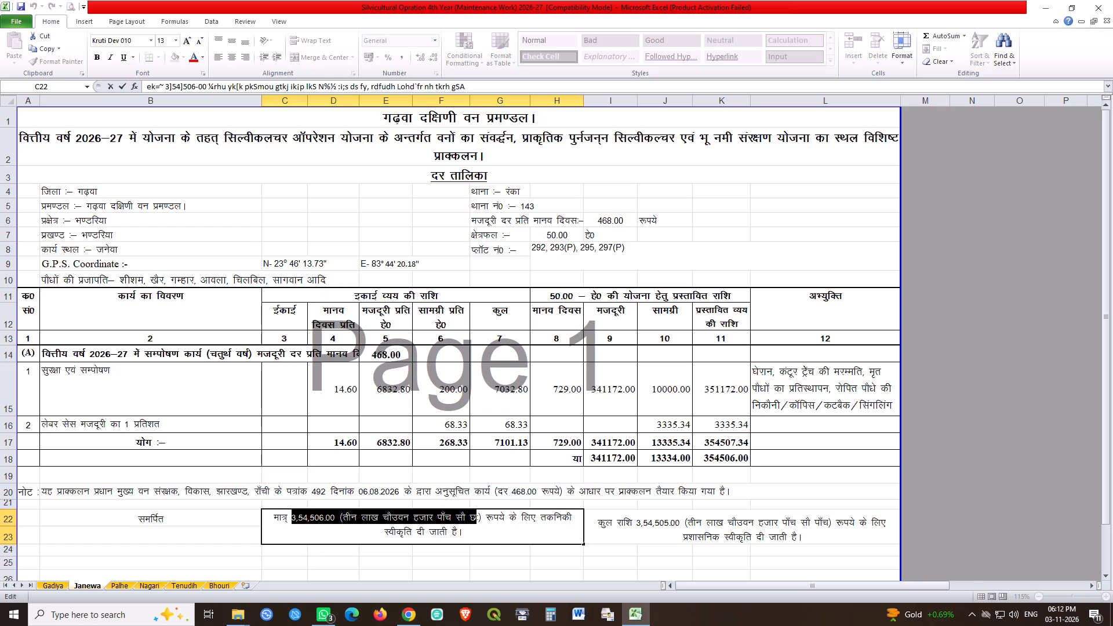
drag(479, 519, 482, 519)
key(ctrl+c)
double_click(636, 523)
drag(636, 523, 765, 526)
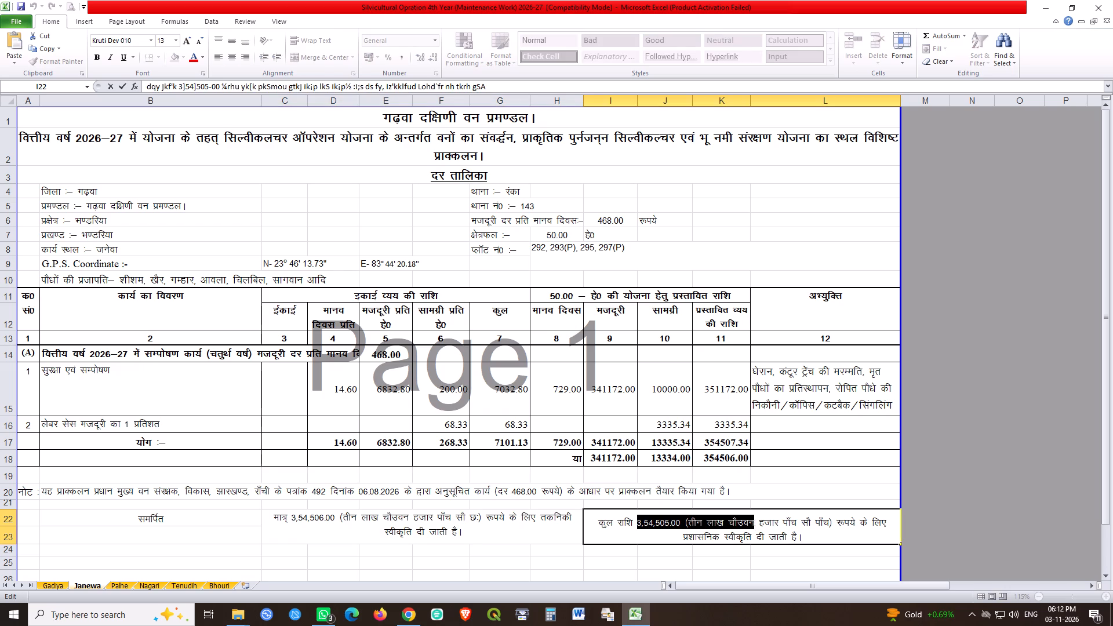
drag(765, 526, 838, 521)
key(ctrl+v)
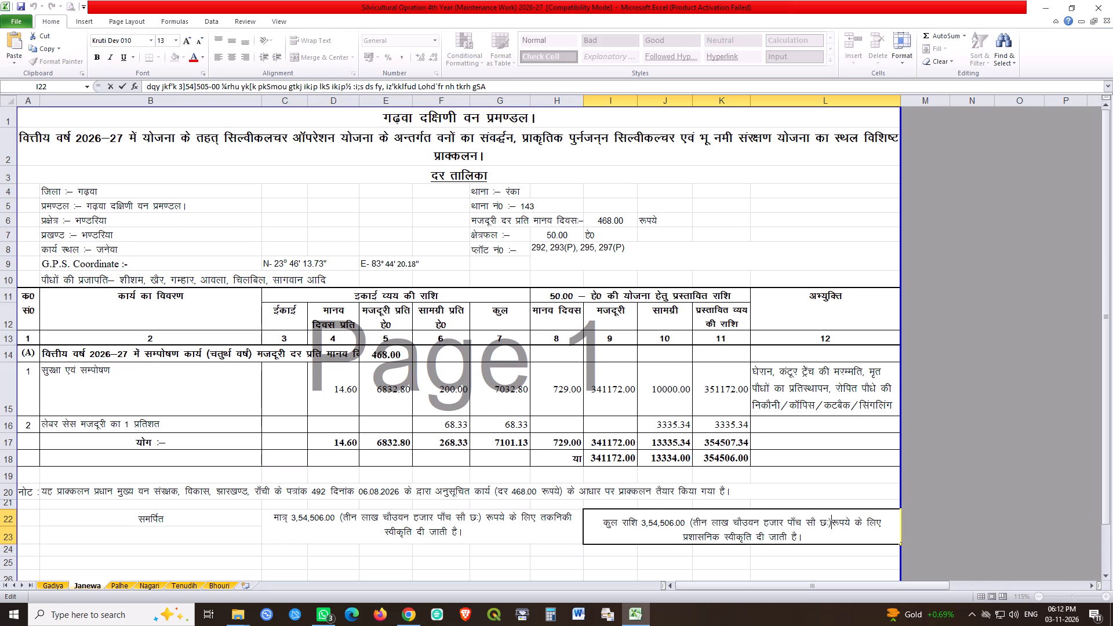
key(space)
key(Return)
Copy Janewa's two sanction statements in C22 and I22 over the same cells on the Gadiya sheet and save the workbook.
drag(468, 518, 689, 516)
key(ctrl+c)
click(58, 584)
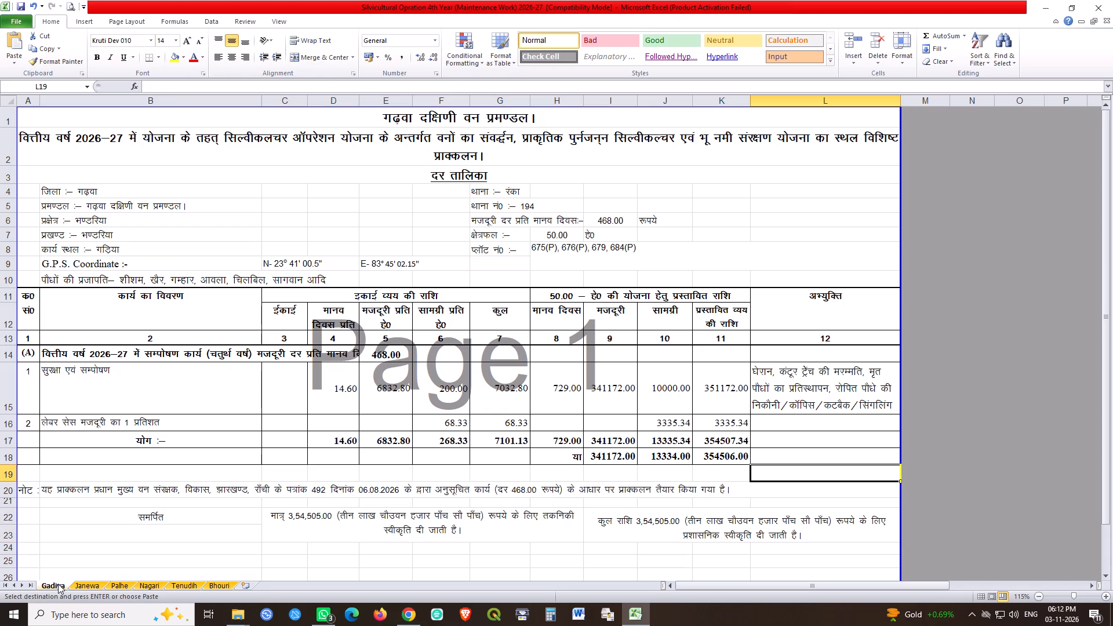
click(357, 527)
key(Return)
key(space)
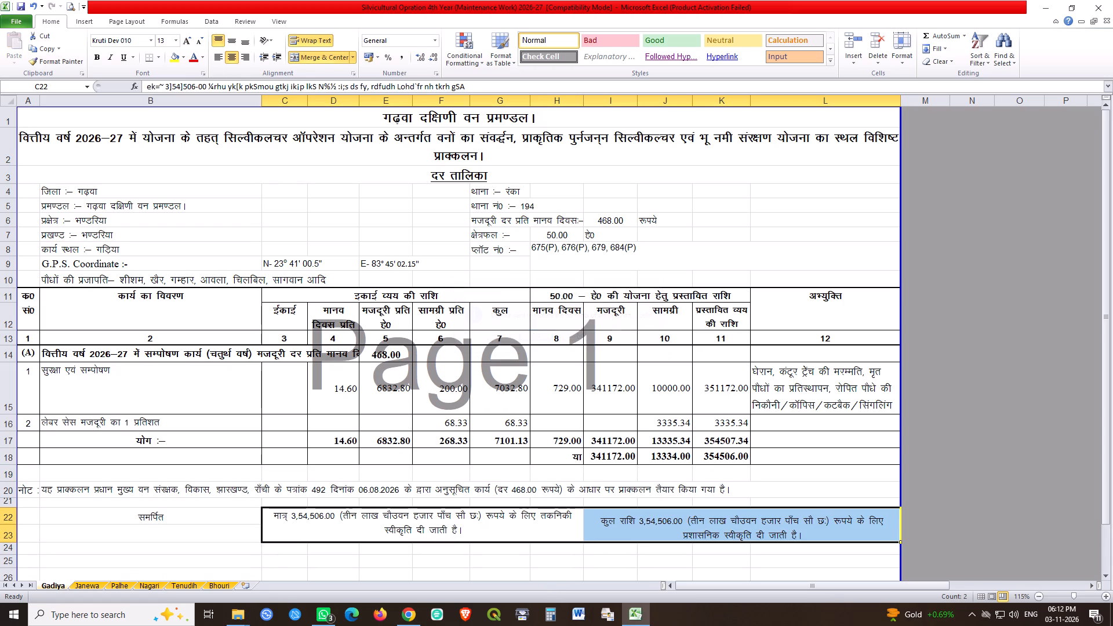
click(769, 486)
key(ctrl+s)
key(ctrl+s)
key(ctrl+s)
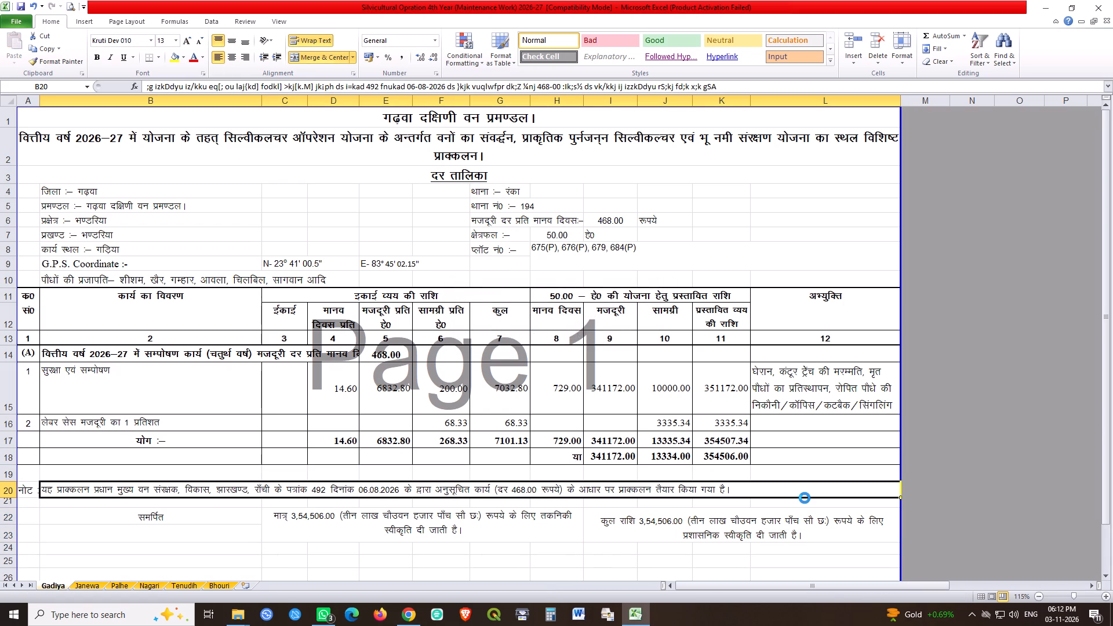
click(574, 548)
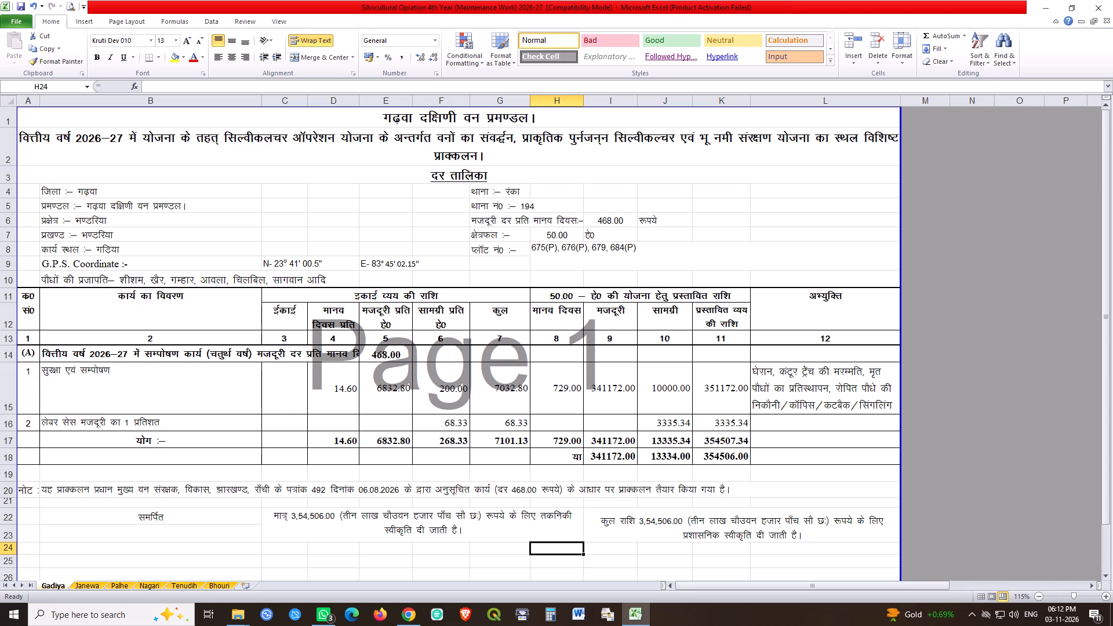
On the Gadiya sheet, examine the contents and formulas of the per-hectare cells D15 to G15.
double_click(333, 390)
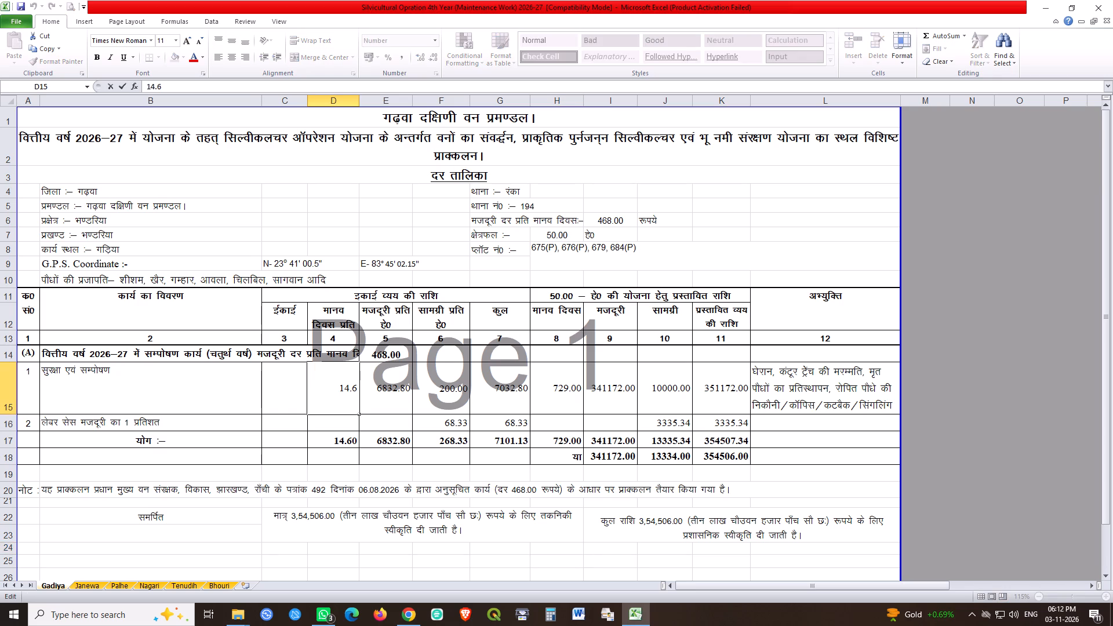
key(Return)
double_click(405, 395)
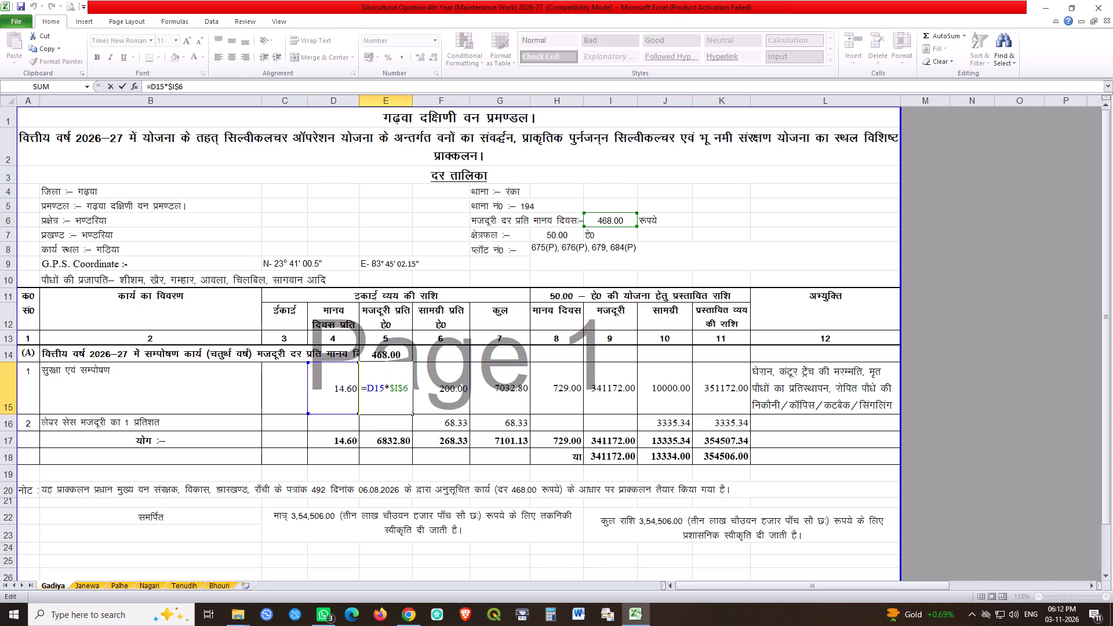
key(Return)
double_click(459, 395)
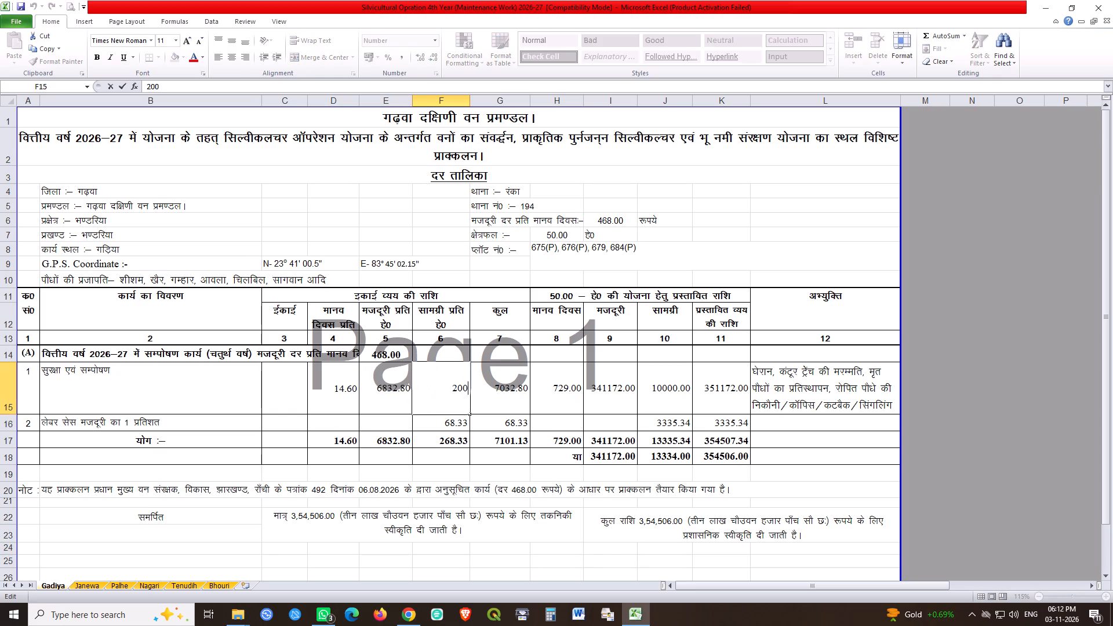
key(Return)
double_click(503, 403)
key(Return)
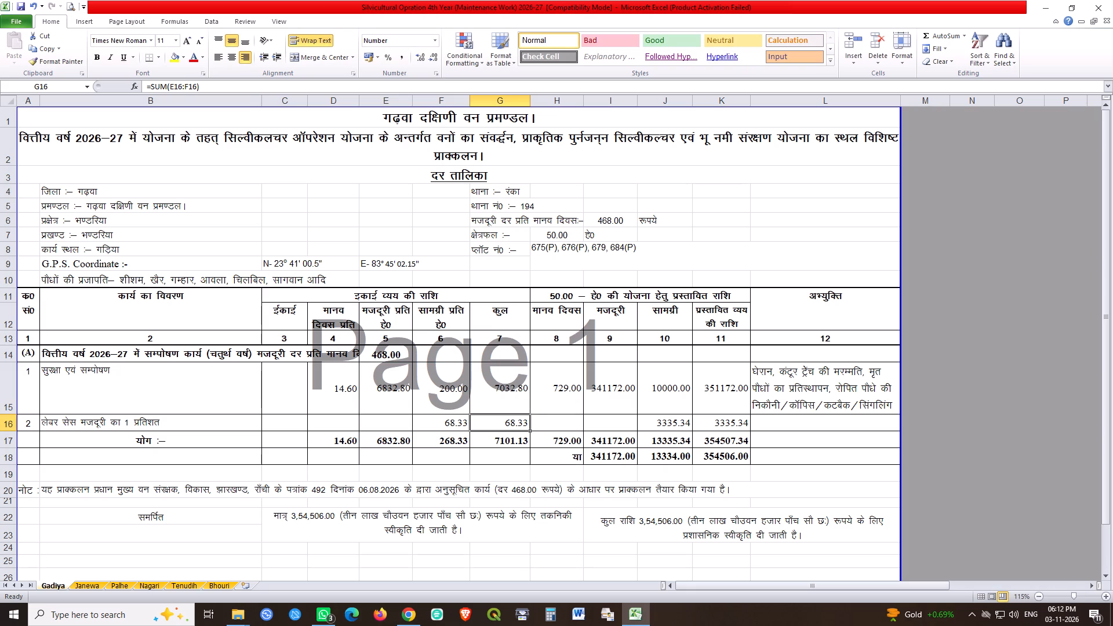
On the Gadiya sheet, remove the -1 from the man-days formula in H15, leaving =D15*$H$7.
double_click(550, 388)
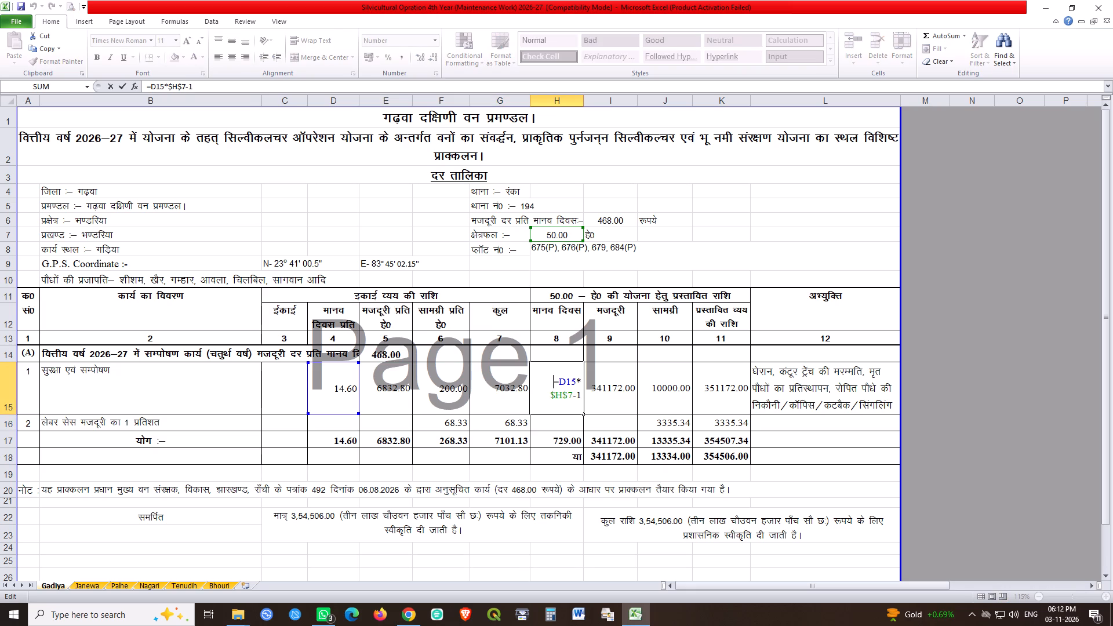
click(571, 396)
key(Delete)
key(Delete)
key(Return)
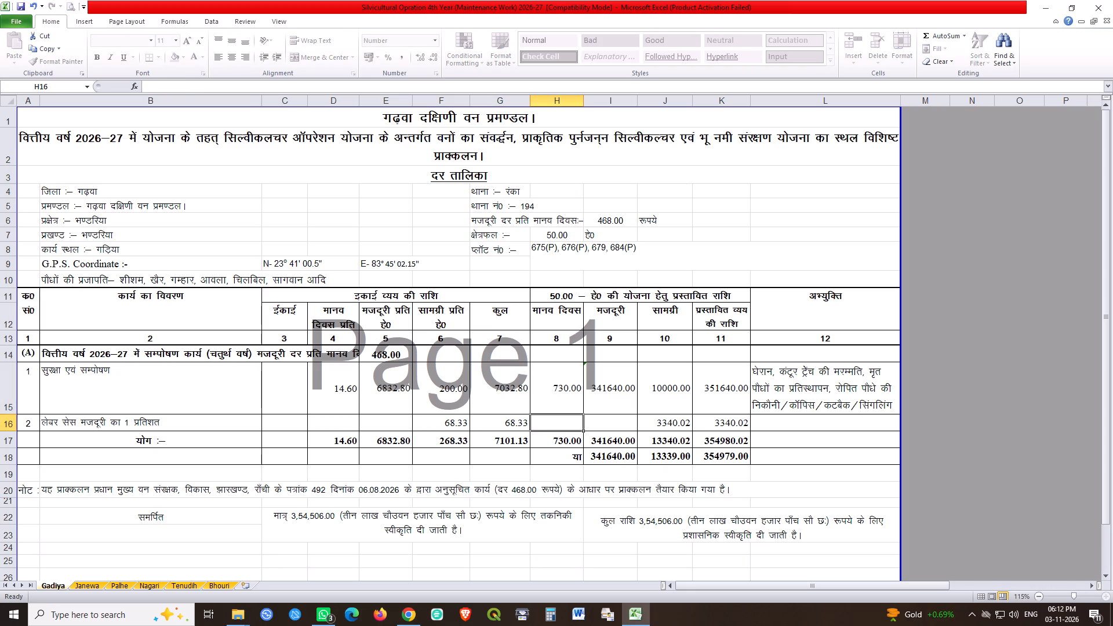
On the Bhouri sheet, likewise reduce the man-days formula in H15 to =D15*$H$7.
click(221, 588)
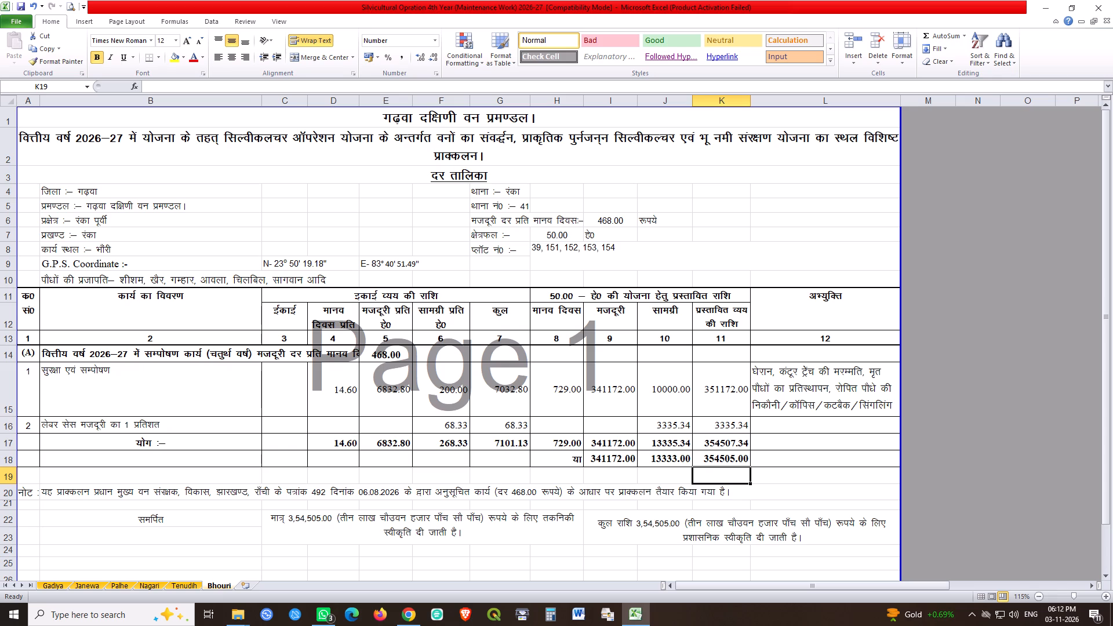
double_click(574, 390)
drag(574, 401, 587, 402)
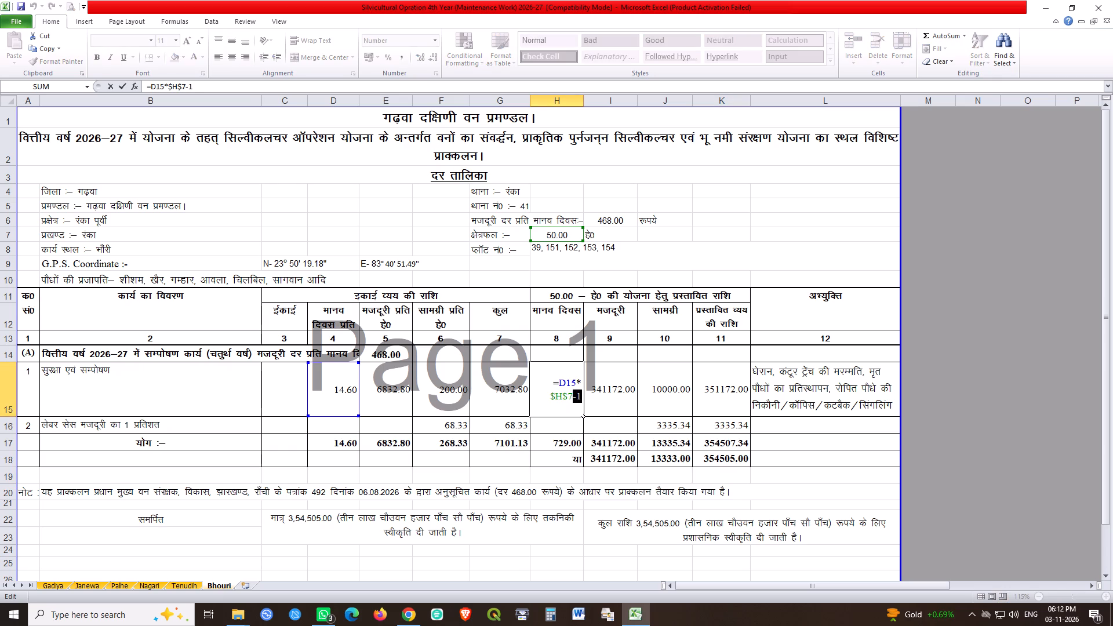
key(Delete)
key(Return)
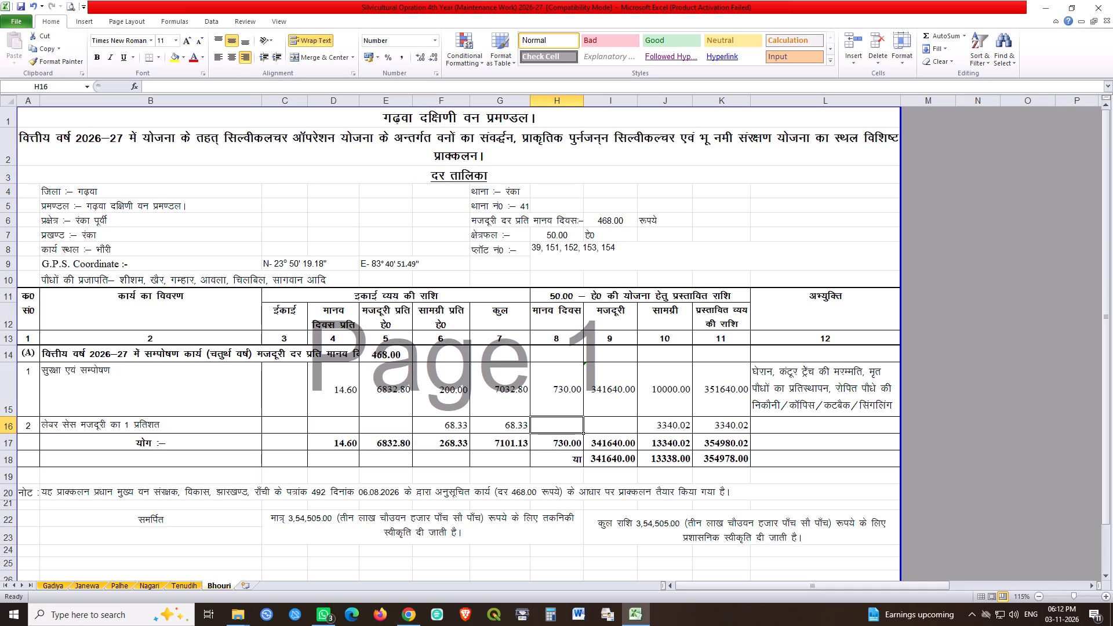
On the Bhouri sheet, remove the -2 from the rounded material total in J18, leaving =ROUND(J17,0).
click(560, 392)
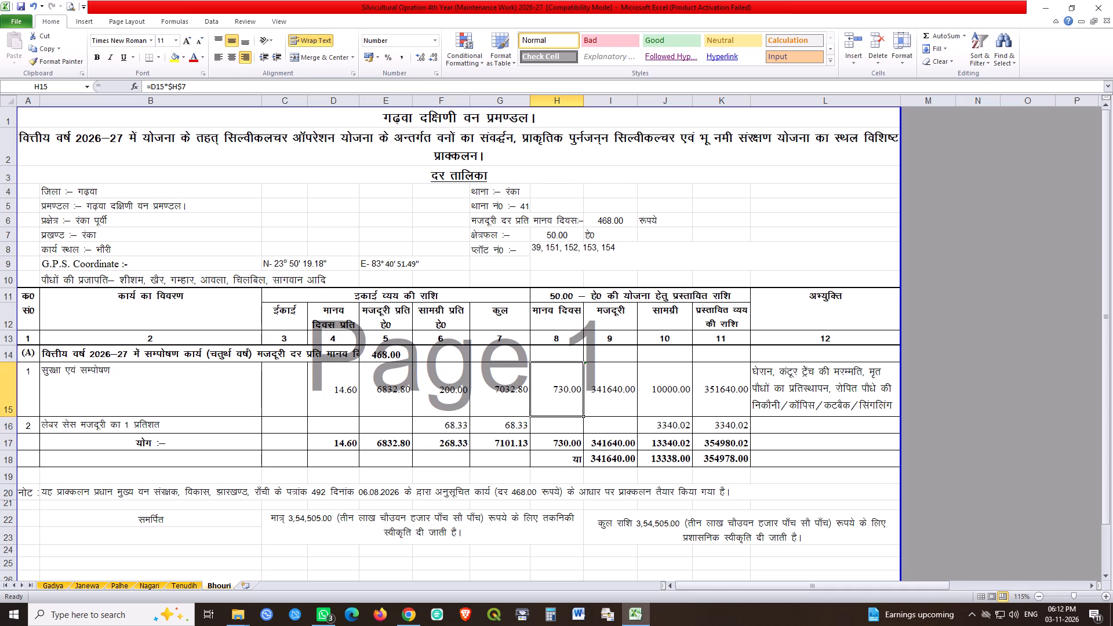
click(620, 461)
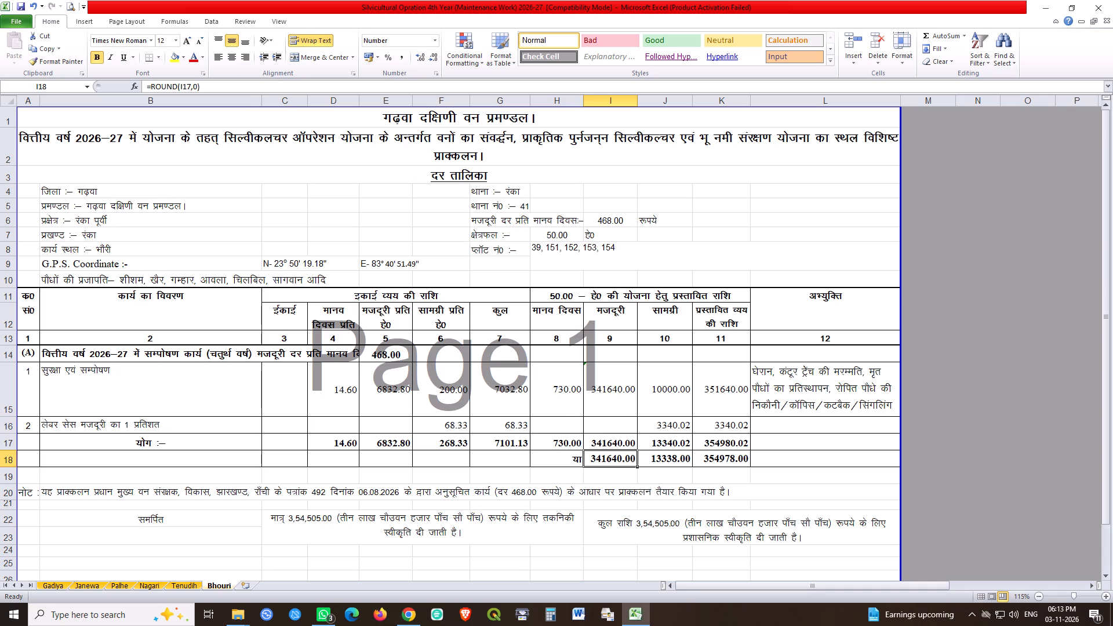
click(684, 439)
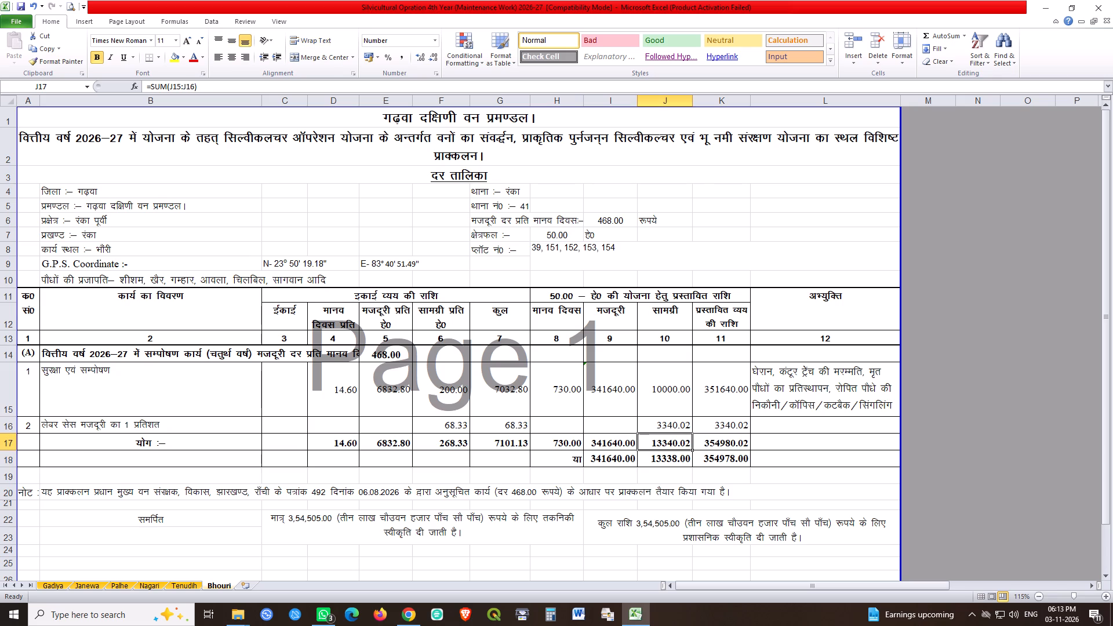
click(682, 460)
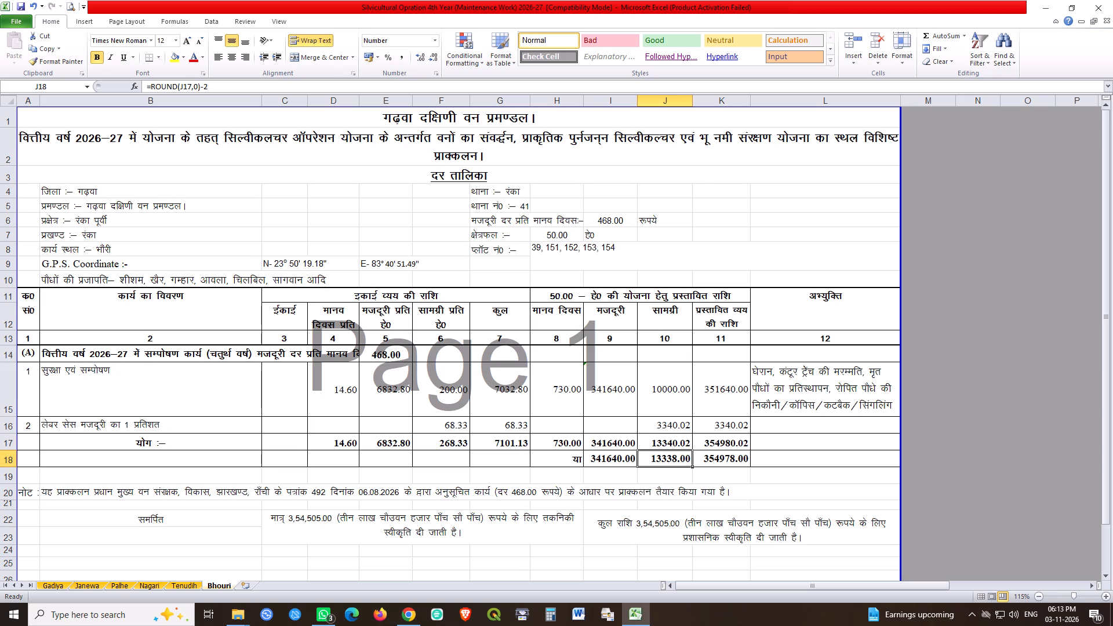
double_click(682, 460)
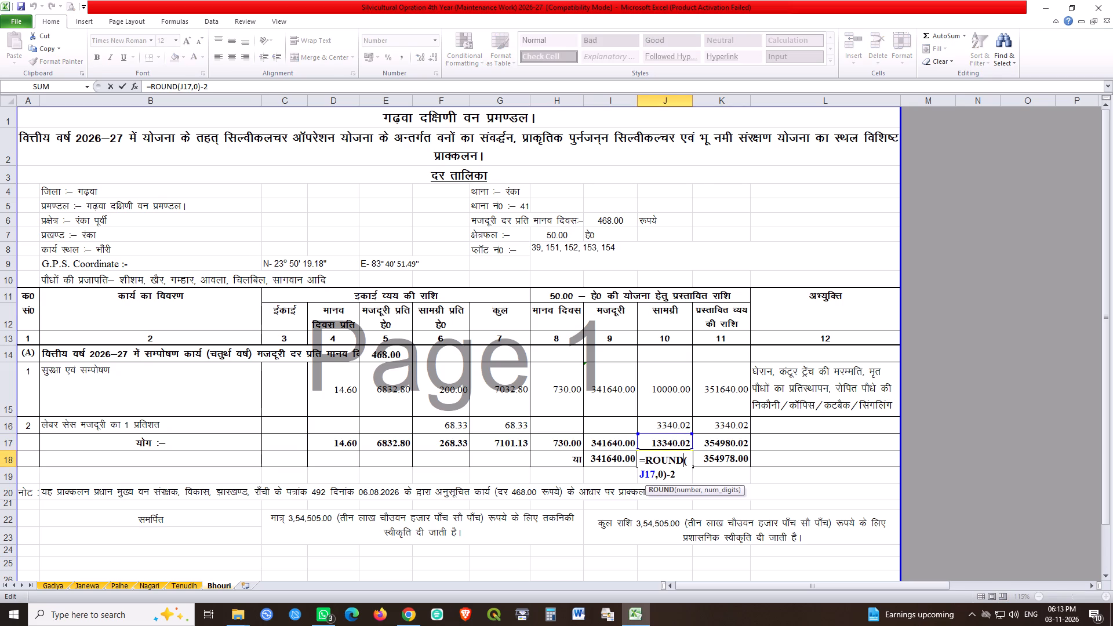
key(Down)
key(BackSpace)
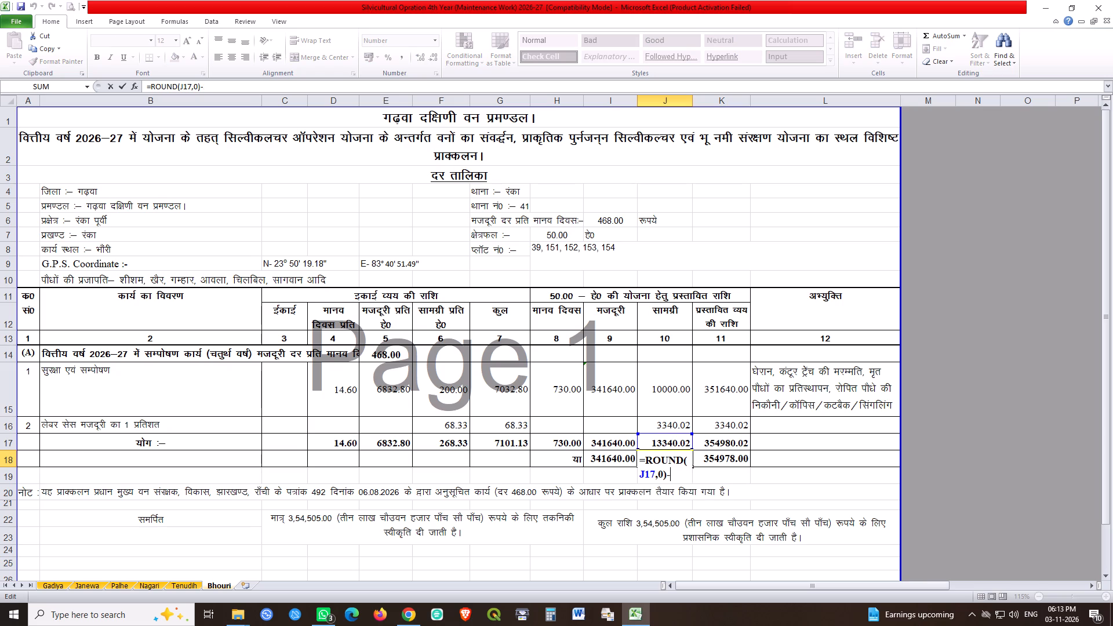
key(BackSpace)
key(Return)
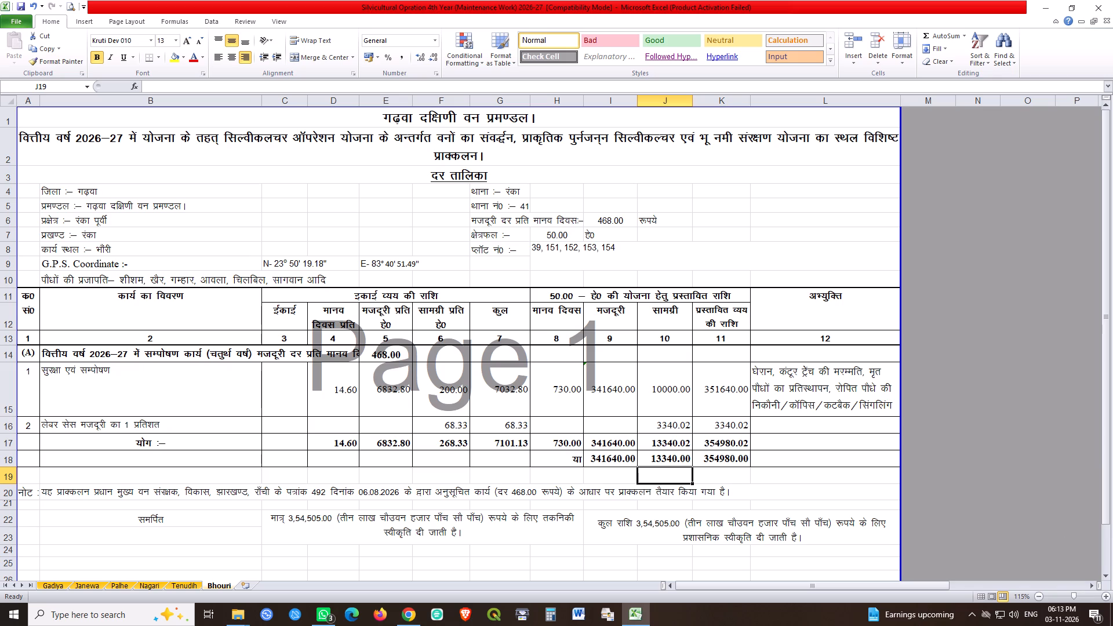
Reopen the rounded material total formula in J18 on the Bhouri sheet for editing.
double_click(671, 458)
click(676, 473)
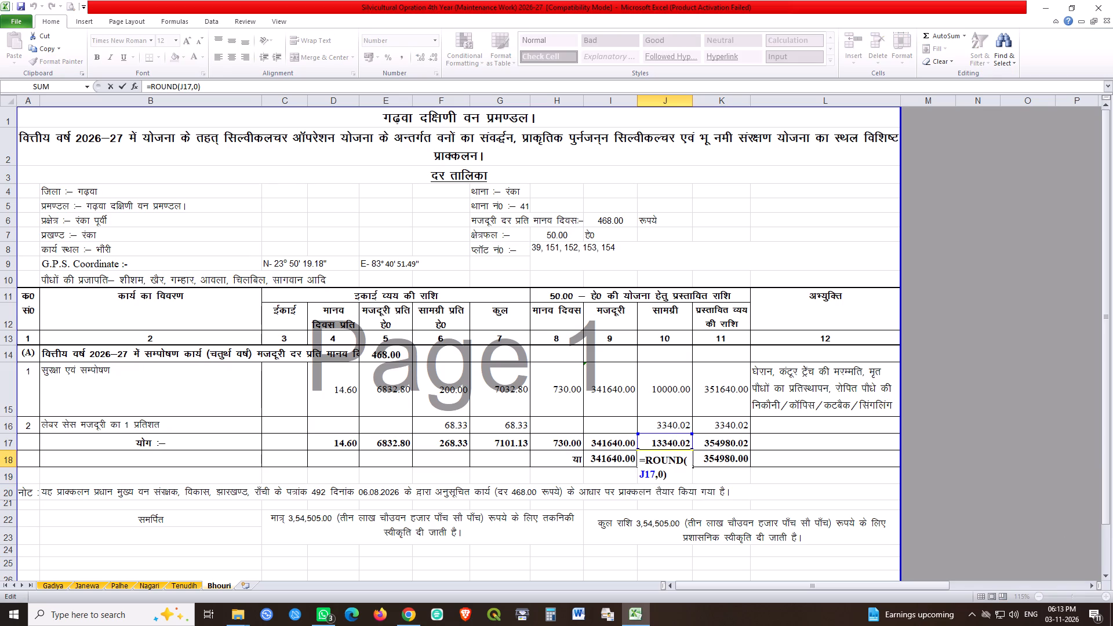
On Bhouri, adjust the rounded material total in J18, trying -8 first and settling on =ROUND(J17,0)-7.
text(-8)
key(Return)
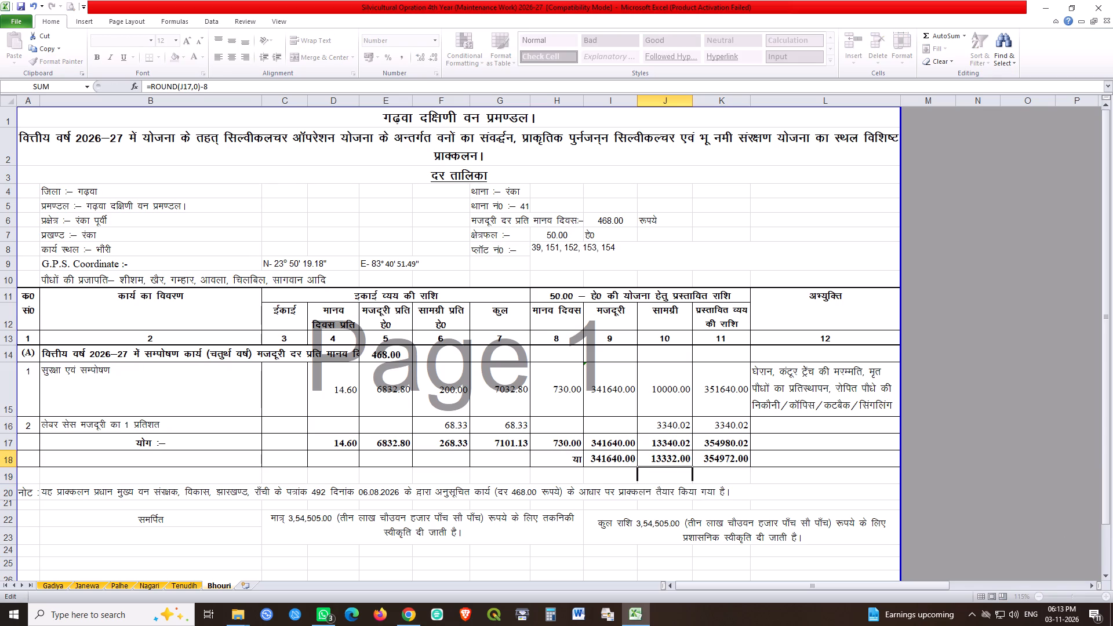
double_click(673, 455)
click(673, 477)
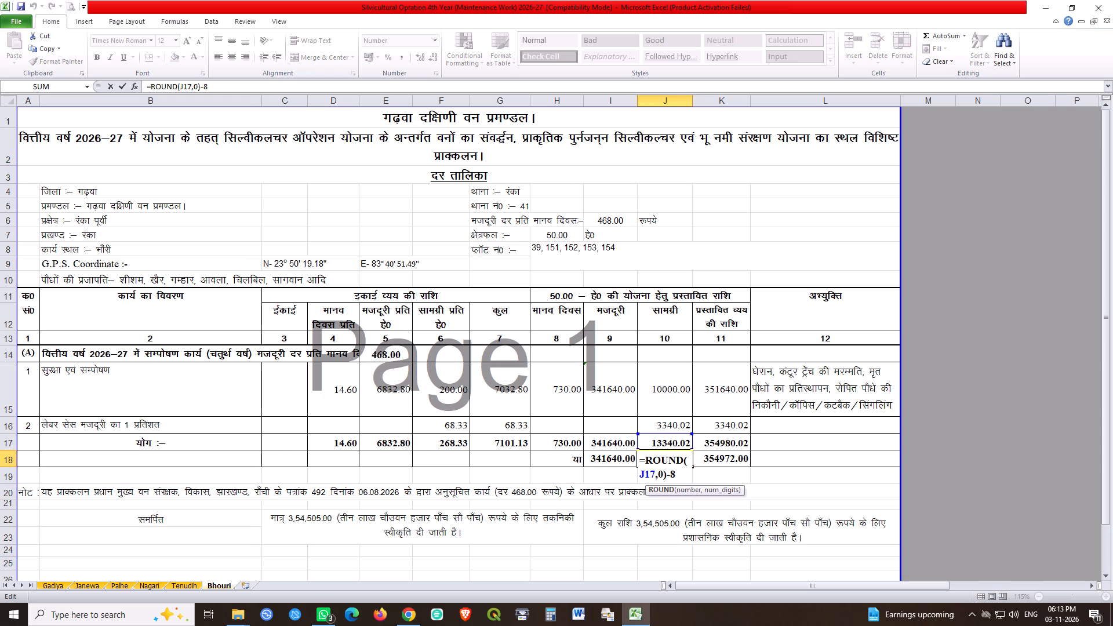
key(7)
key(Return)
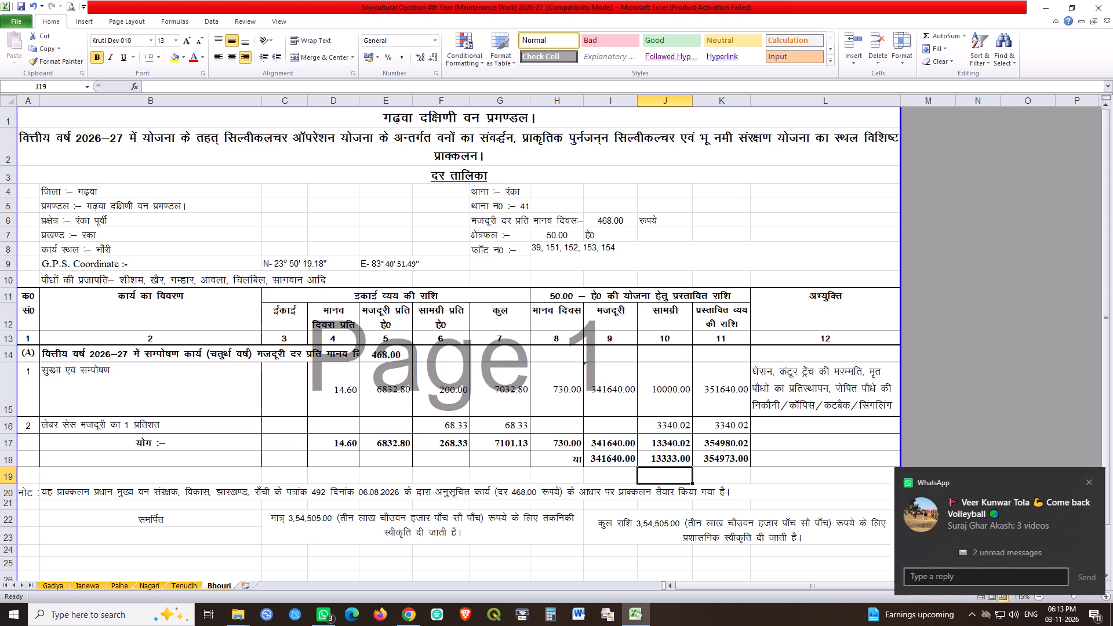
In the C22 technical sanction statement of the Bhouri sheet, change the amount in figures to 3,54,973.00.
double_click(295, 516)
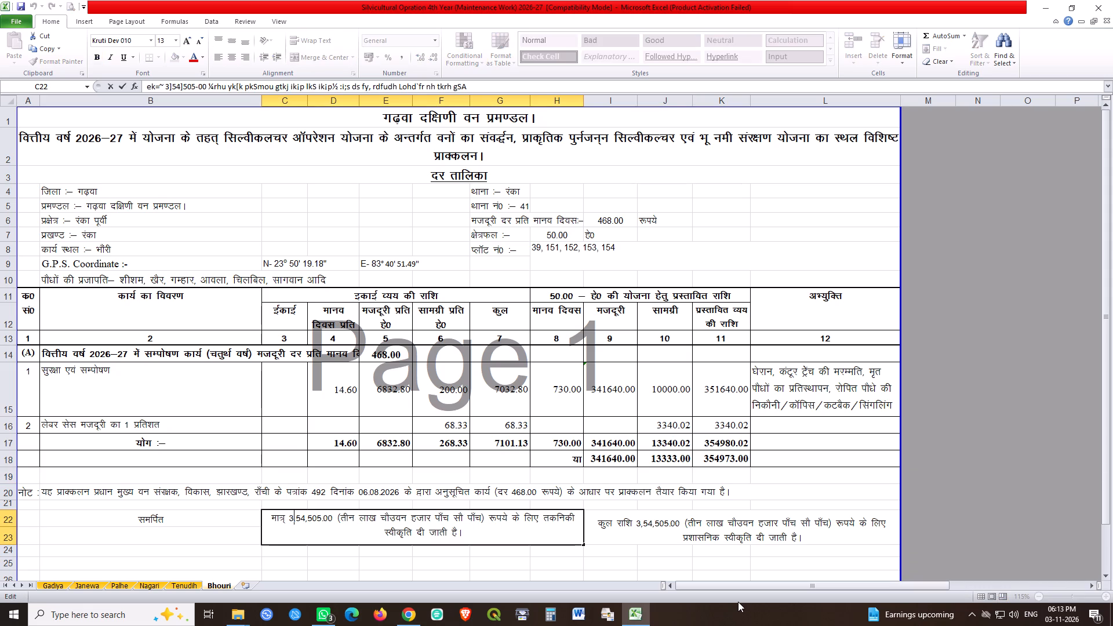
key(Right)
key(Right)
key(Right)
key(Right)
key(shift+Right)
key(shift+Right)
key(shift+Right)
text(973)
key(Return)
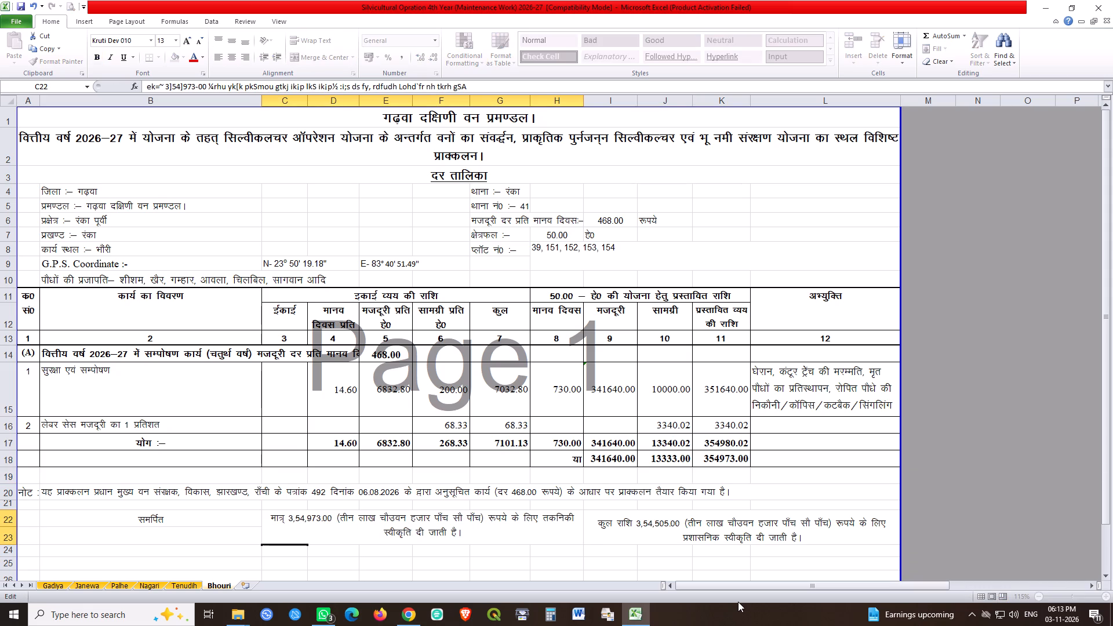
In the same C22 statement, change the end of the bracketed amount to नौ सौ तिहतर, entering ukS and frgrj in the Kruti Dev font.
triple_click(435, 518)
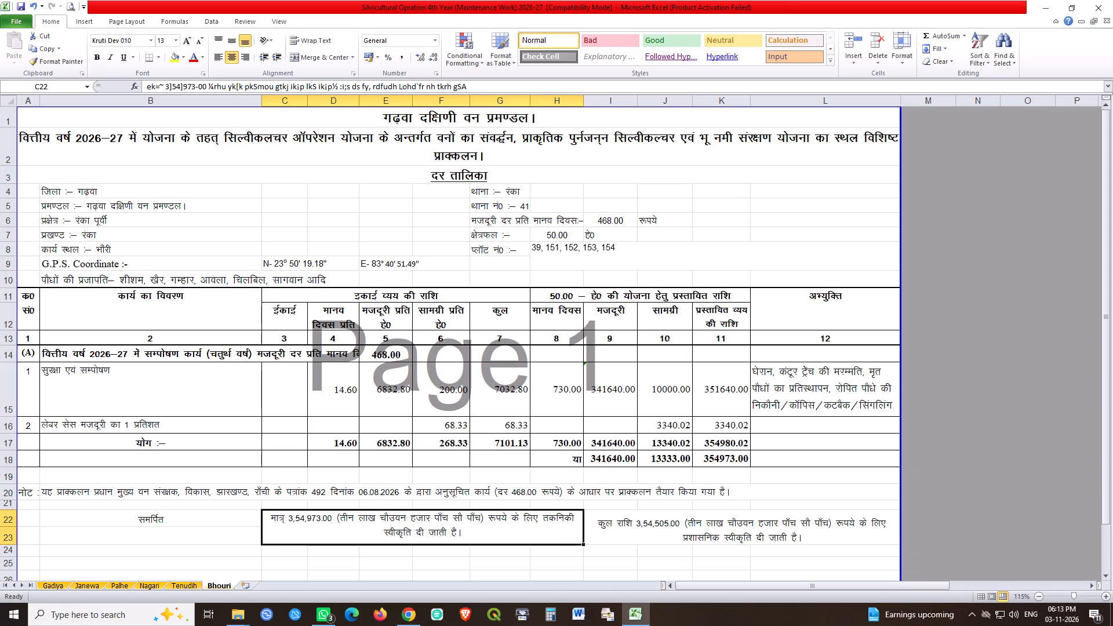
key(ctrl+shift+Right)
text(ukS)
key(space)
key(Right)
key(Right)
key(Right)
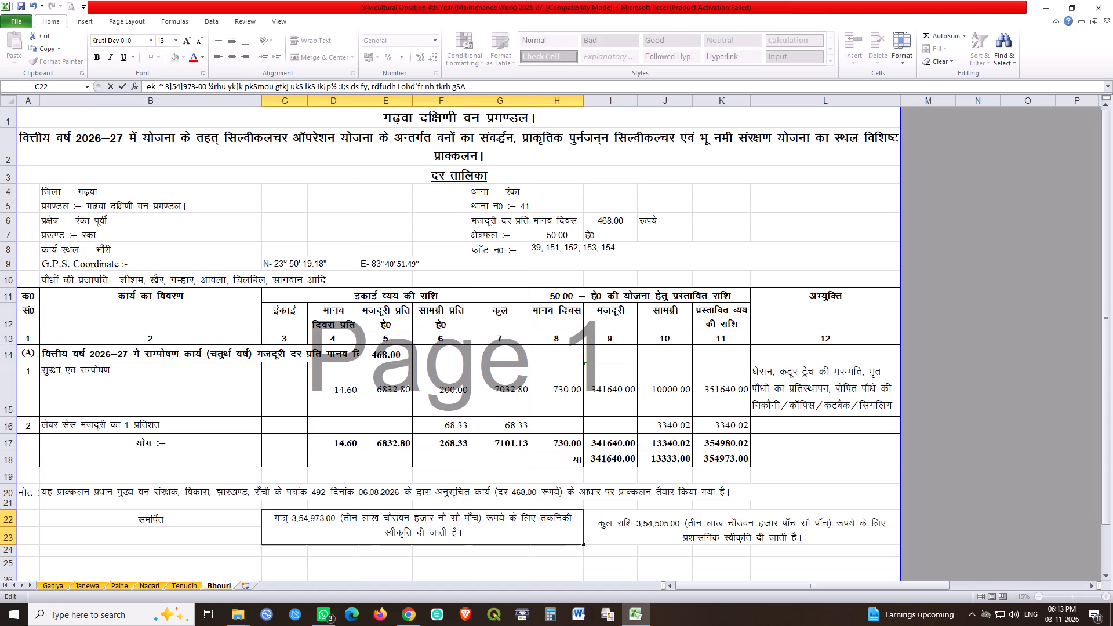
key(Right)
key(Right)
key(Left)
key(shift+Right)
key(shift+Right)
key(shift+Right)
key(shift+Right)
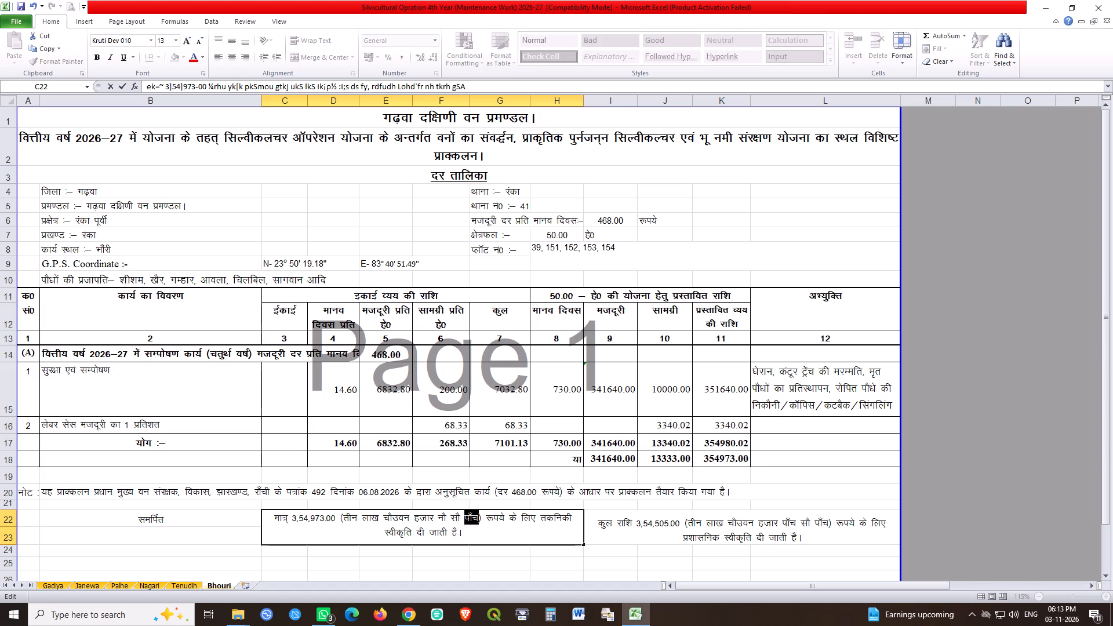
text(frg)
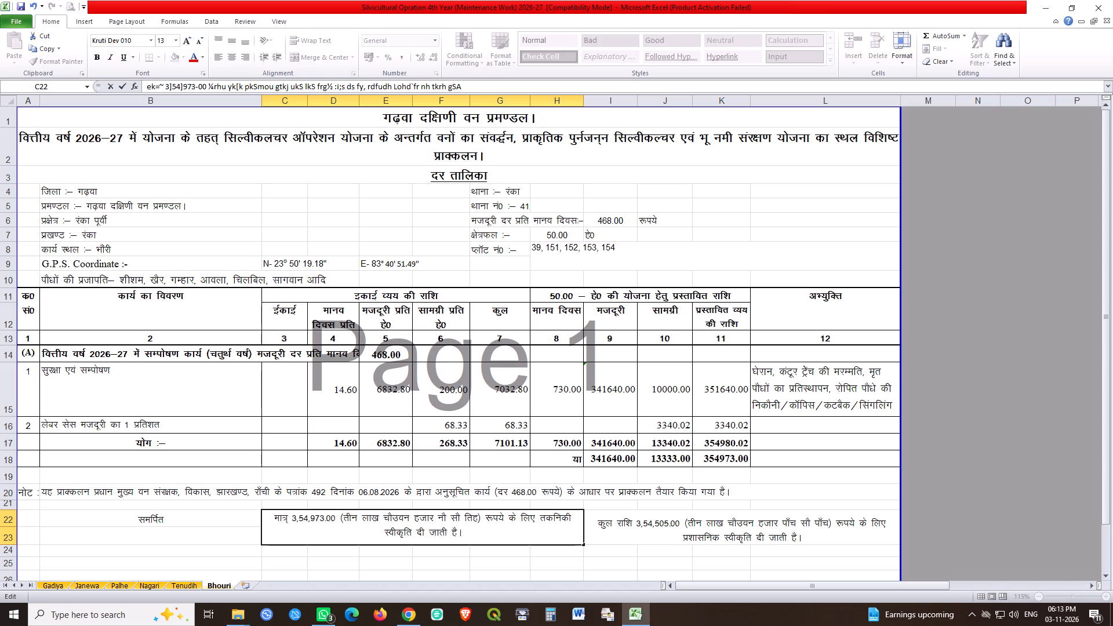
text(rj)
key(Return)
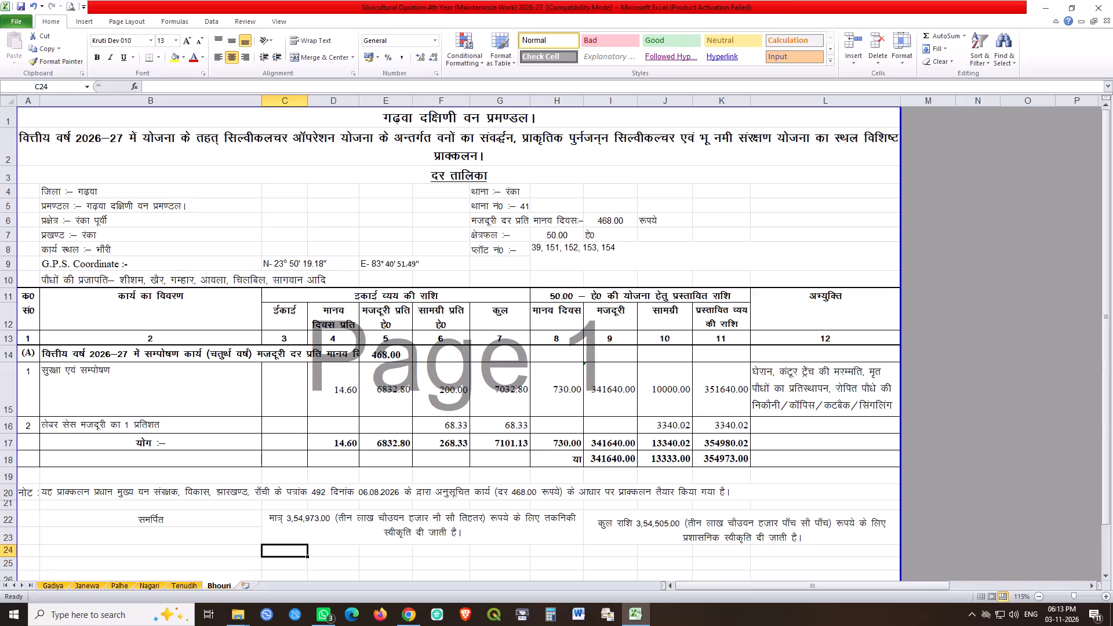
Replace the amount in Bhouri's I22 administrative sanction with the figures and words copied from C22, and save the workbook.
click(286, 518)
double_click(286, 518)
drag(286, 518, 487, 522)
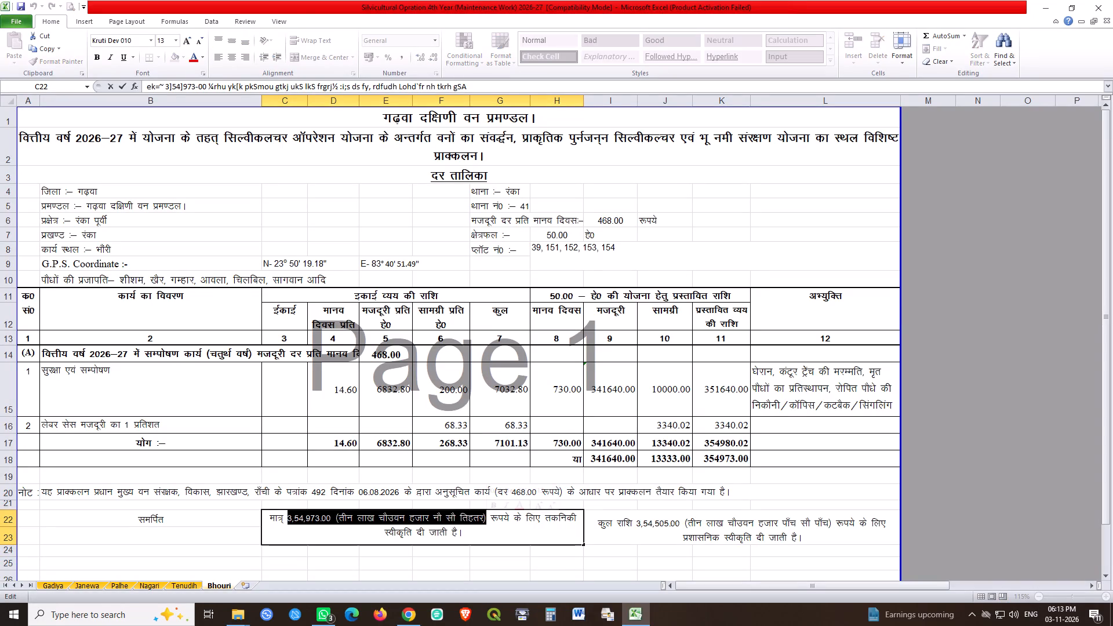
key(ctrl+c)
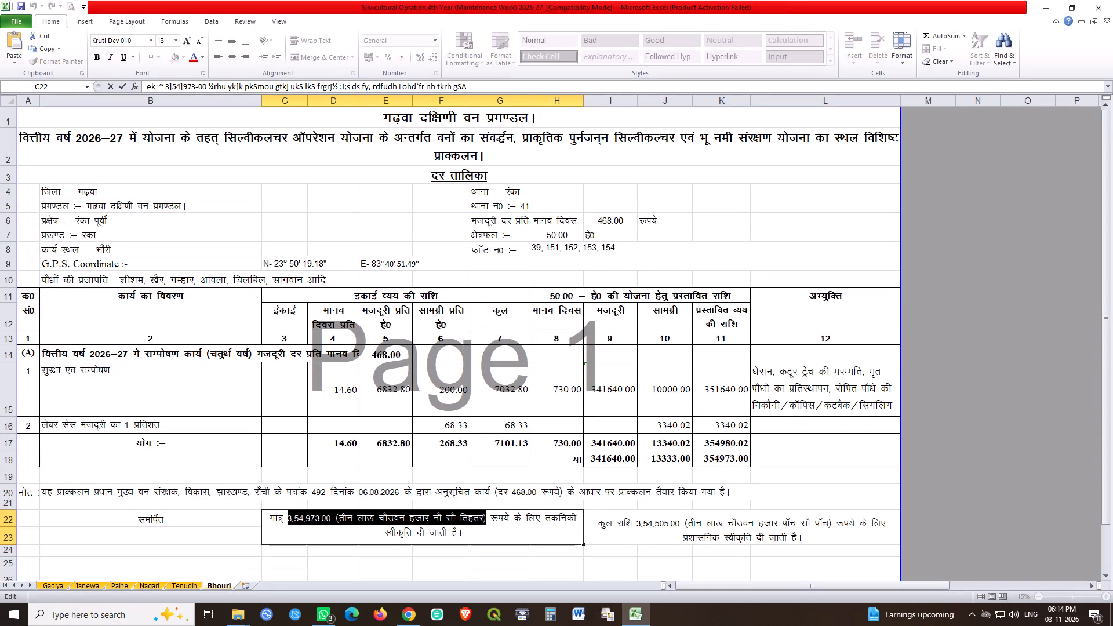
double_click(641, 516)
drag(636, 523, 836, 526)
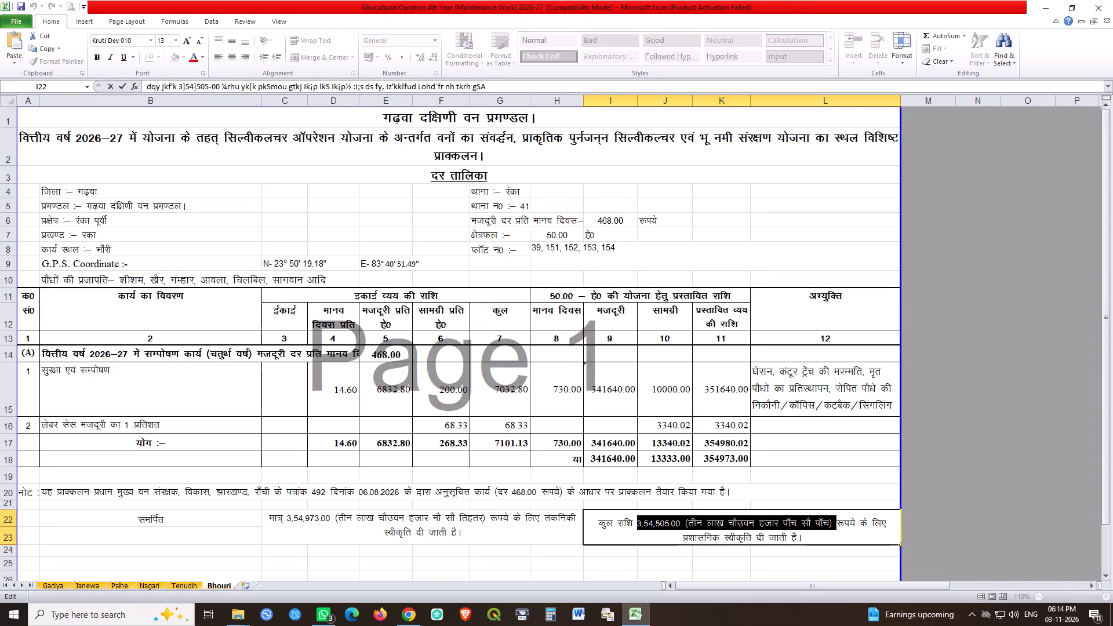
drag(836, 526, 837, 526)
key(ctrl+v)
key(space)
key(Return)
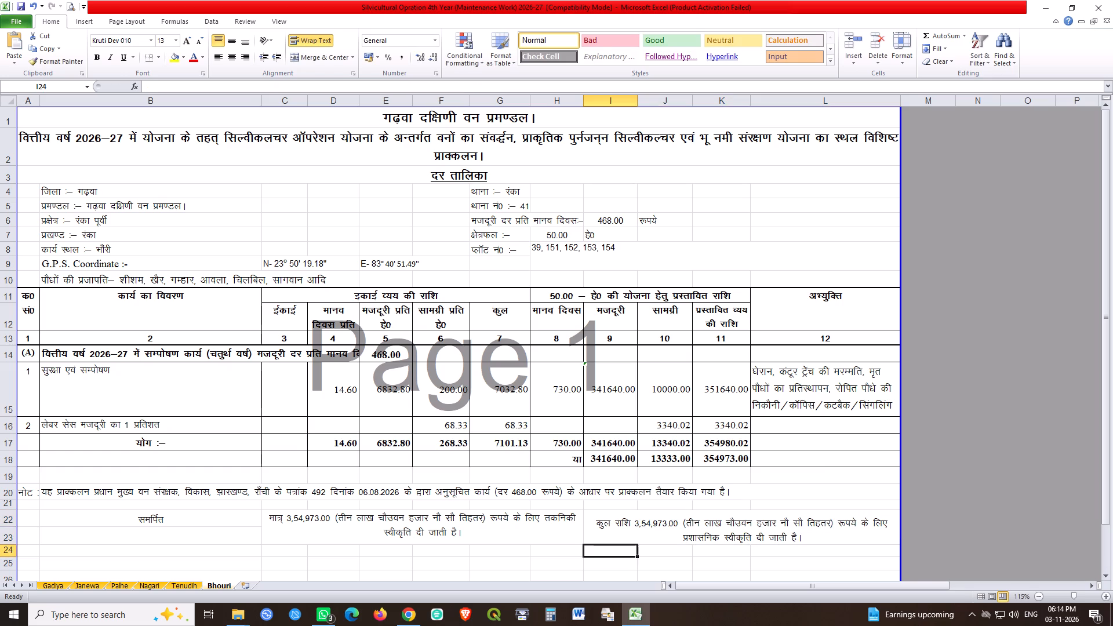
key(ctrl+s)
Copy rows 15 to 23 (A15:L23) of the Bhouri sheet and paste them at A15 on the Tenudih and Nagari sheets.
drag(35, 376, 821, 452)
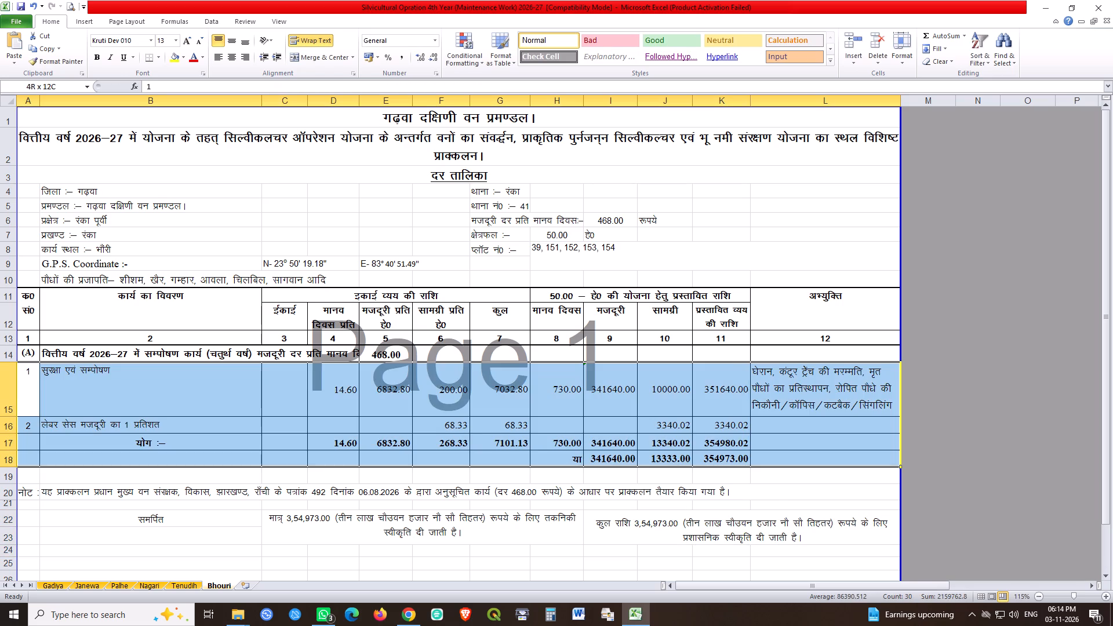
drag(821, 452, 819, 522)
key(ctrl+c)
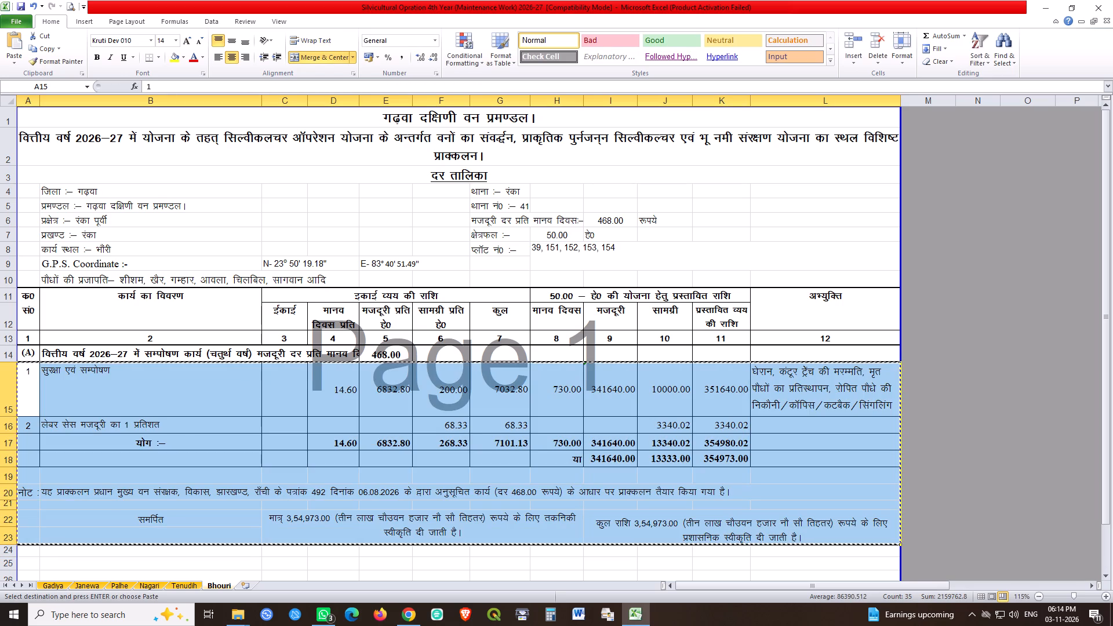
click(188, 588)
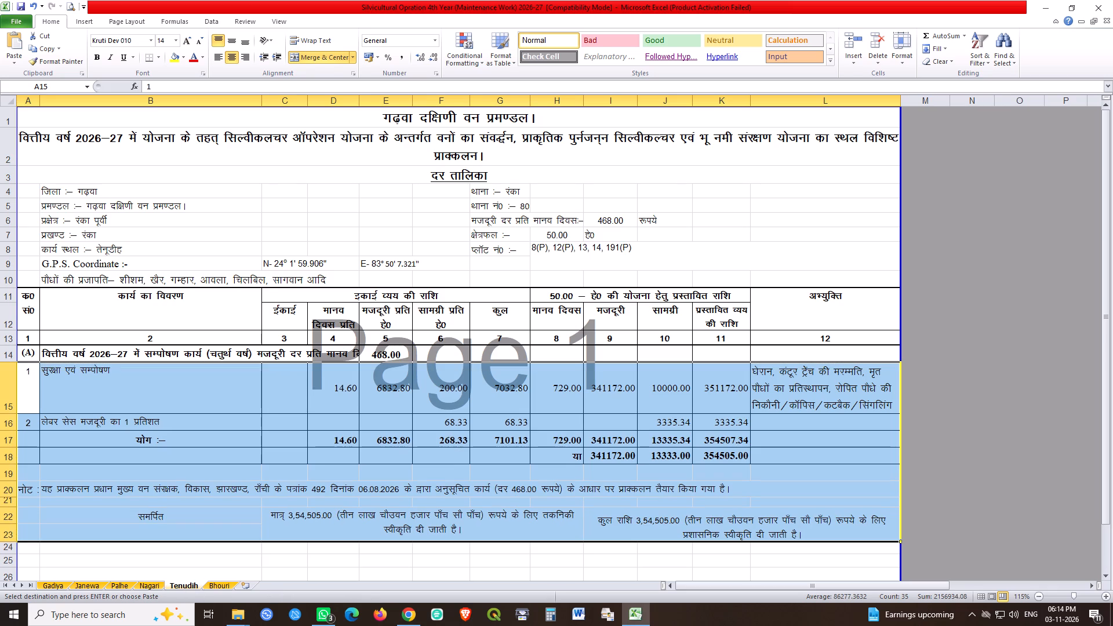
click(42, 375)
click(32, 381)
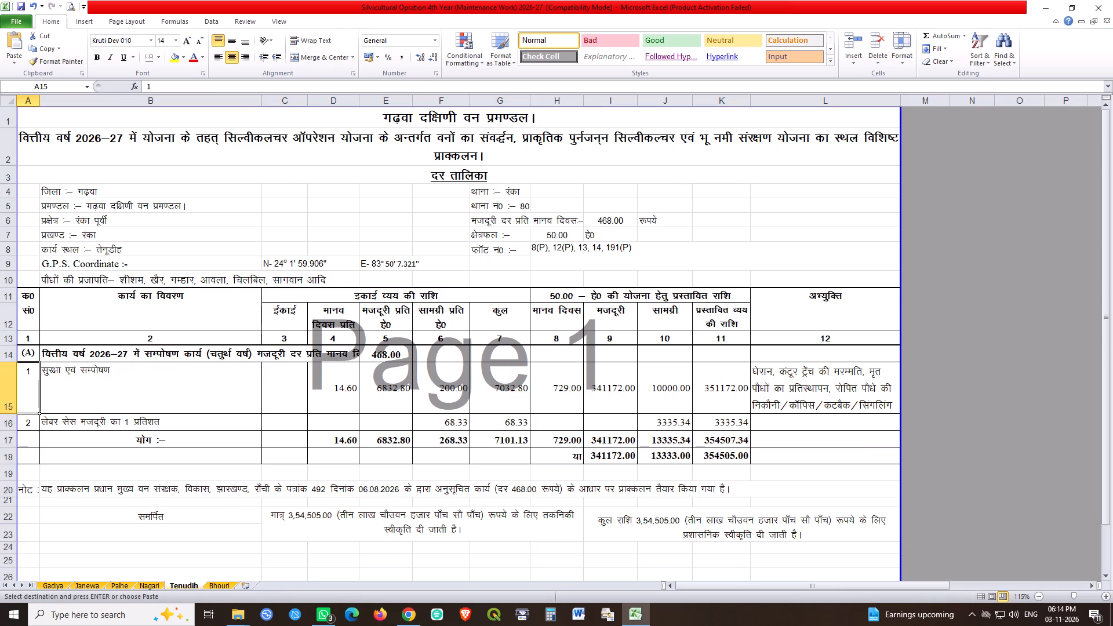
key(ctrl+v)
click(160, 587)
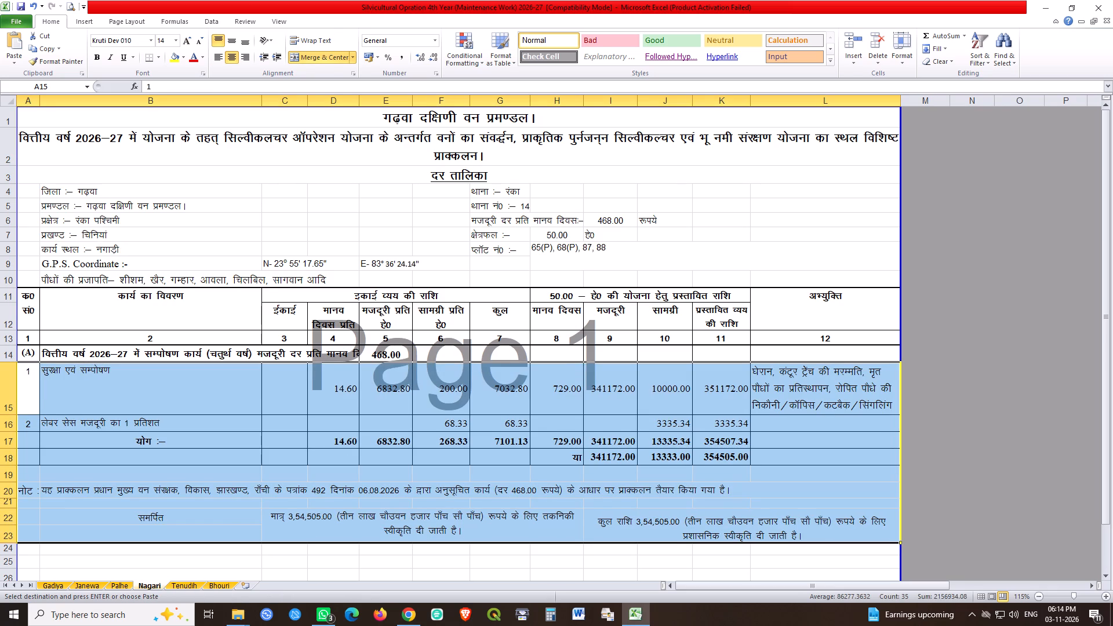
click(33, 357)
click(33, 377)
key(ctrl+v)
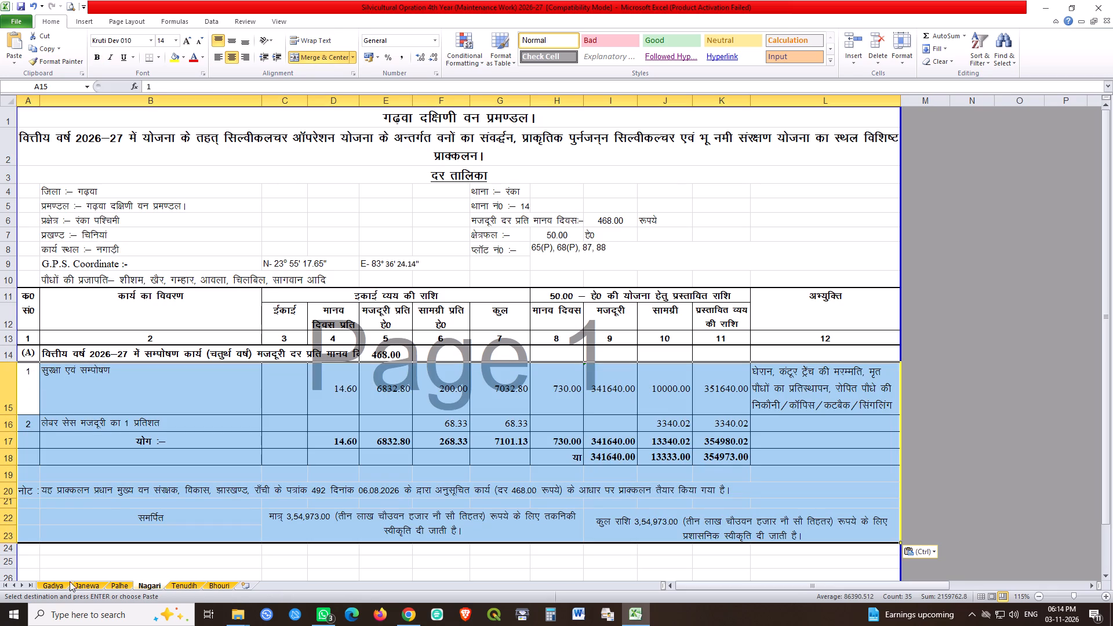
Paste the same copied Bhouri rows at A15 on the Palhe, Janewa and Gadiya sheets.
click(119, 588)
click(28, 381)
key(ctrl+v)
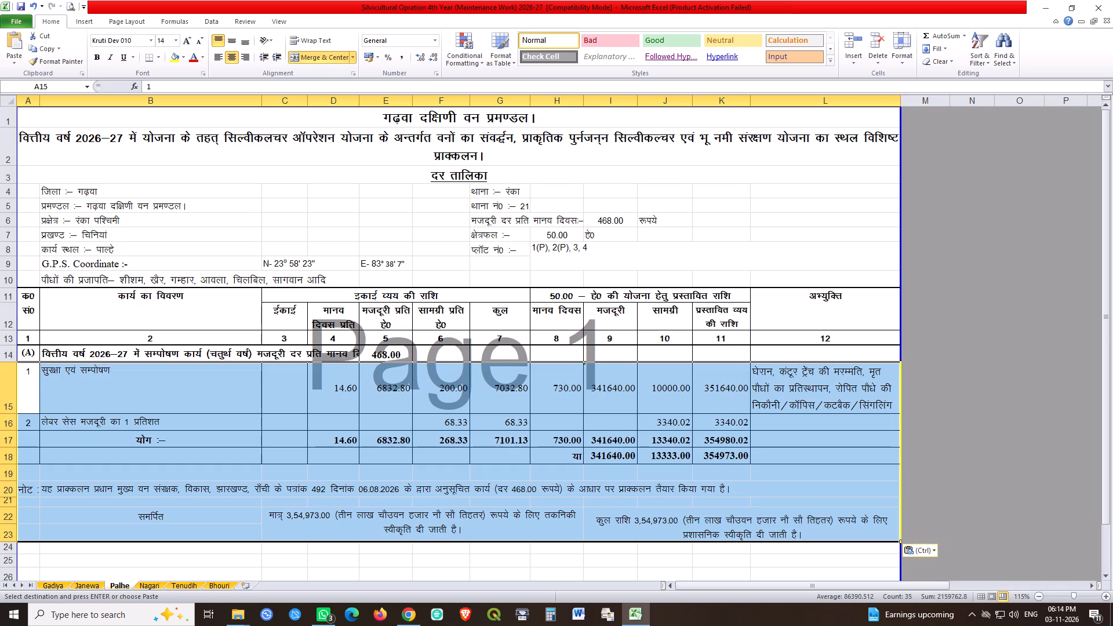
click(88, 583)
click(28, 377)
key(ctrl+v)
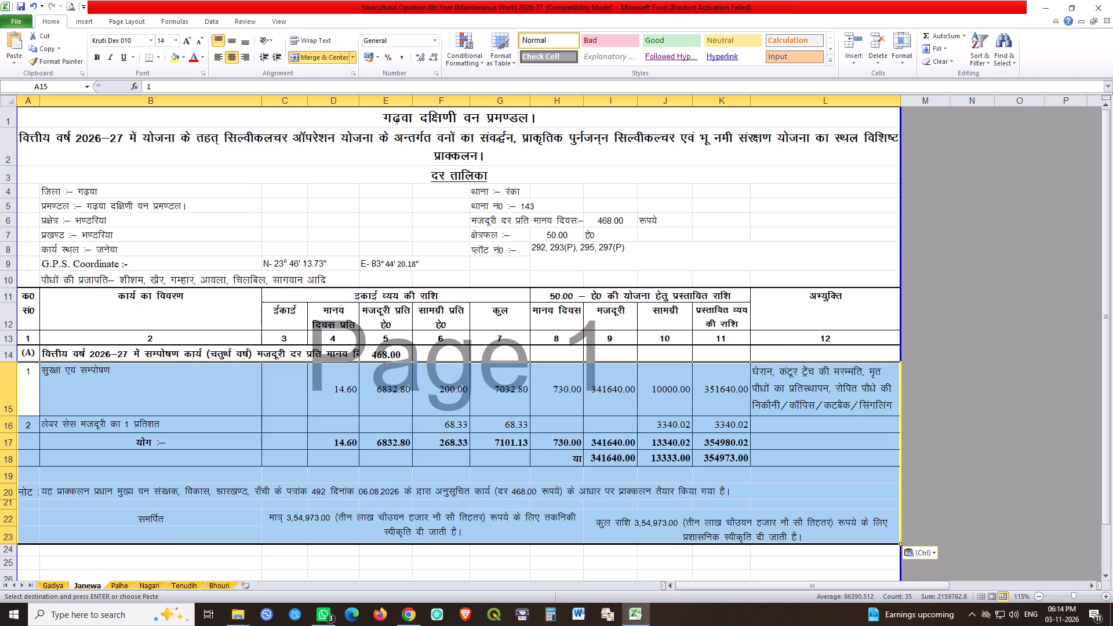
click(64, 586)
click(36, 396)
key(ctrl+v)
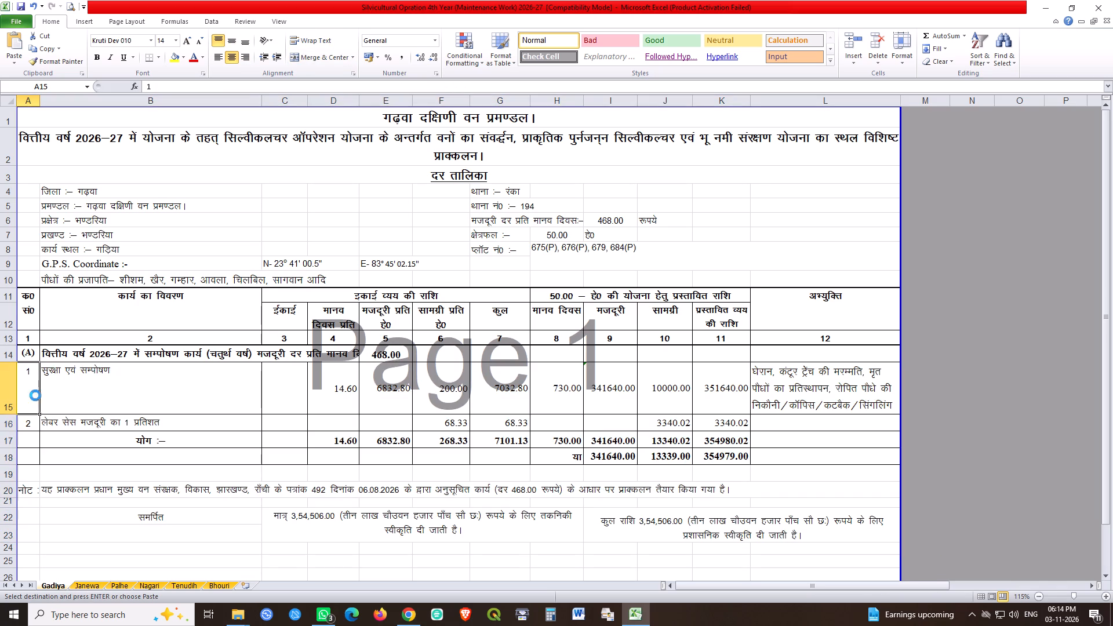
click(189, 518)
Check the pasted estimate rows on the sheets from Janewa through Bhouri and save the workbook.
click(100, 581)
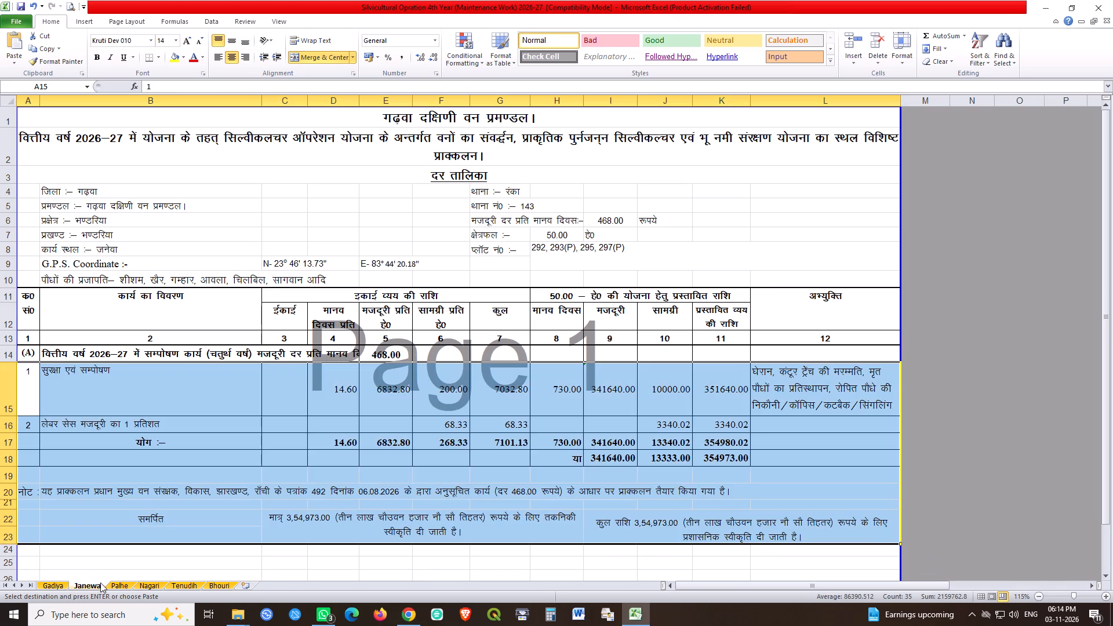
click(123, 588)
click(146, 588)
click(190, 591)
click(211, 588)
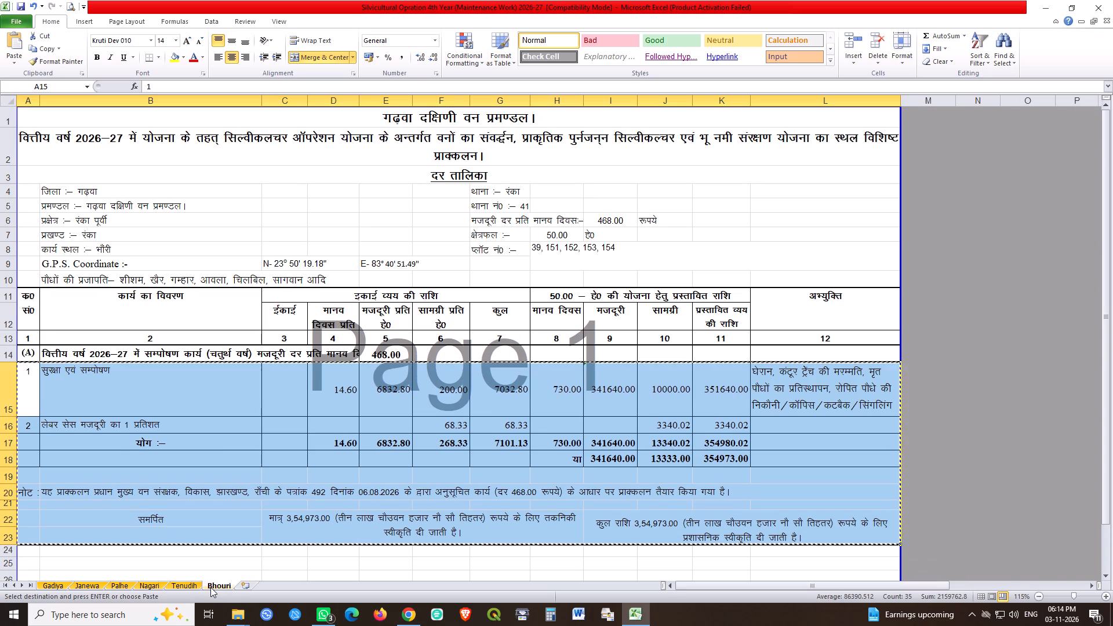
click(188, 587)
click(243, 558)
click(225, 580)
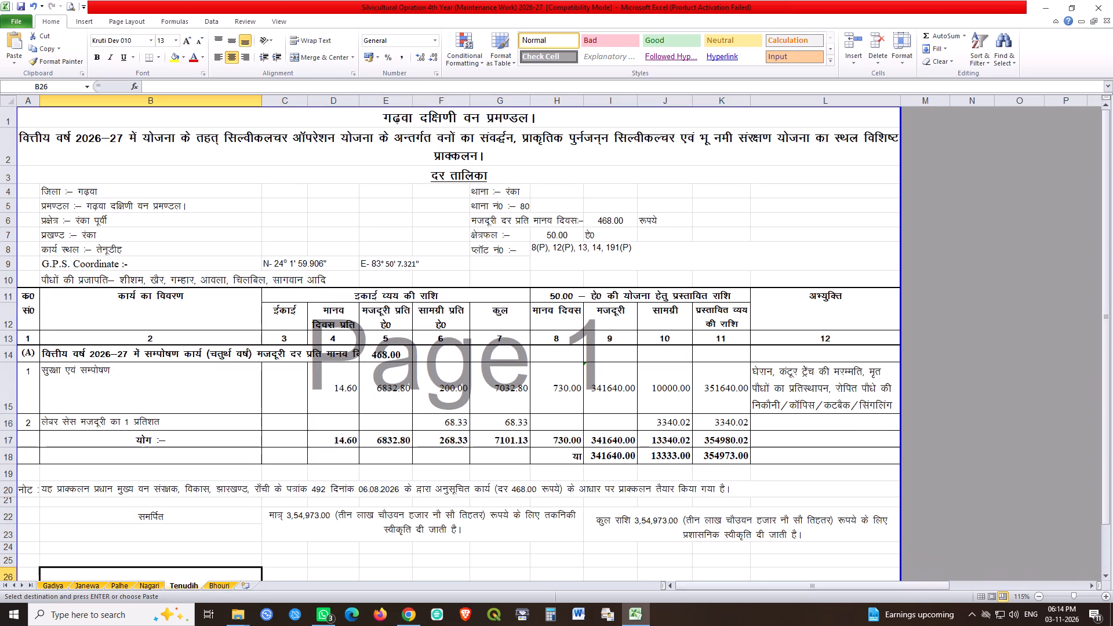
click(222, 581)
click(256, 537)
click(194, 568)
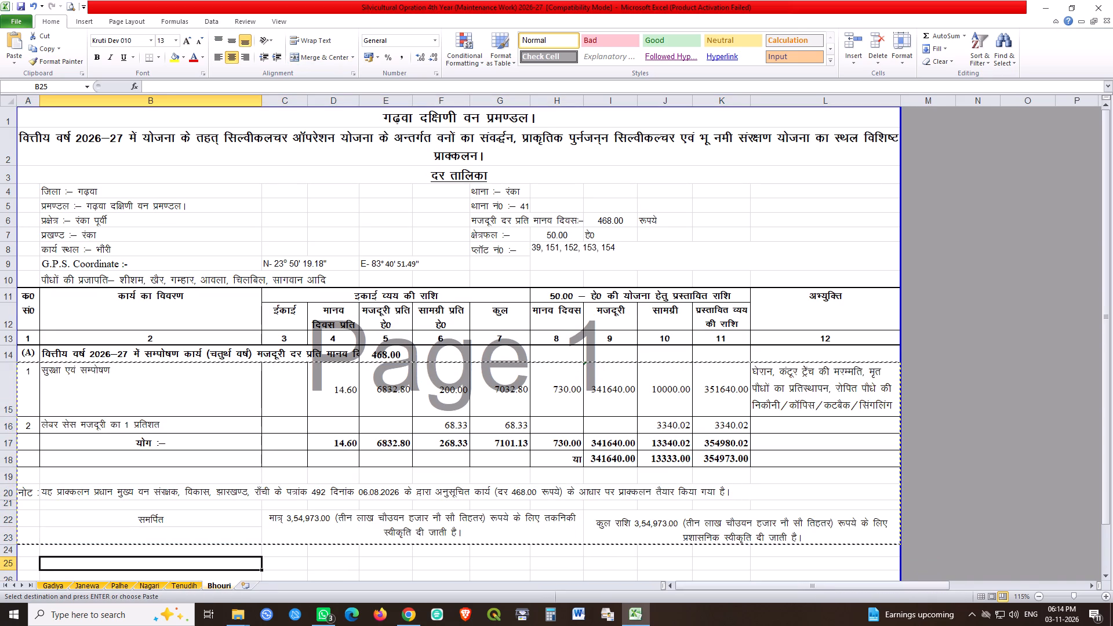
key(ctrl+s)
Review the estimate totals and sanction statements sheet by sheet from Tenudih back to Gadiya.
click(183, 583)
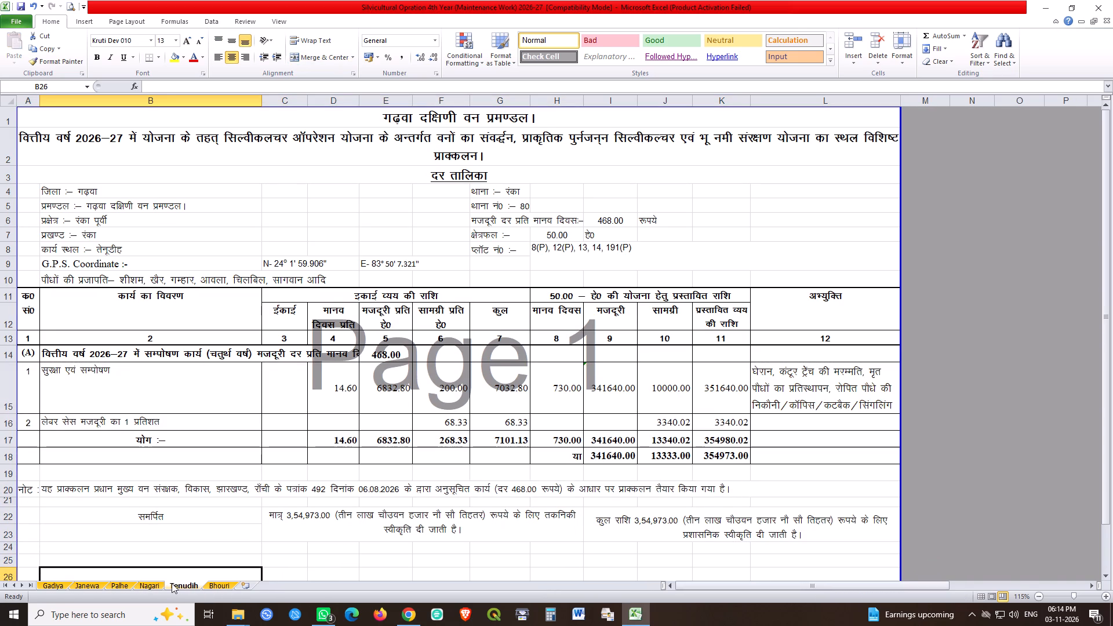
click(195, 554)
click(155, 587)
click(192, 547)
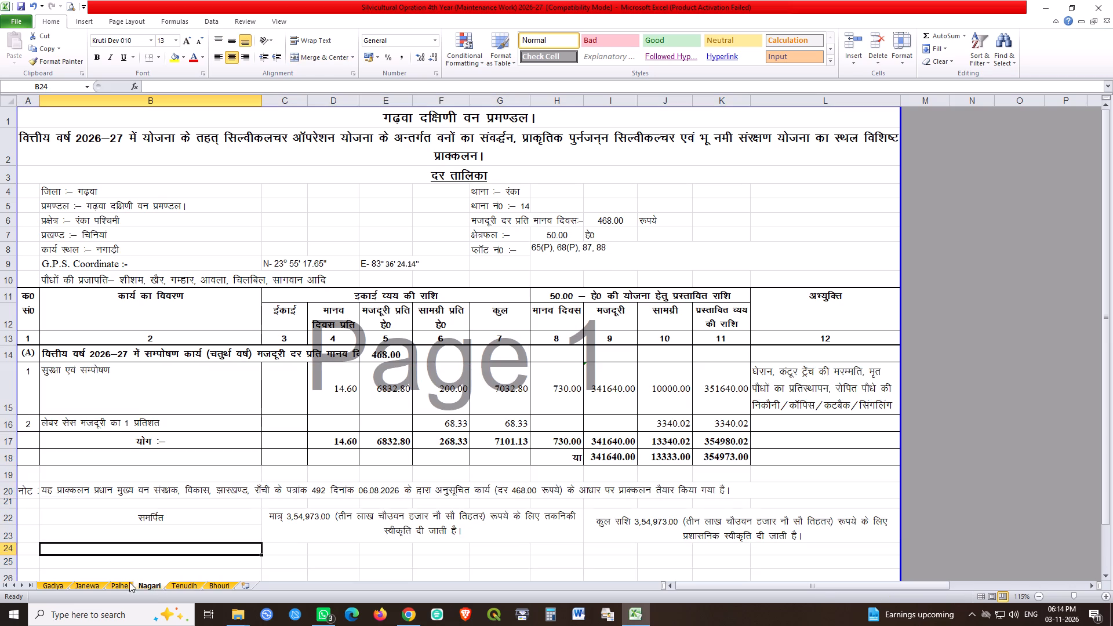
click(126, 584)
click(200, 559)
click(95, 585)
click(194, 551)
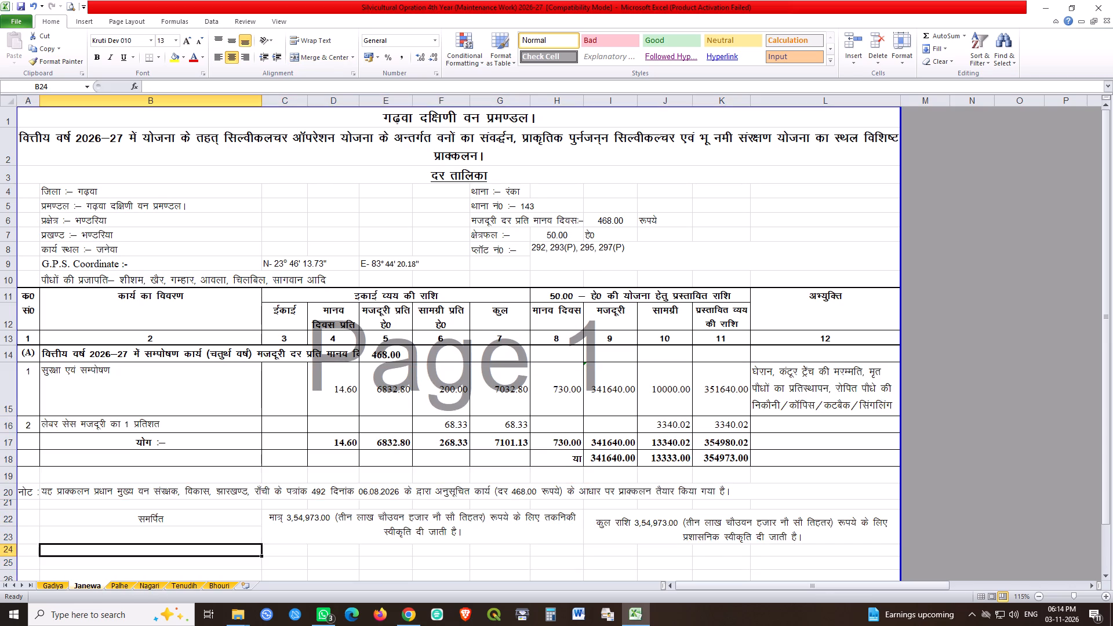
click(61, 586)
click(194, 559)
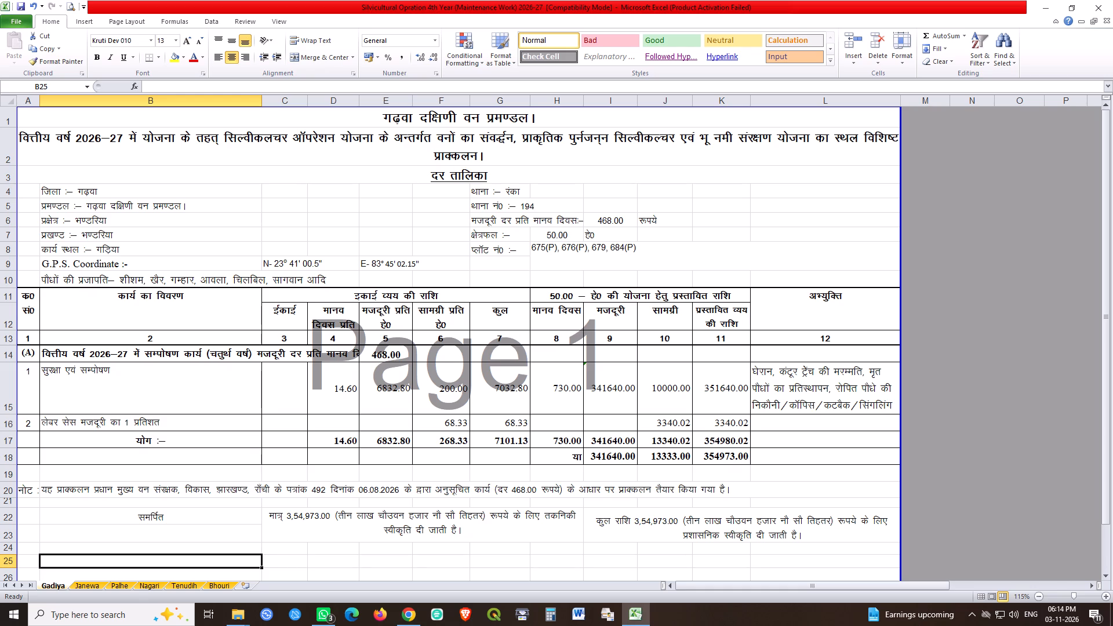
On the Janewa sheet, change the rounded material total in J18 to =ROUND(J17,0)-6.
click(85, 588)
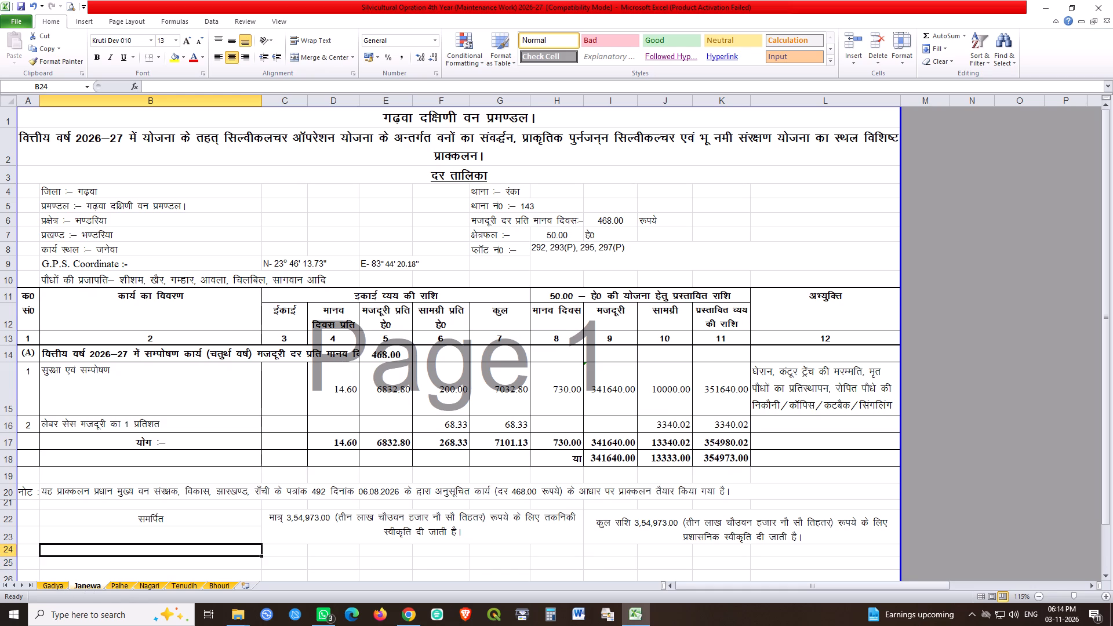
double_click(677, 457)
drag(676, 474, 671, 476)
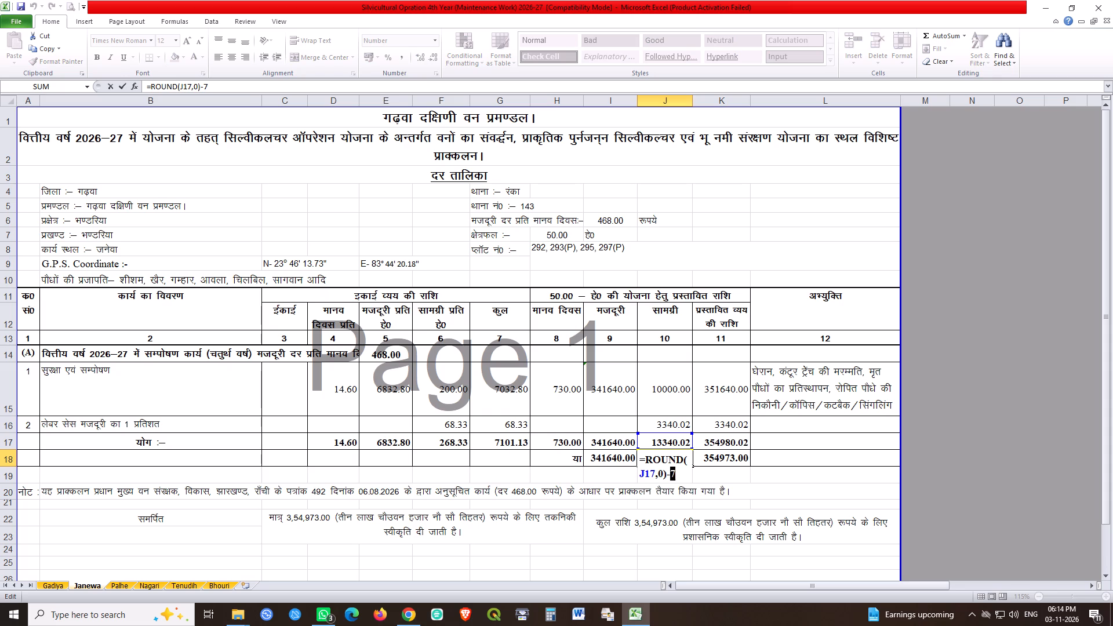
key(6)
key(Return)
On the Gadiya sheet, change the rounded material total in J18 to =ROUND(J17,0)-6.
click(48, 585)
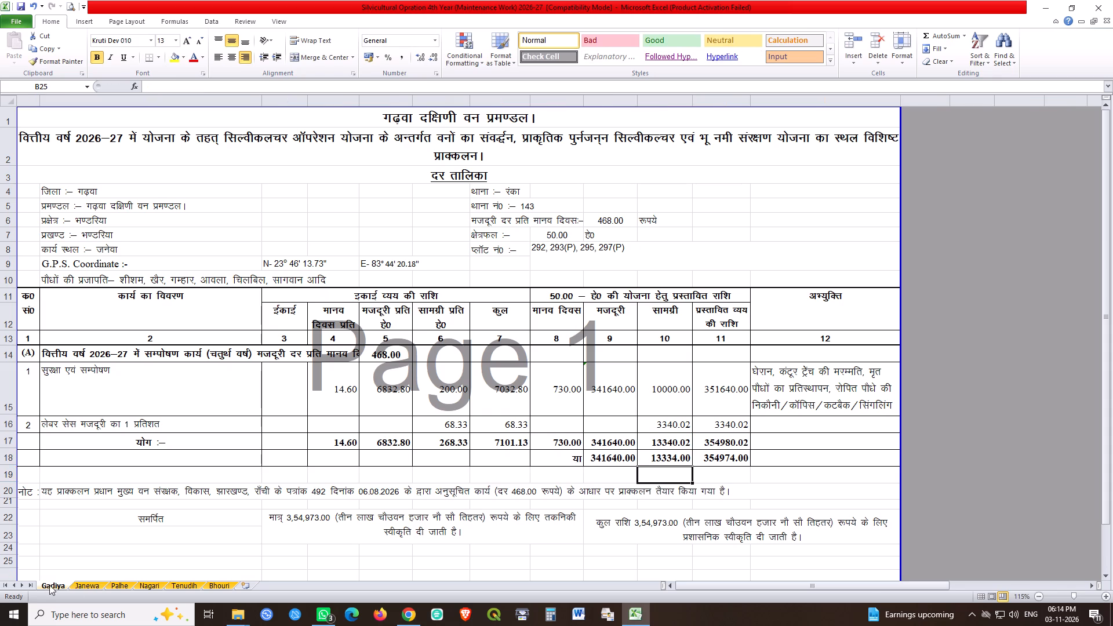
double_click(684, 458)
click(675, 472)
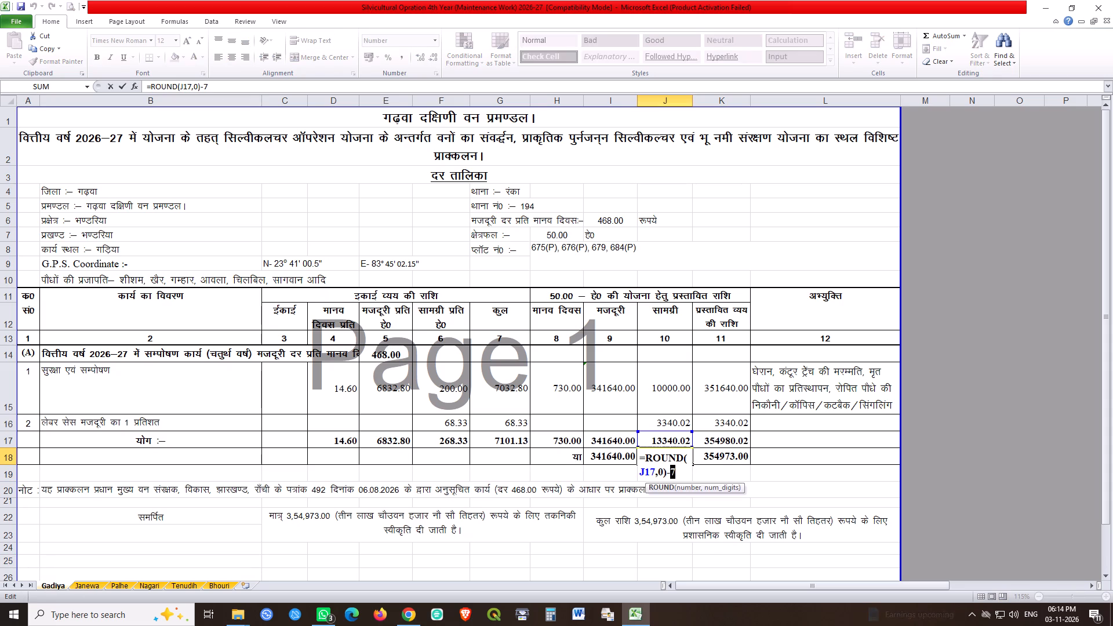
key(6)
key(Return)
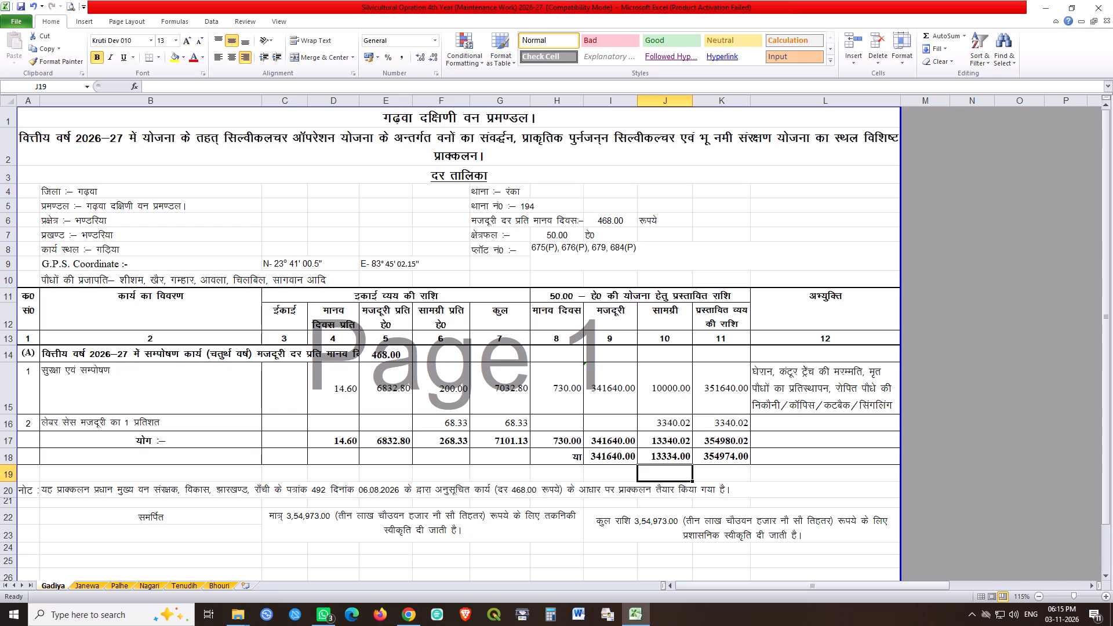
In the C22 technical sanction statement of the Janewa sheet, change the amount in figures to 3,54,974.00.
click(86, 585)
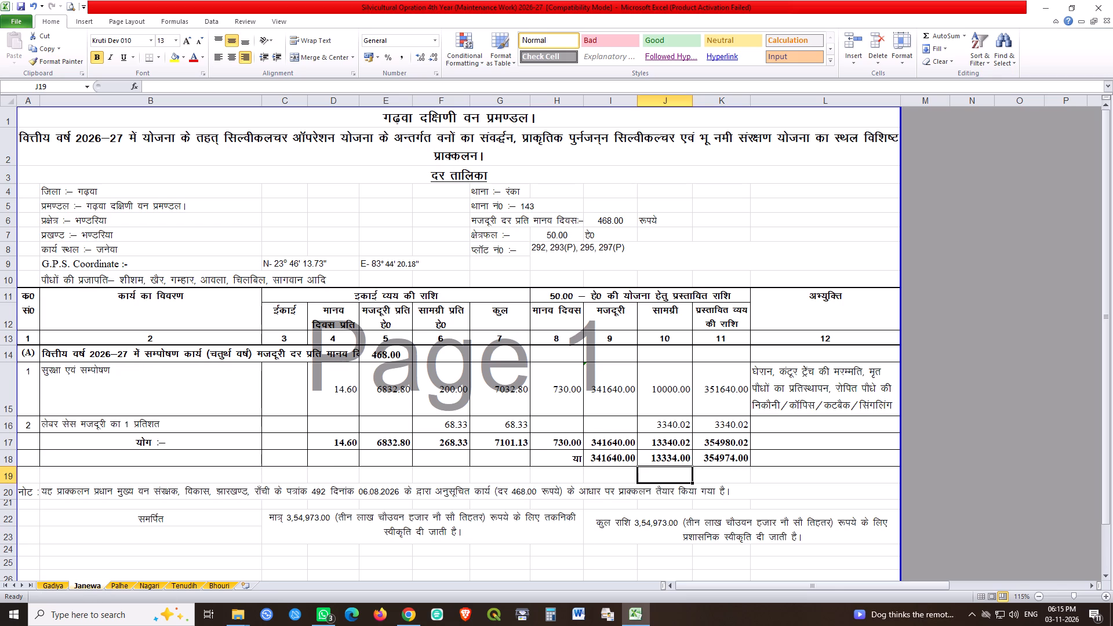
double_click(311, 516)
key(Right)
key(shift+Right)
key(4)
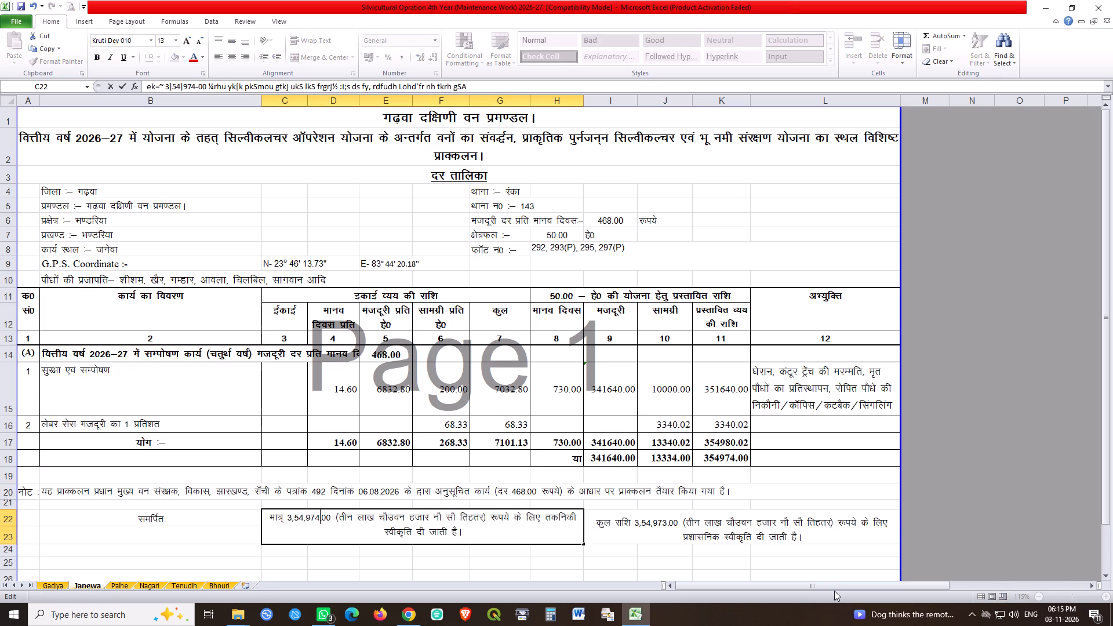
In the same C22 statement, replace the last word of the bracketed amount with चौहतर, entering pkSgrj in the Kruti Dev font.
key(Right)
key(Right)
key(Right)
key(Right)
key(Right)
key(Right)
key(Right)
key(Right)
key(Right)
key(Right)
key(Right)
key(Right)
key(Right)
key(Right)
key(Right)
key(Right)
key(Right)
key(Right)
key(Right)
key(Right)
key(Right)
key(ctrl+shift+Right)
key(shift+Left)
key(shift+Left)
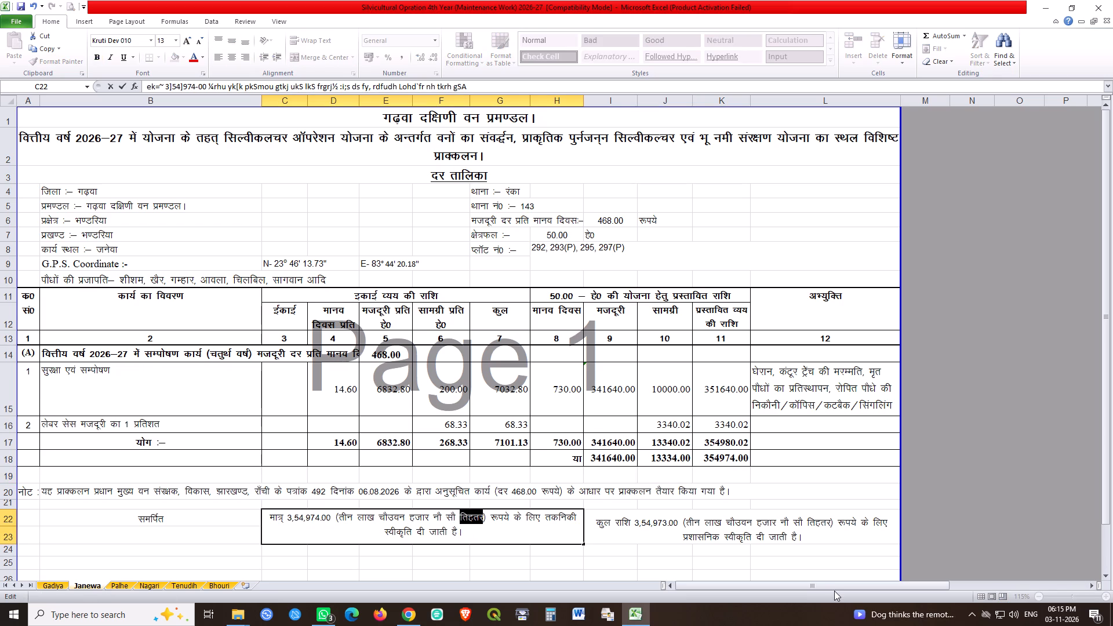
text(pkSgrj)
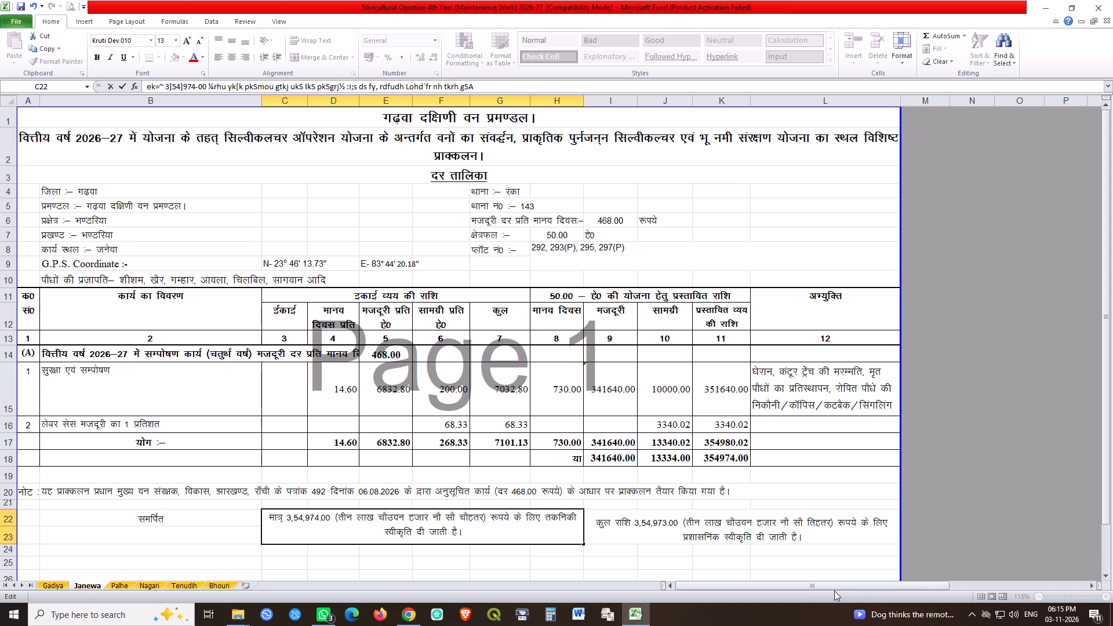
key(Return)
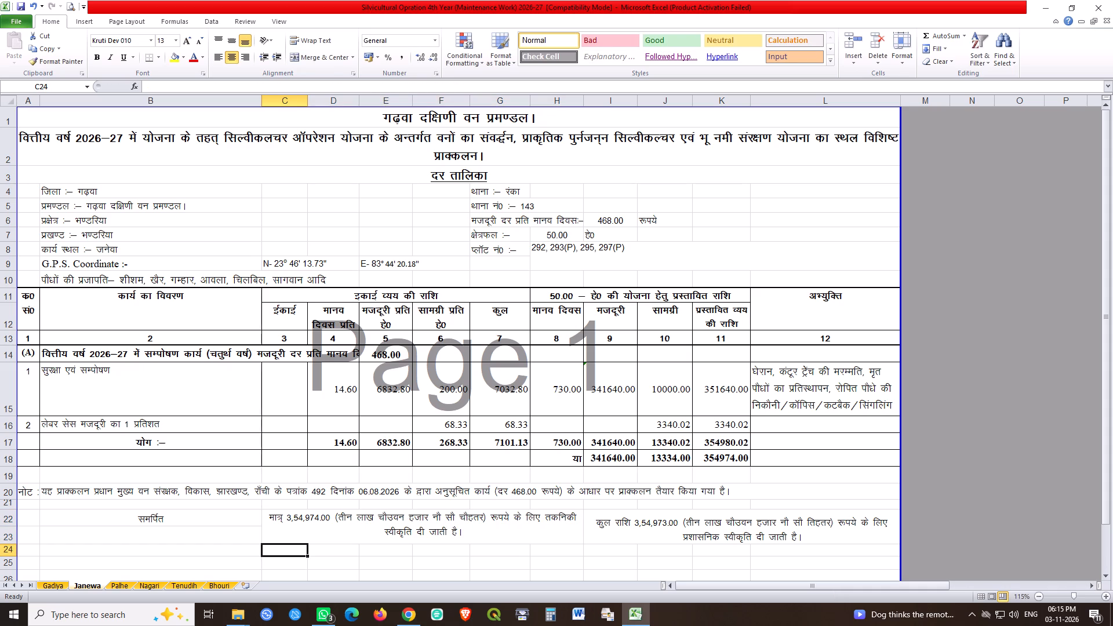
Replace the amount in Janewa's I22 administrative sanction with the figures and words copied from C22.
triple_click(286, 520)
click(286, 520)
drag(286, 520, 449, 518)
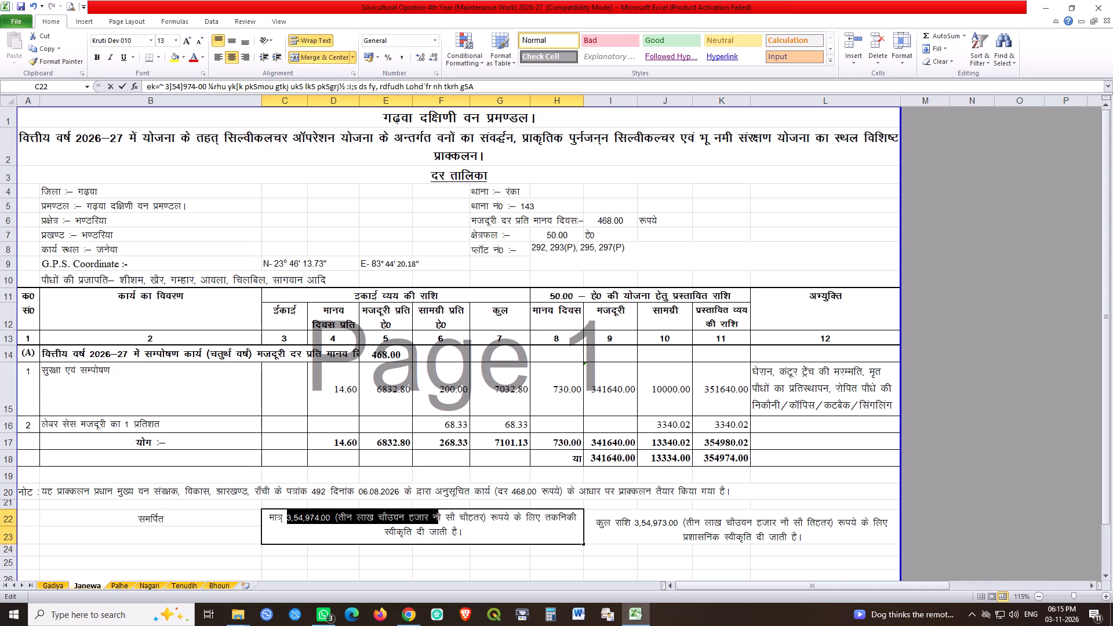
drag(449, 518, 488, 522)
key(ctrl+c)
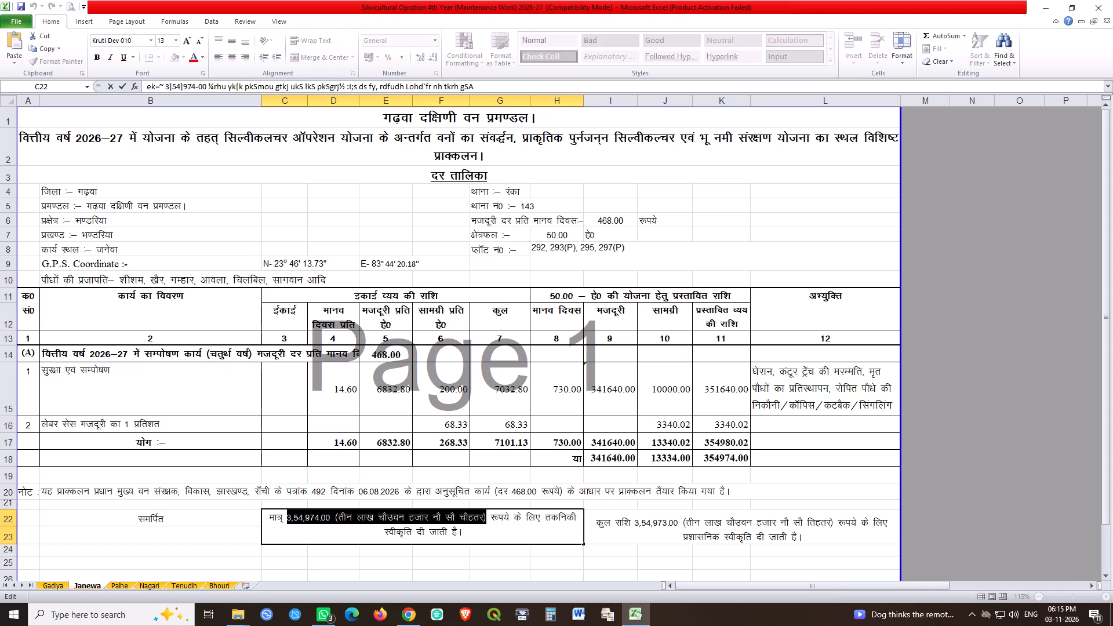
double_click(648, 529)
drag(636, 523, 835, 521)
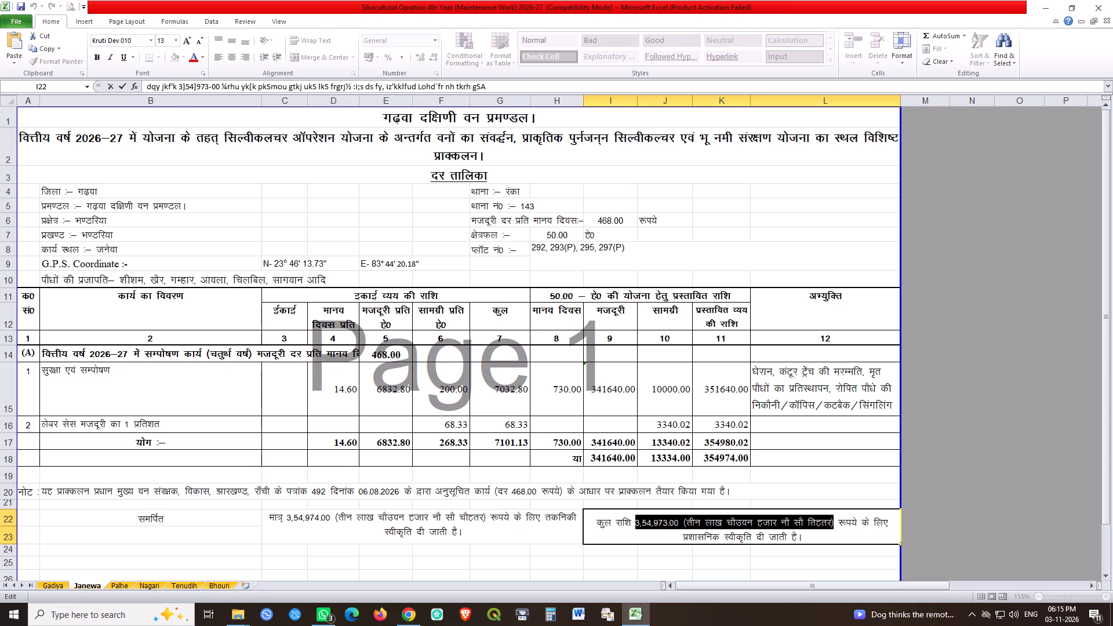
key(ctrl+v)
key(Return)
Copy both sanction statements in row 22 of Janewa over those on the Gadiya sheet, replacing the existing contents, and save the workbook.
drag(454, 536, 664, 536)
key(ctrl+c)
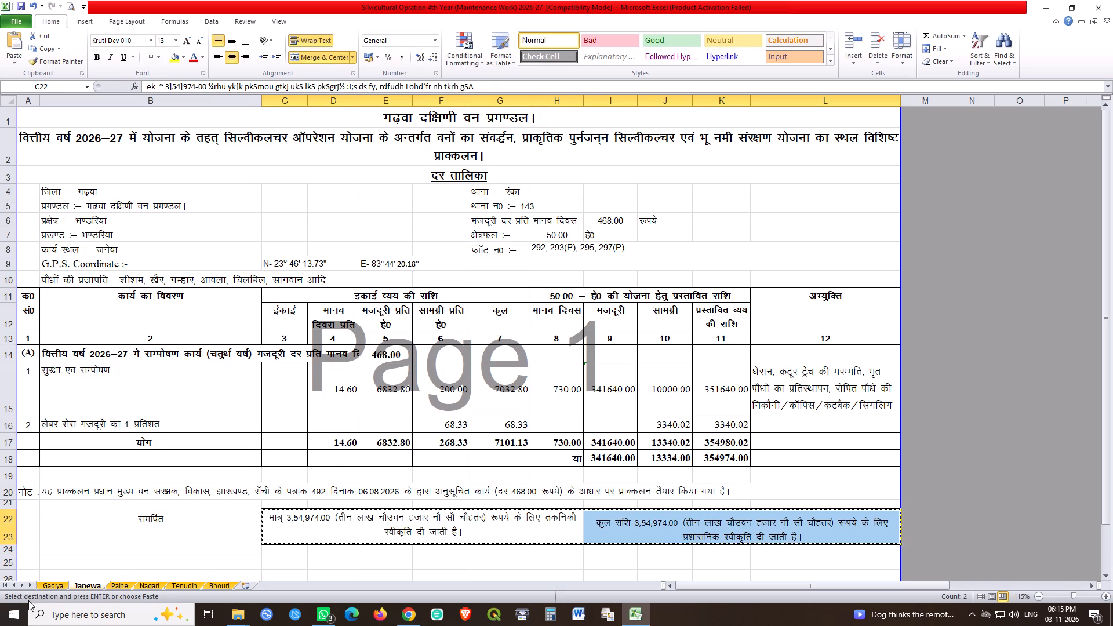
click(54, 585)
click(335, 537)
key(Return)
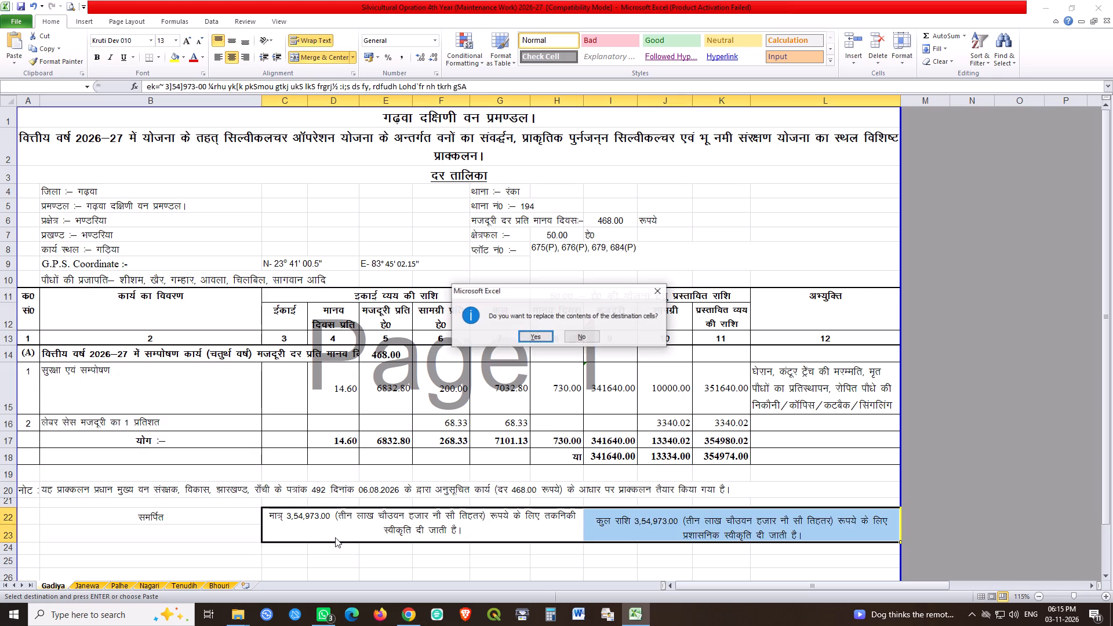
key(space)
click(523, 563)
key(ctrl+s)
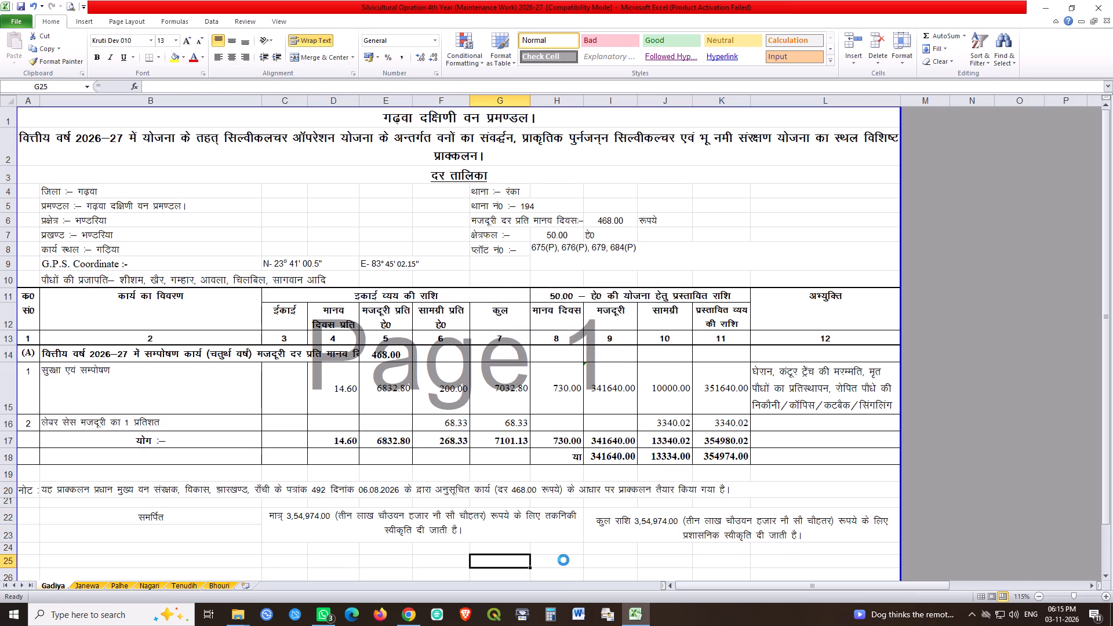
key(ctrl+s)
key(ctrl+s)
key(ctrl+s)
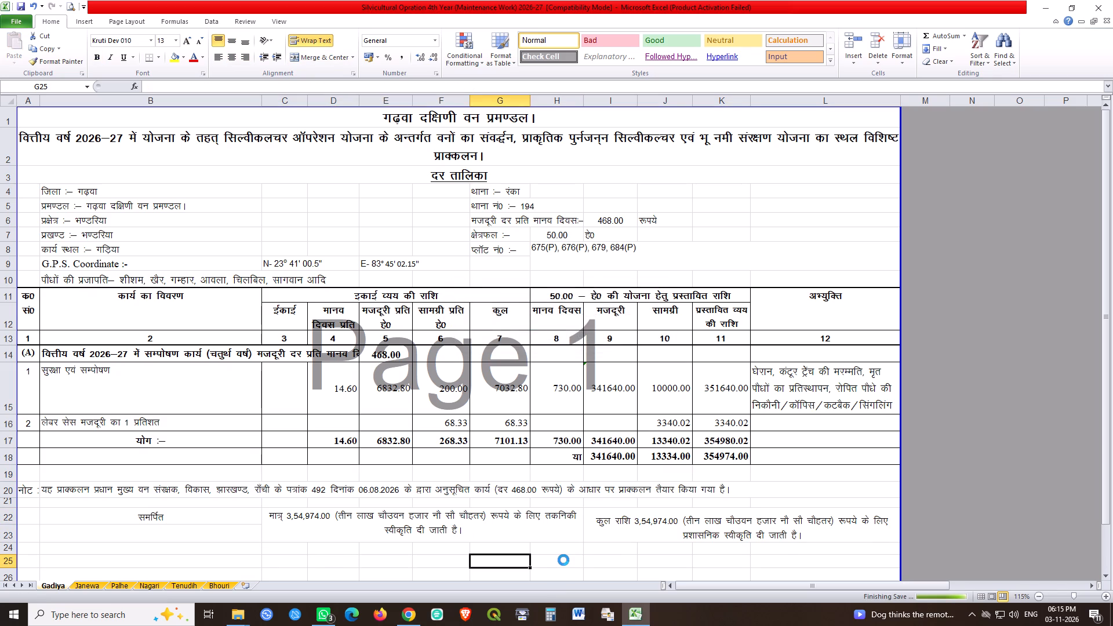
On the Gadiya sheet, remove the 76.38 deduction from the labour cess formula in J16, leaving =I17*1%.
click(618, 392)
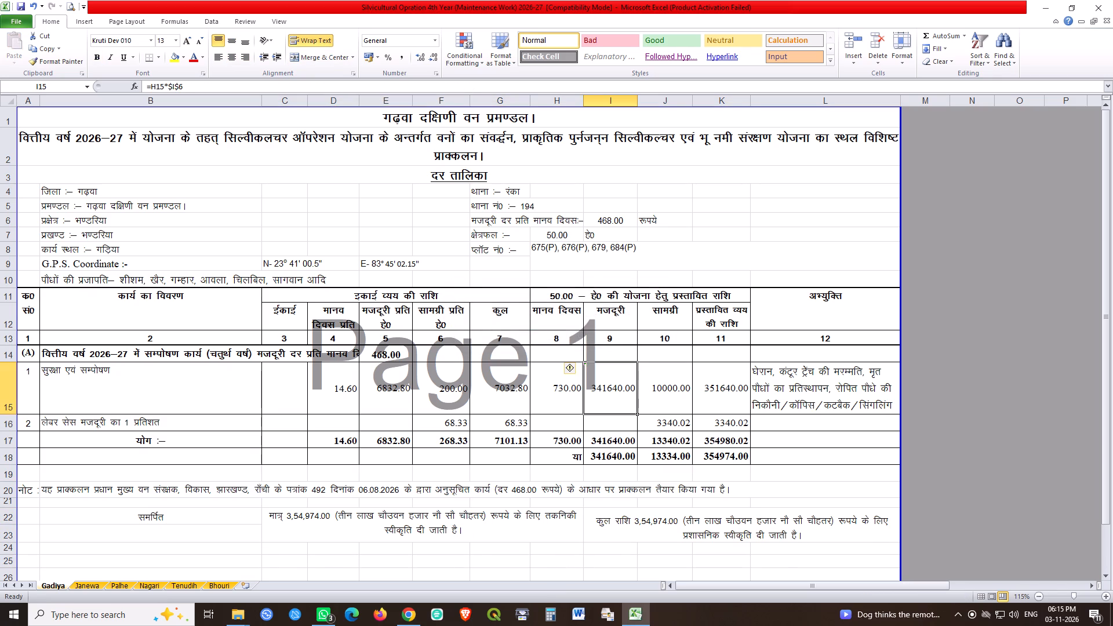
double_click(557, 405)
key(Return)
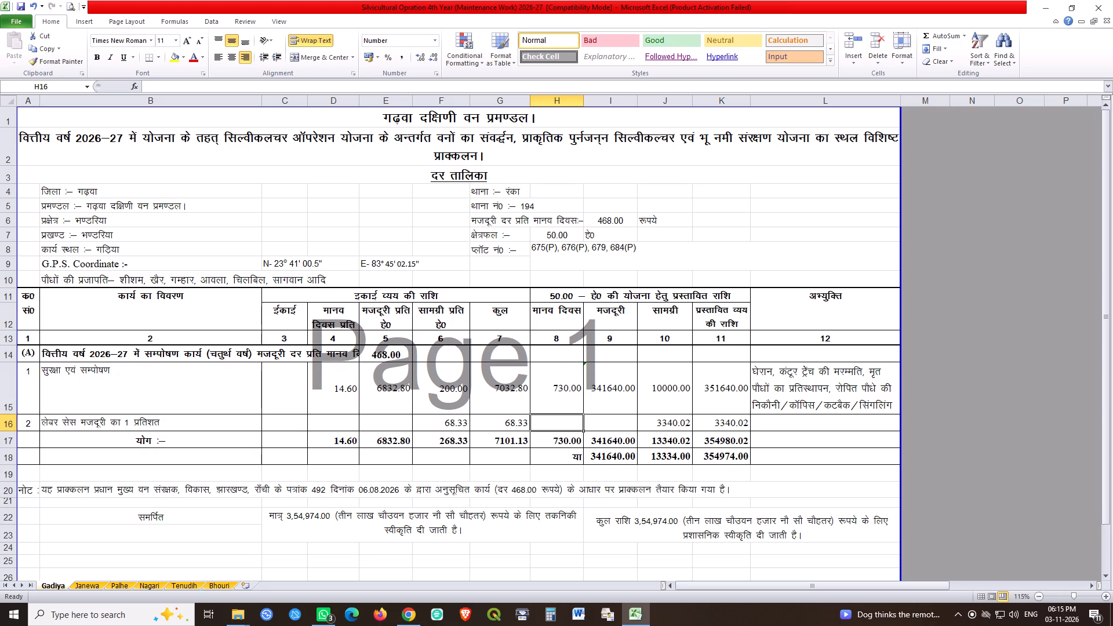
double_click(610, 396)
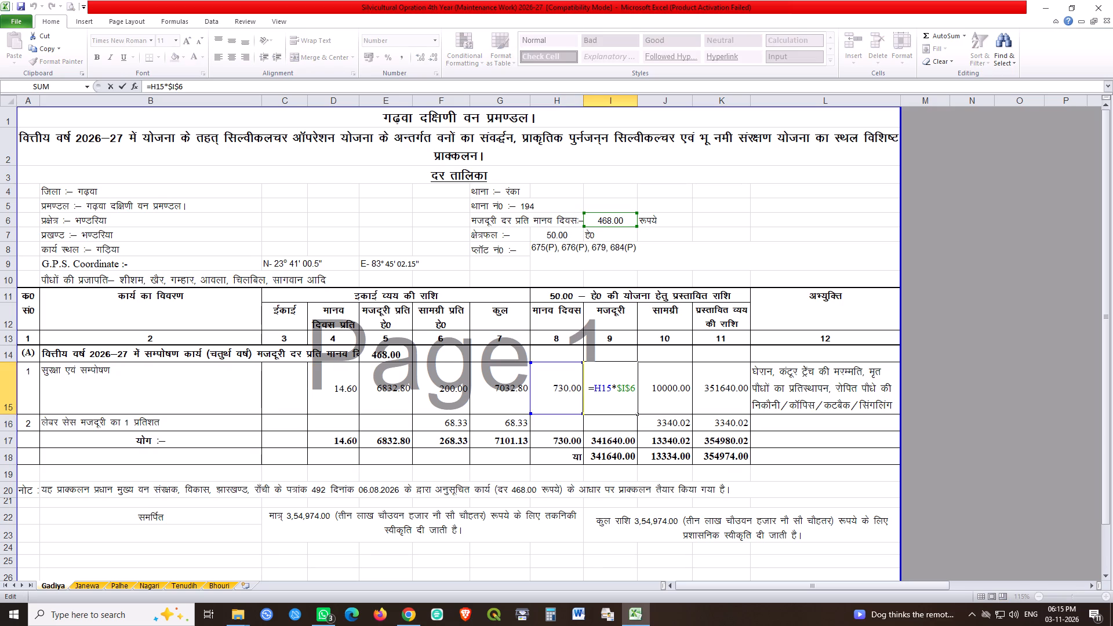
key(Return)
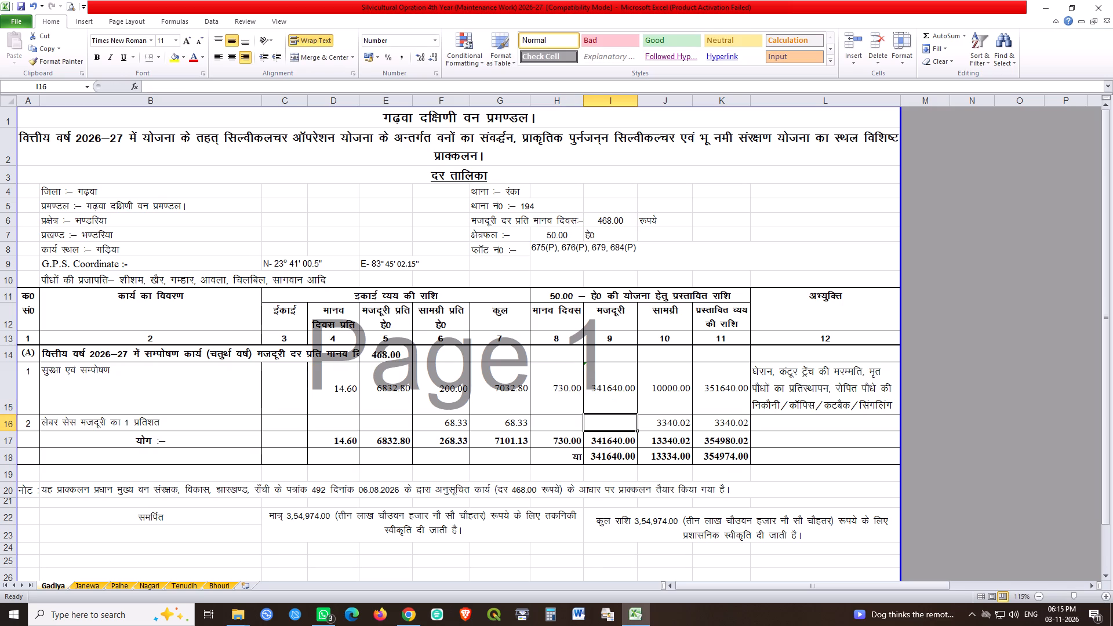
double_click(674, 430)
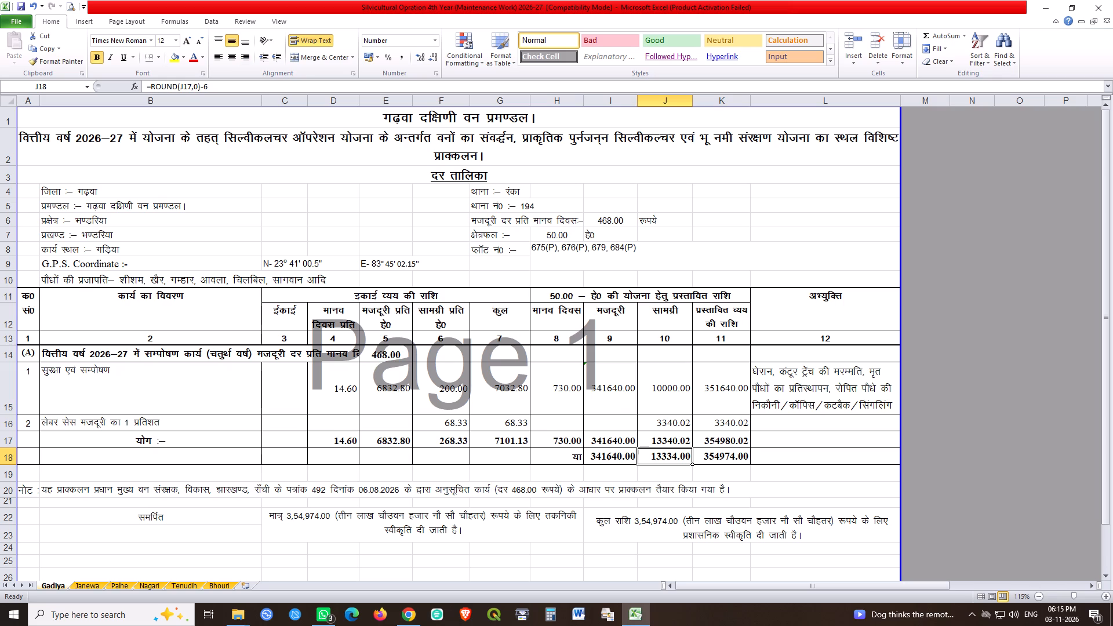
click(674, 428)
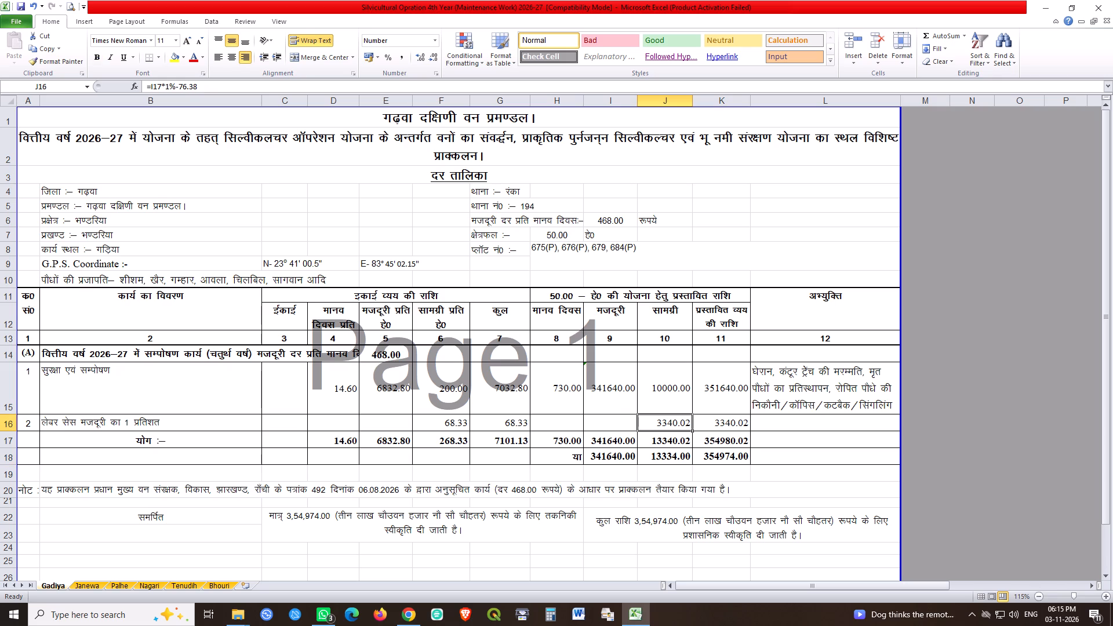
double_click(679, 418)
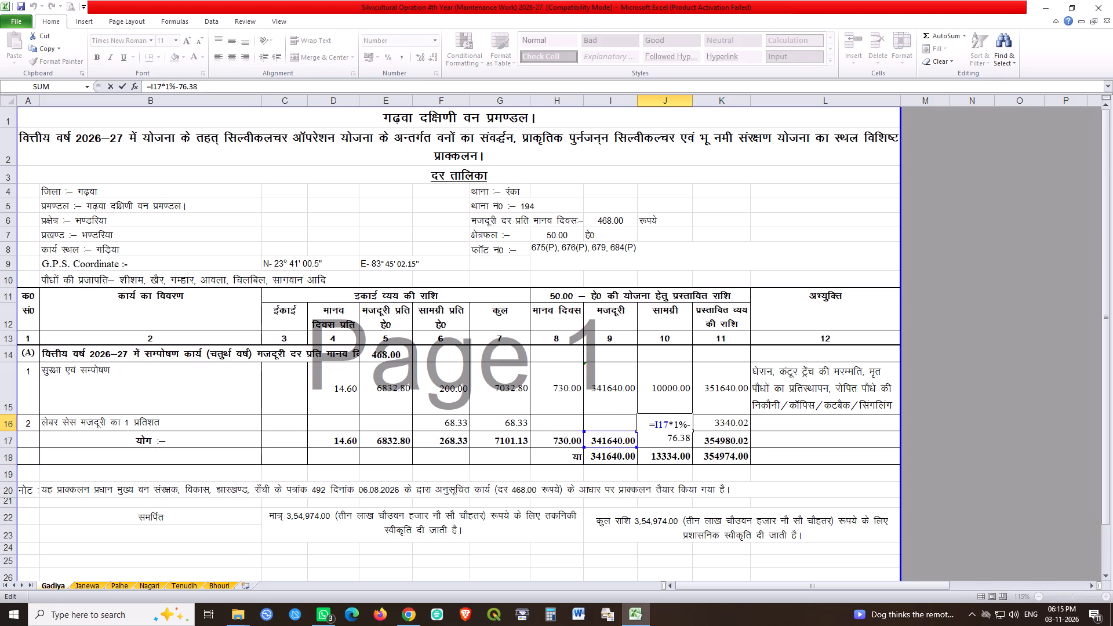
drag(673, 425, 689, 425)
click(680, 427)
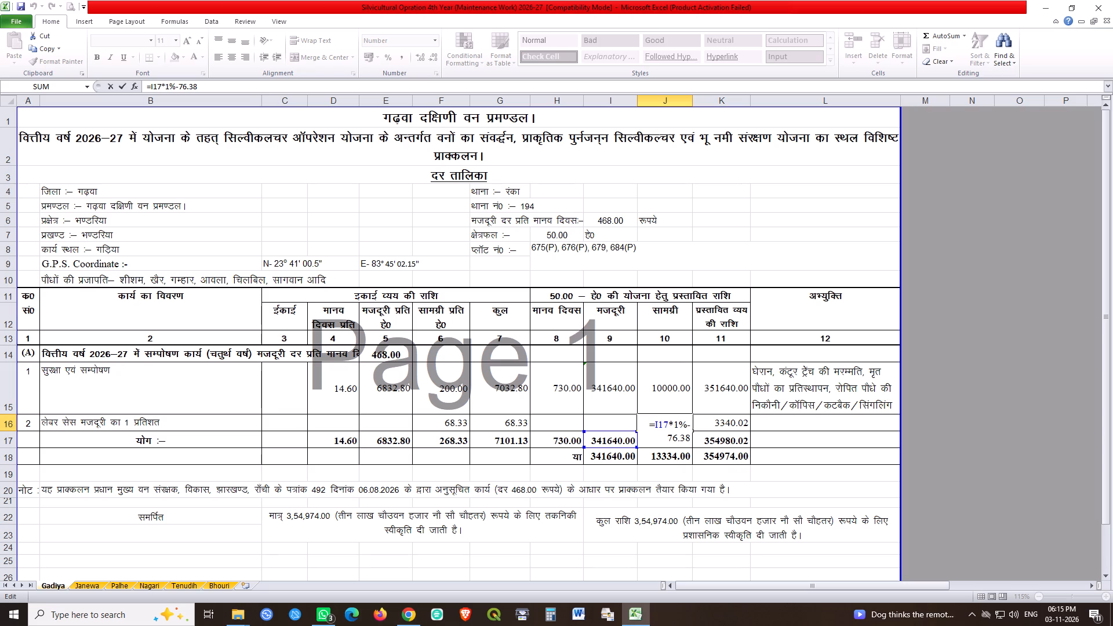
click(690, 432)
drag(668, 439, 716, 440)
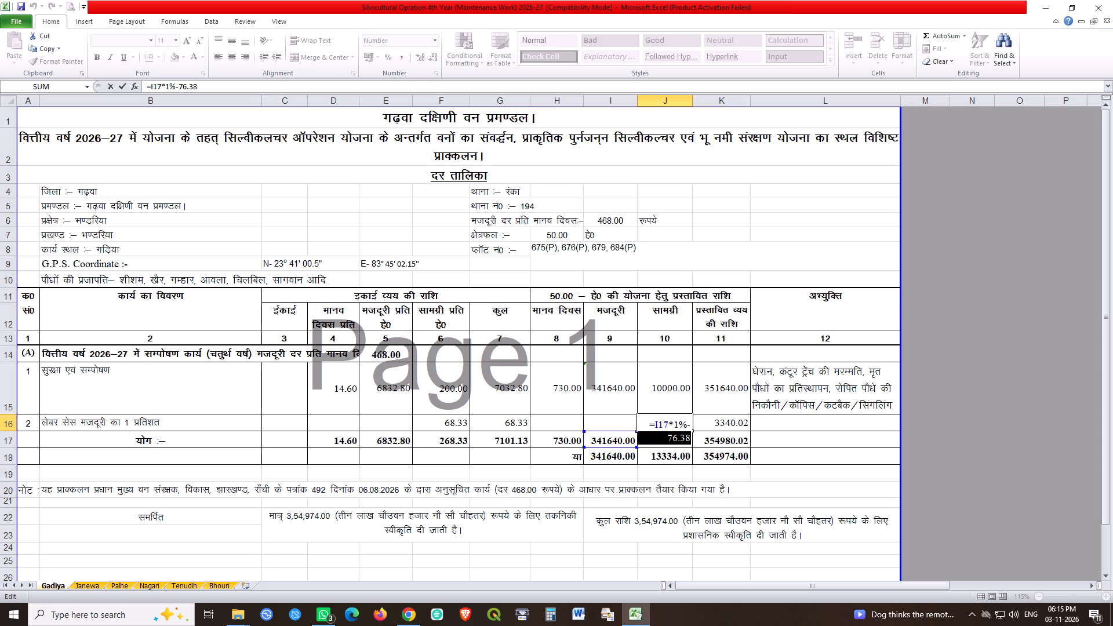
key(Delete)
key(Return)
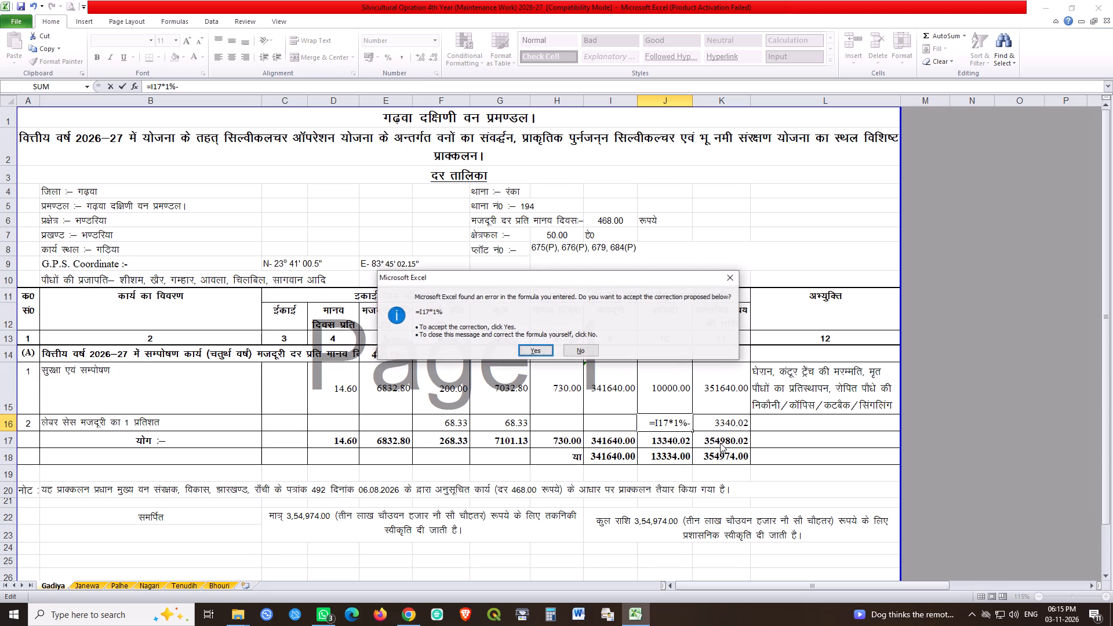
Accept the proposed correction so Gadiya's labour cess formula in J16 is entered as =I17*1%.
key(Return)
On the Bhouri sheet, remove the 76.38 deduction from the labour cess formula in J16, leaving =I17*1%.
click(218, 582)
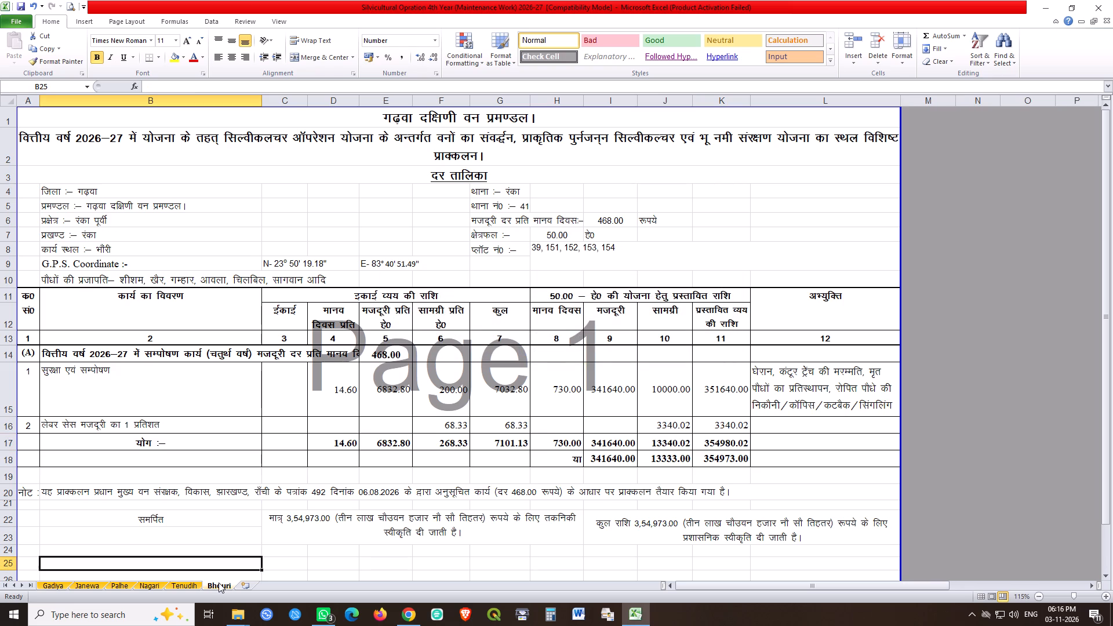
double_click(681, 428)
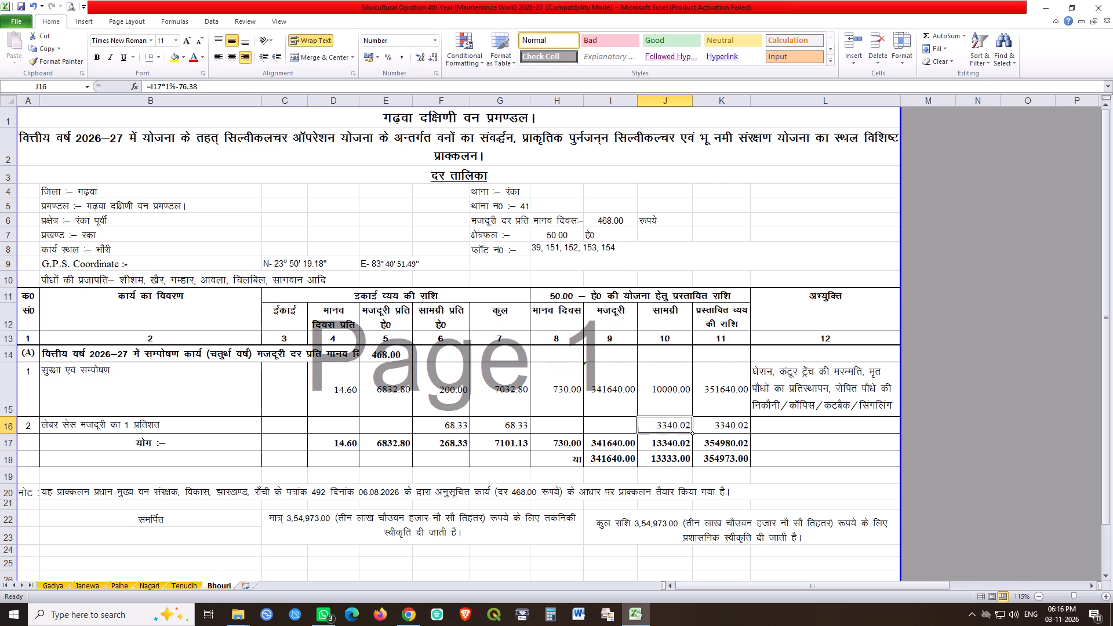
drag(688, 432, 701, 443)
key(Delete)
key(Return)
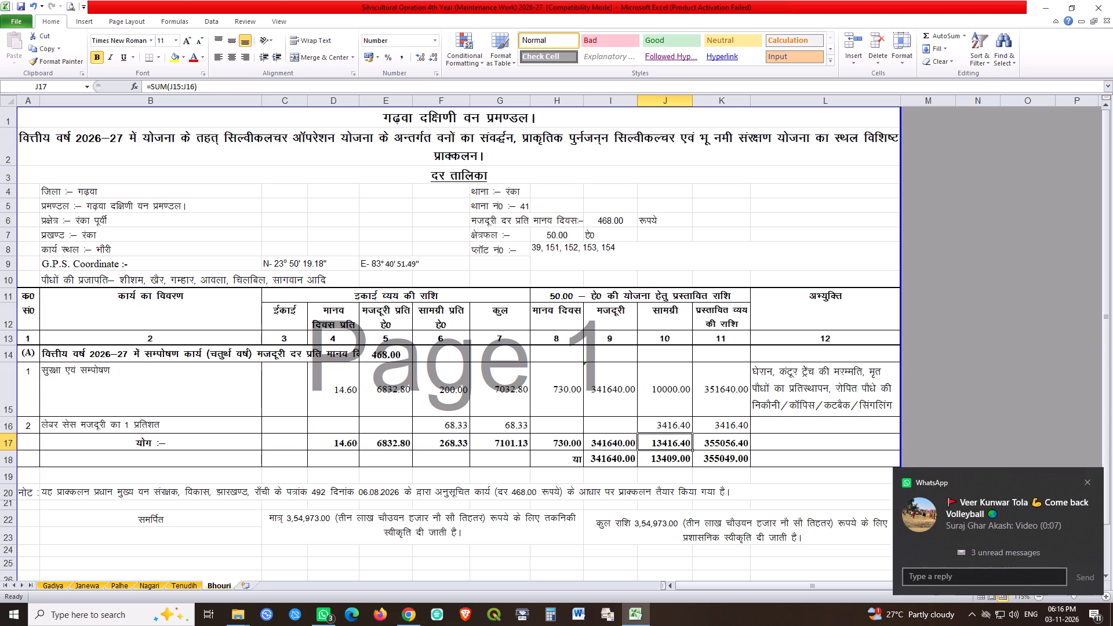
Copy Bhouri's labour cess formula =I17*1% from J16 into J16 on the Tenudih and Nagari sheets.
click(664, 422)
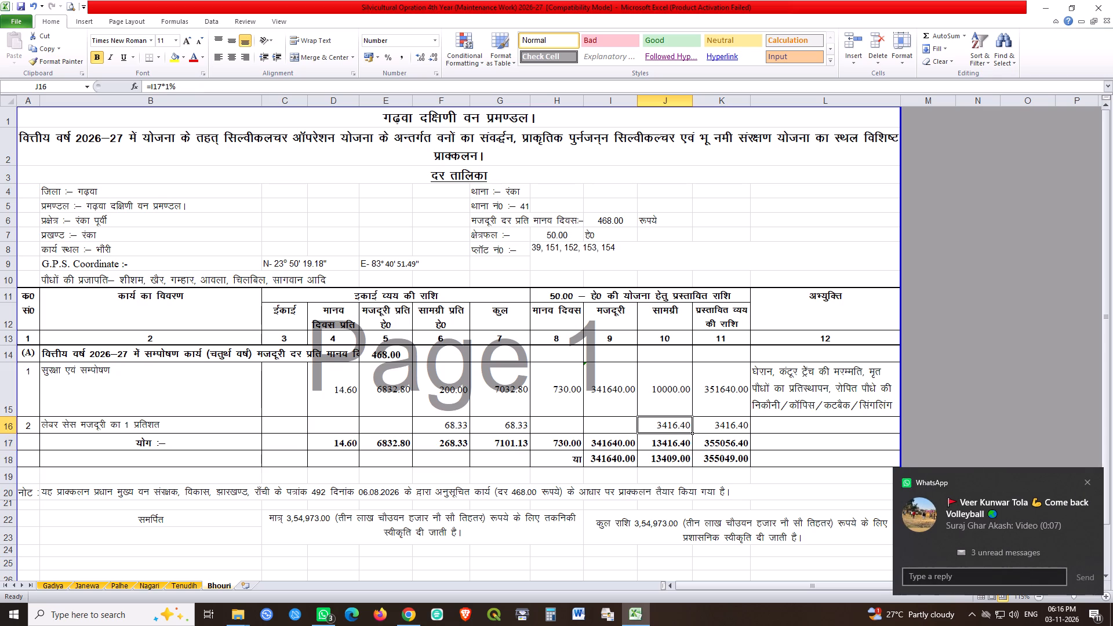
key(ctrl+c)
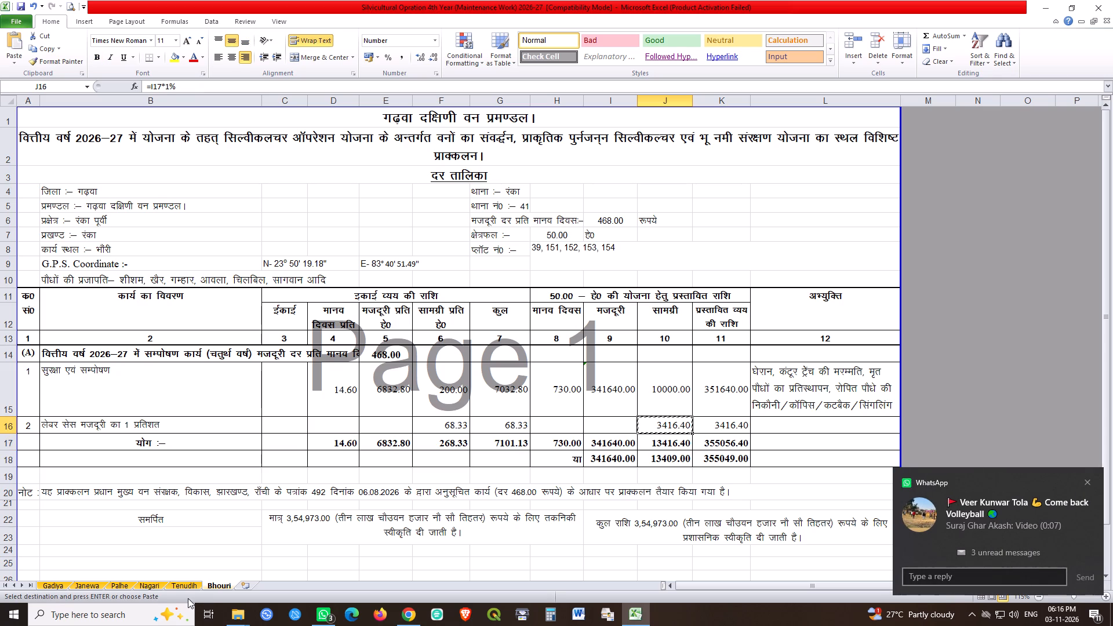
click(195, 580)
click(193, 585)
click(679, 426)
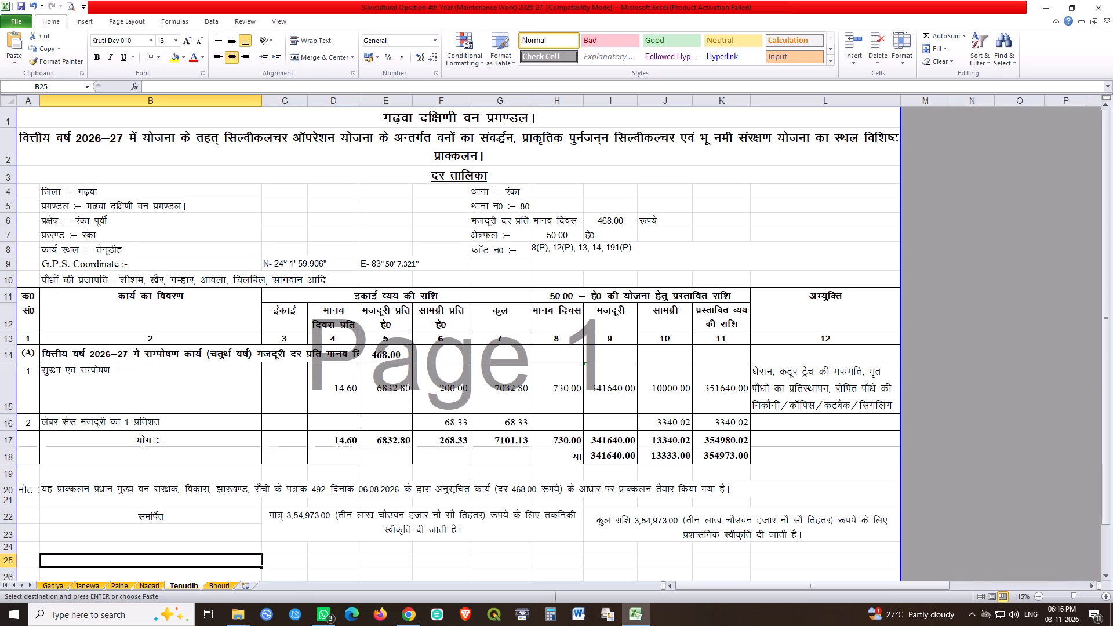
key(ctrl+v)
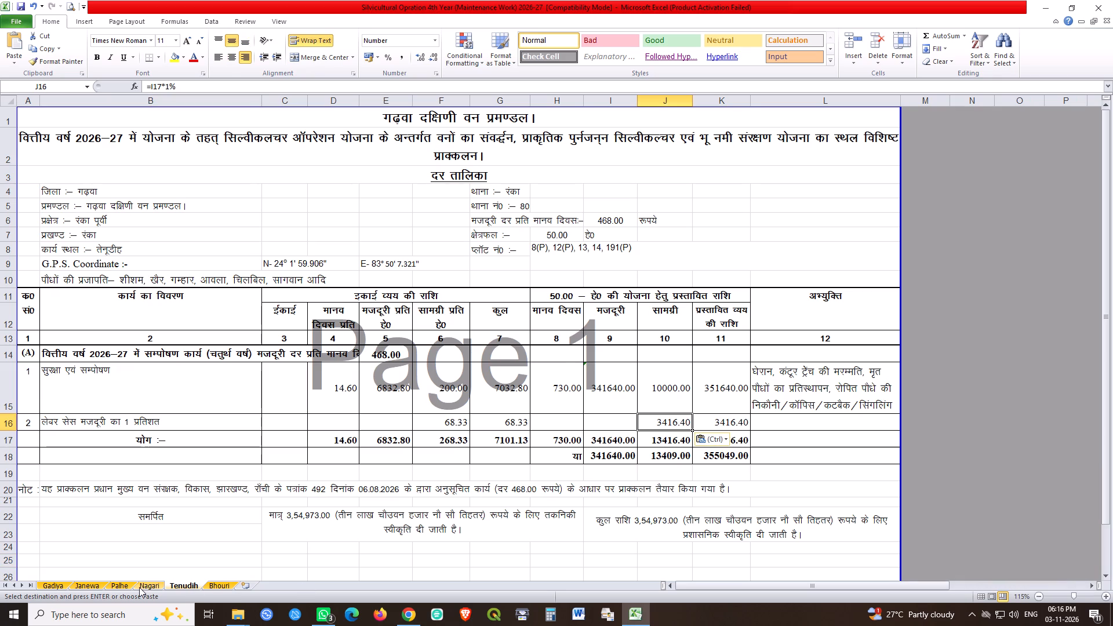
click(139, 588)
click(671, 427)
key(ctrl+v)
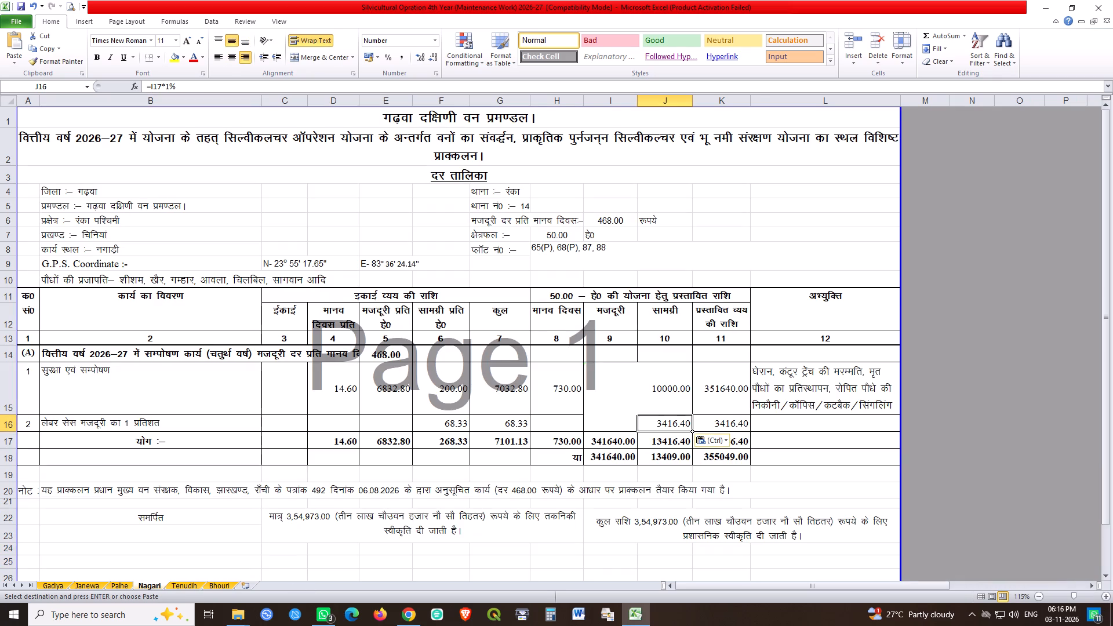
Paste the copied =I17*1% formula into J16 on the Palhe and Janewa sheets, and return to the Gadiya sheet.
click(116, 586)
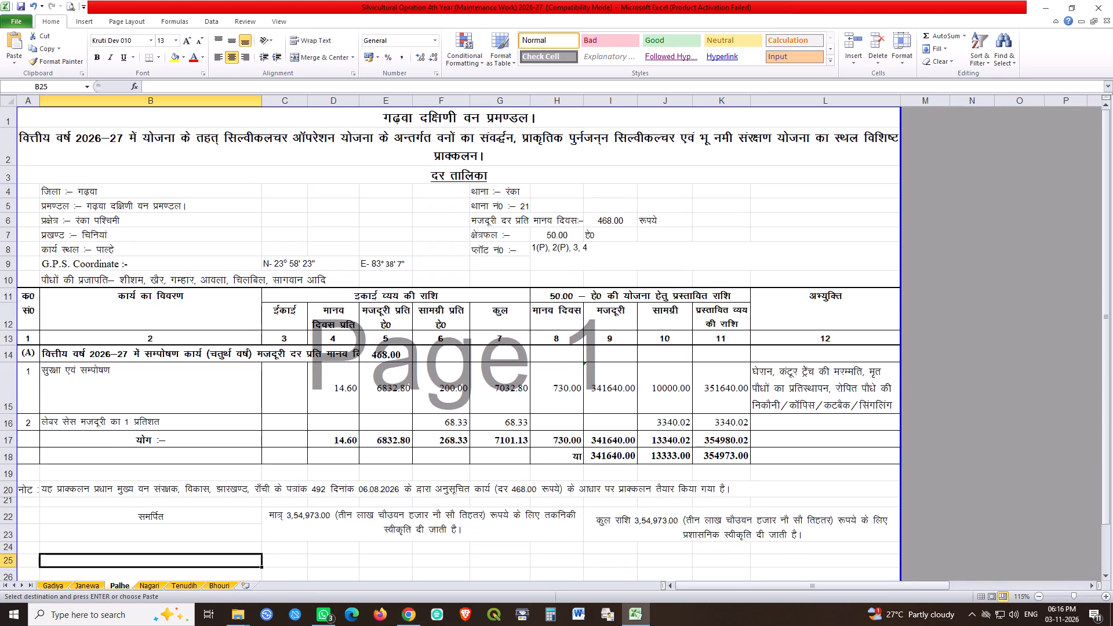
click(681, 424)
key(ctrl+v)
click(105, 584)
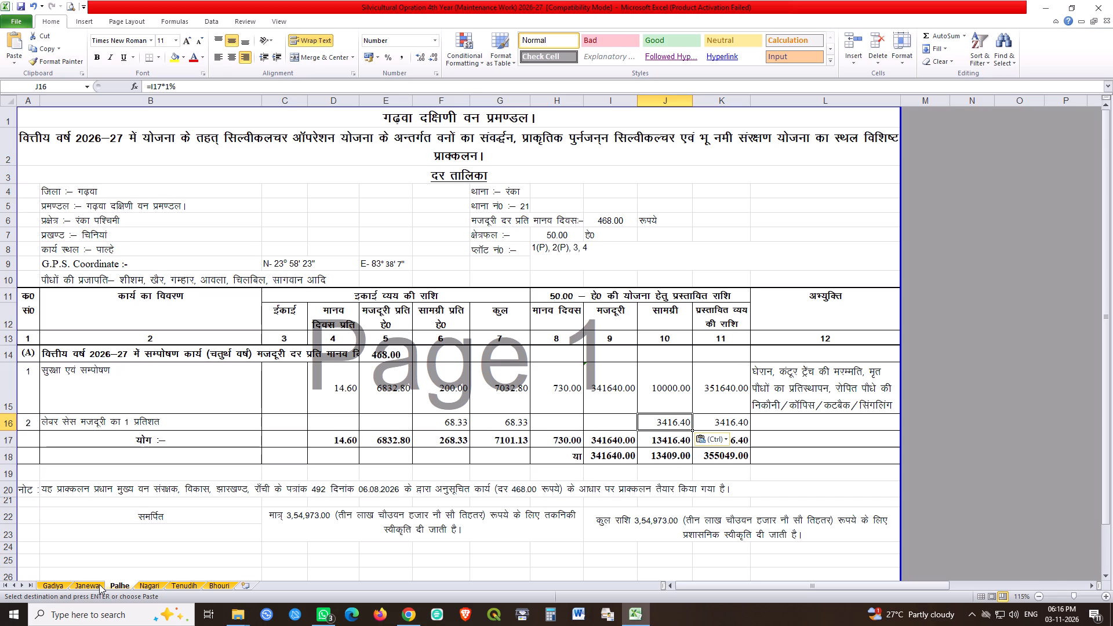
click(98, 584)
click(678, 430)
key(ctrl+v)
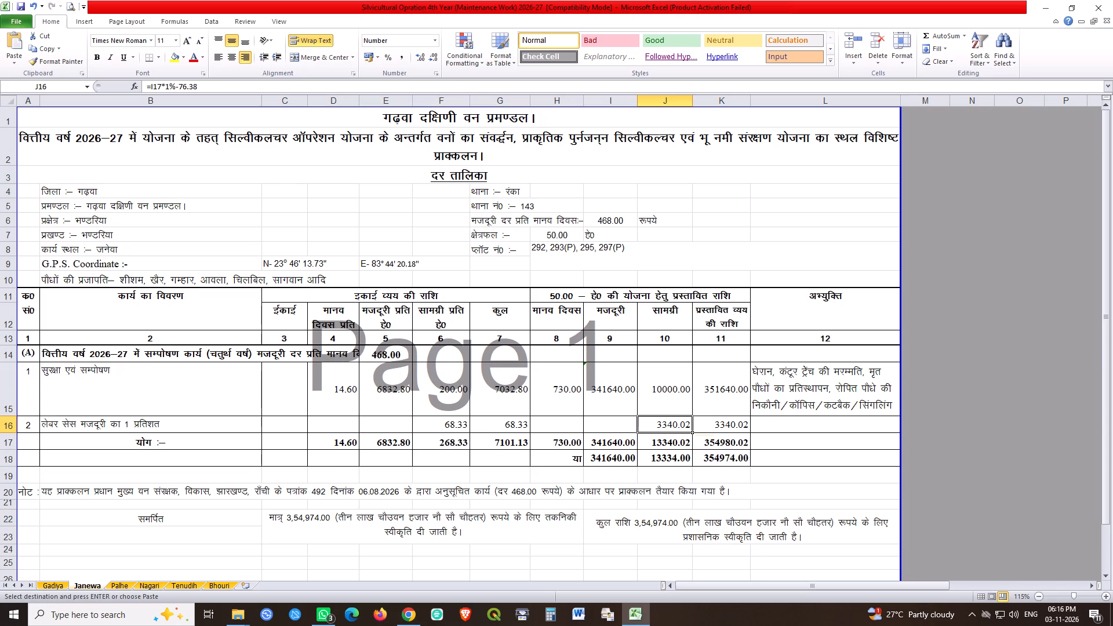
click(61, 588)
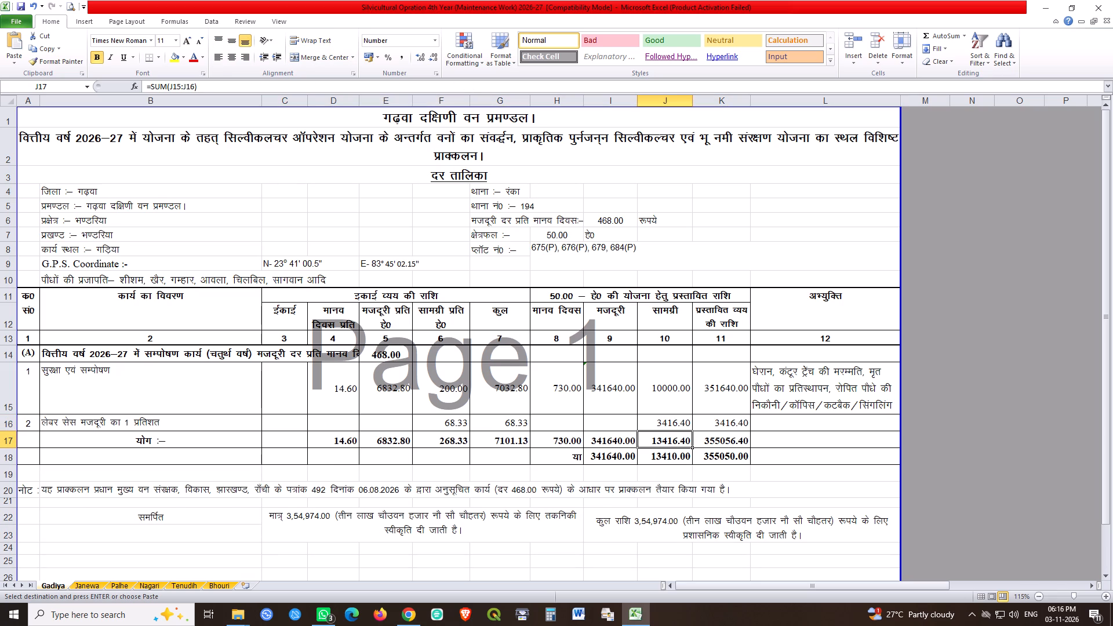
Paste the copied labour cess formula =I17*1% into J16 of the Gadiya sheet.
click(673, 430)
click(675, 425)
key(ctrl+v)
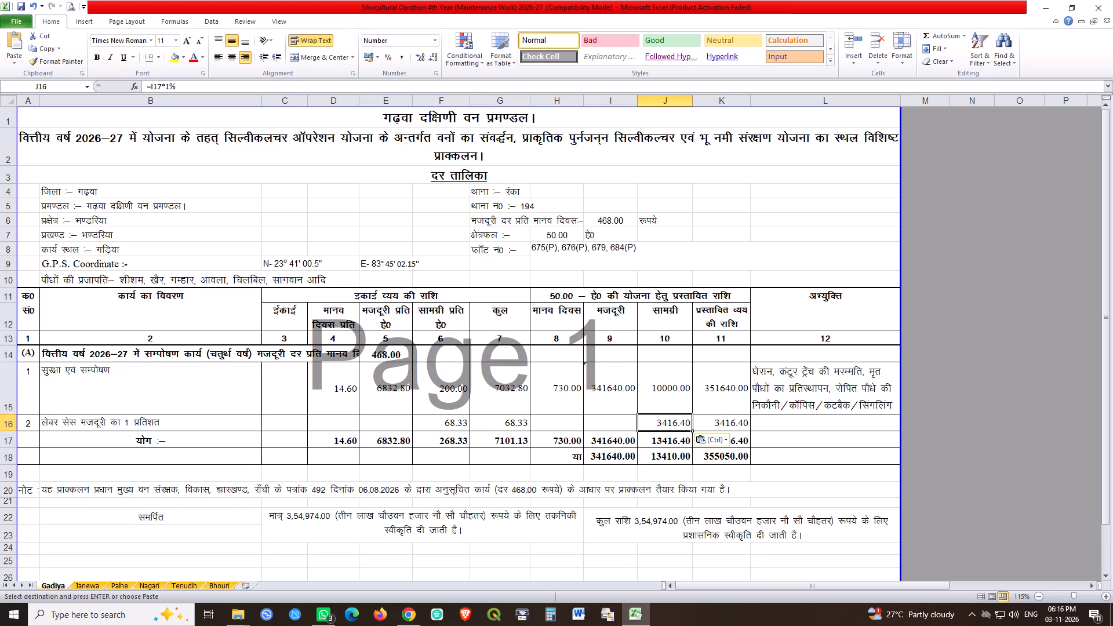
On the Bhouri sheet, check the J16 cess formula and strip the deduction from J18, leaving =ROUND(J17,0).
click(217, 583)
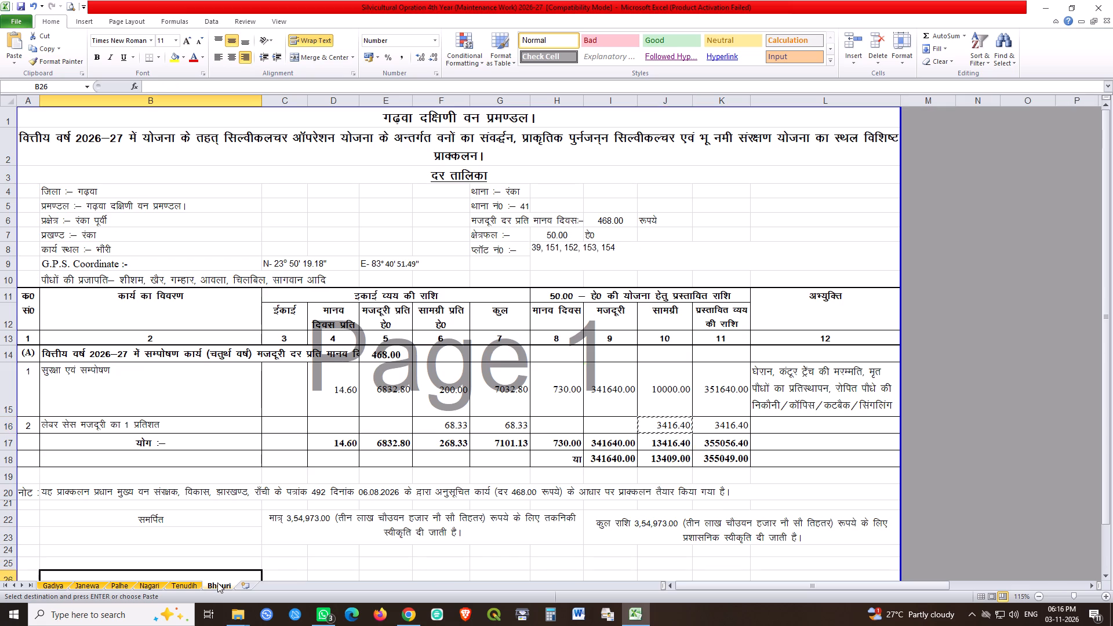
double_click(681, 426)
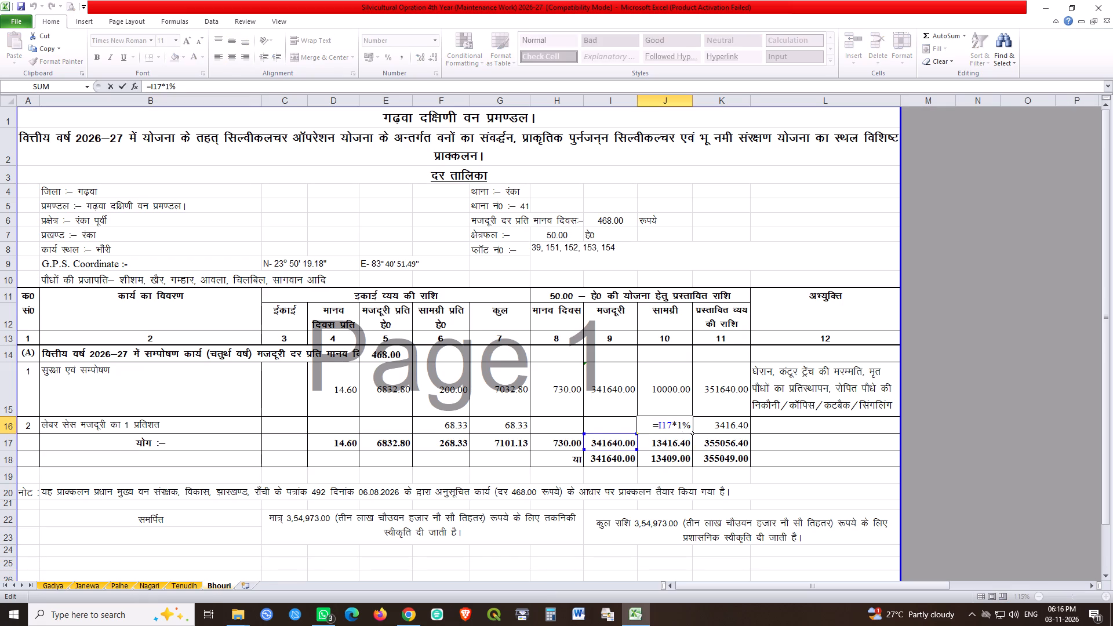
key(Return)
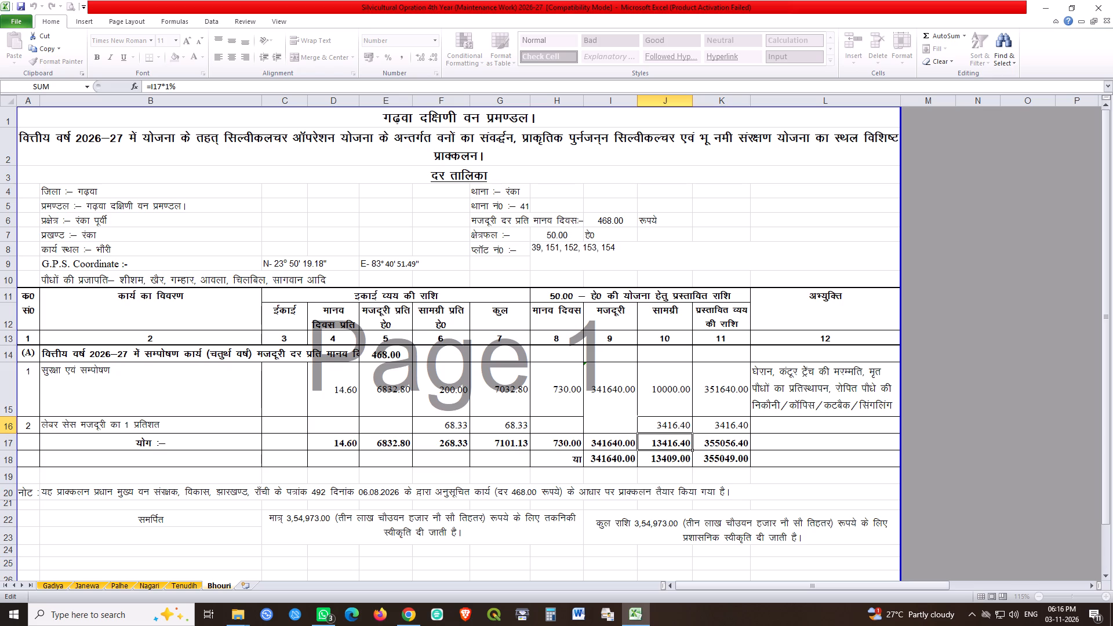
double_click(675, 460)
click(681, 474)
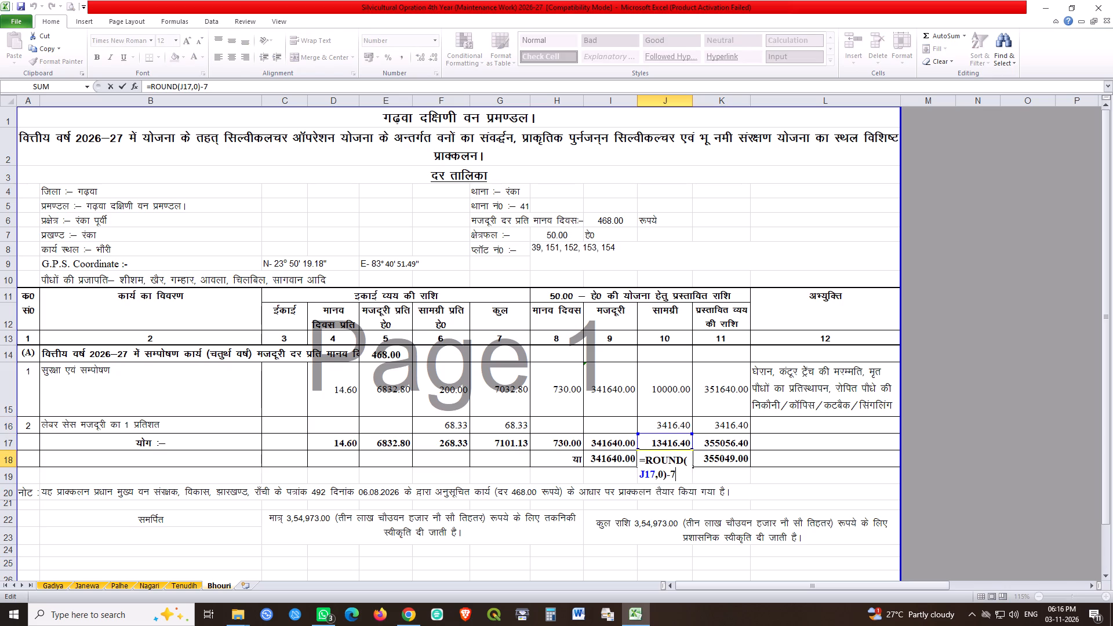
key(BackSpace)
key(BackSpace)
key(Return)
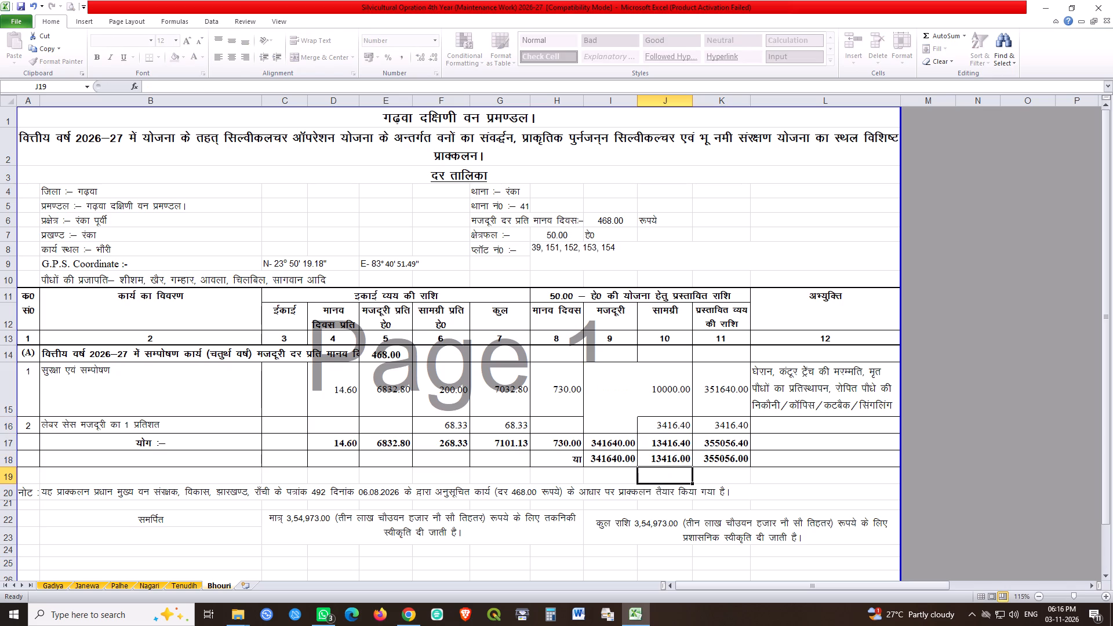
click(961, 466)
key(equal)
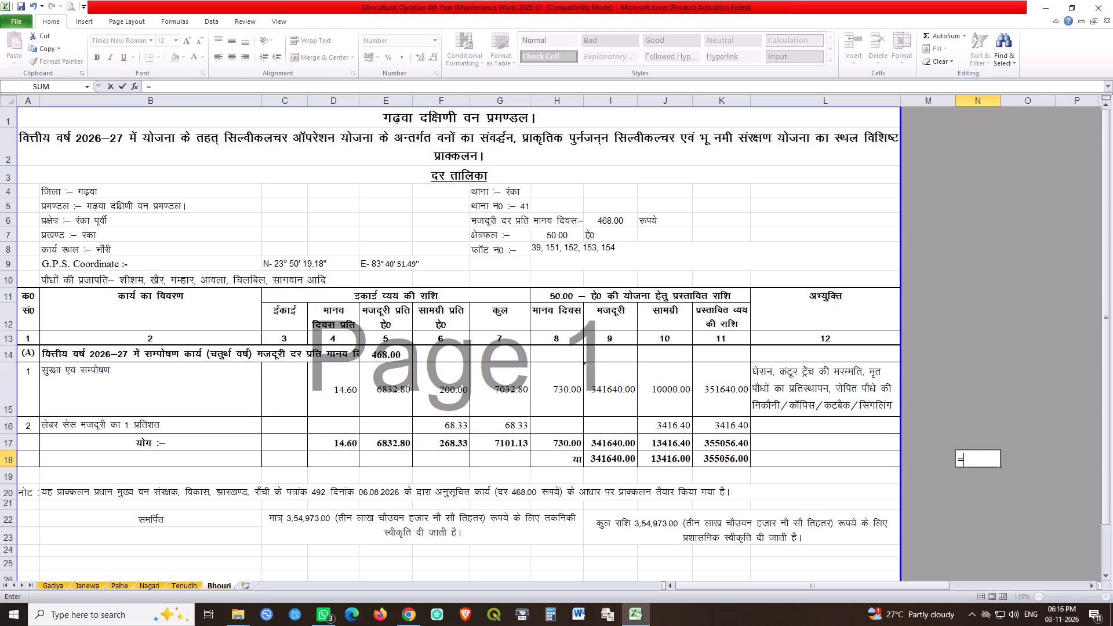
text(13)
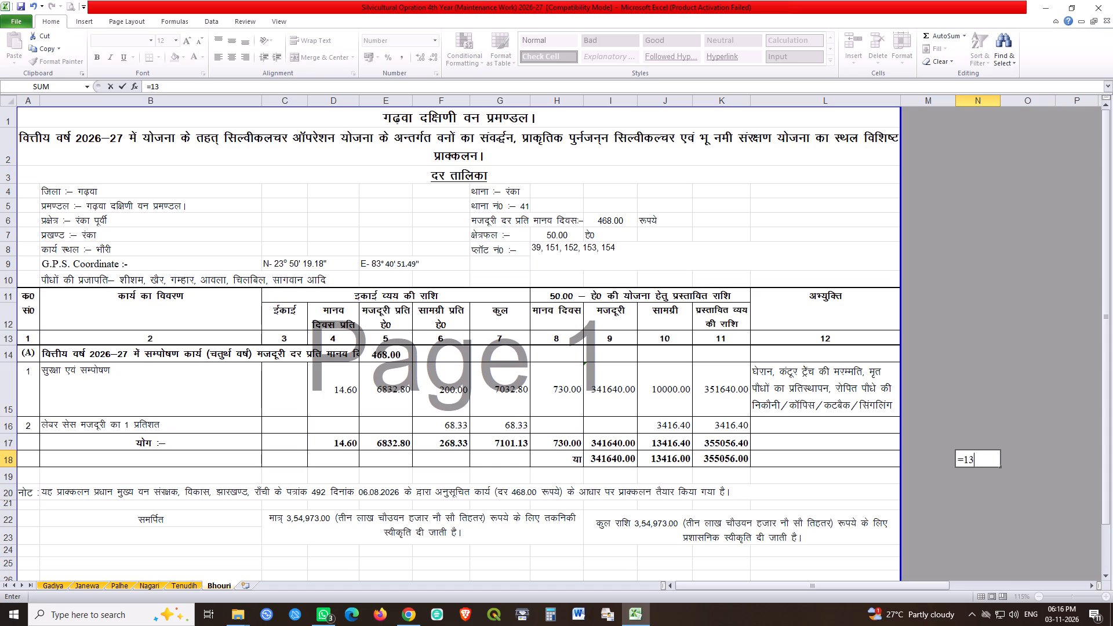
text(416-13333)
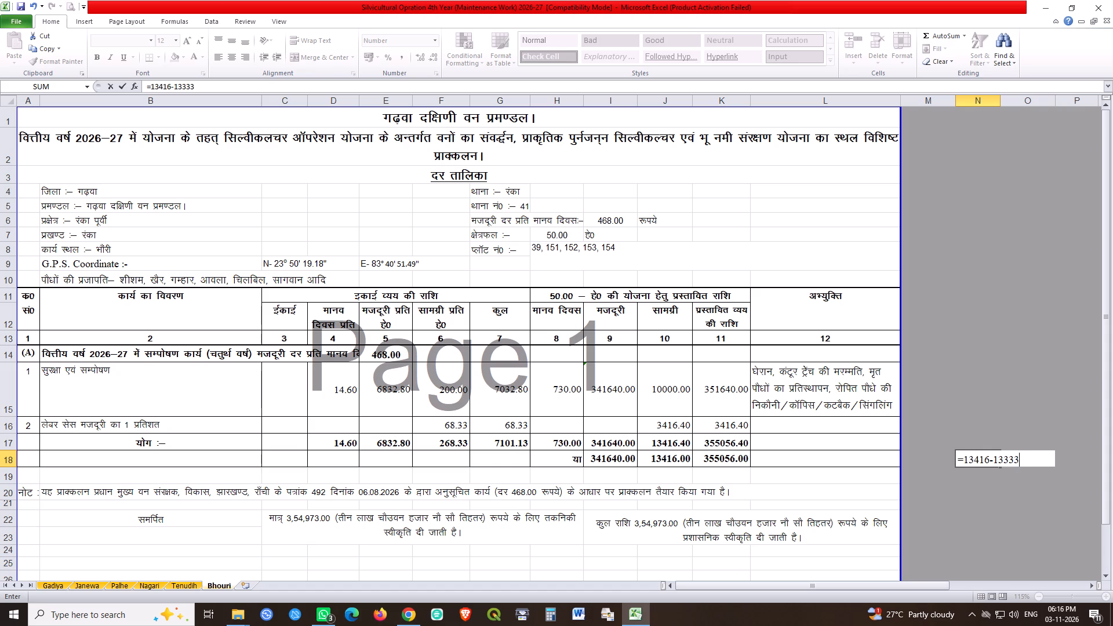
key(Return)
Set Bhouri's rounded material total in J18 to =ROUND(J17,0)-83.
double_click(680, 457)
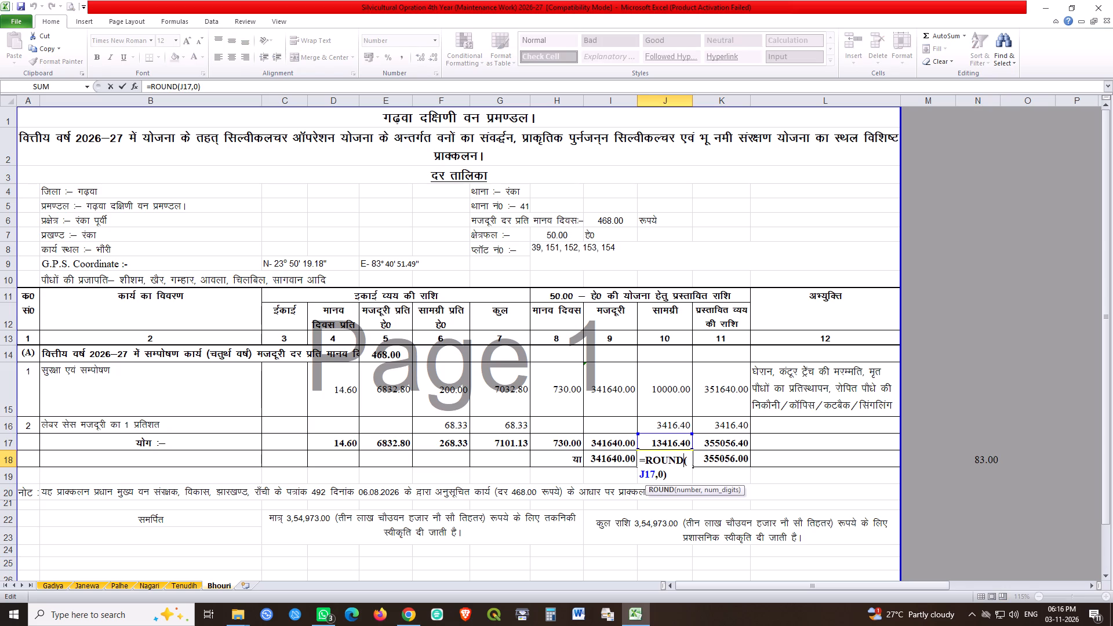
click(667, 475)
key(minus)
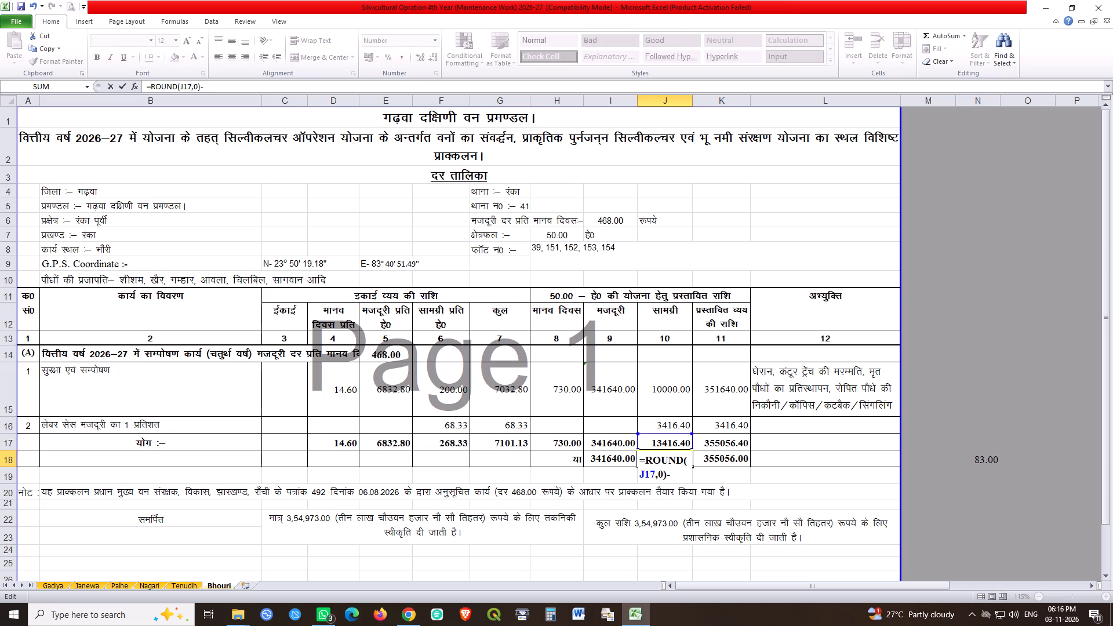
text(83)
key(Return)
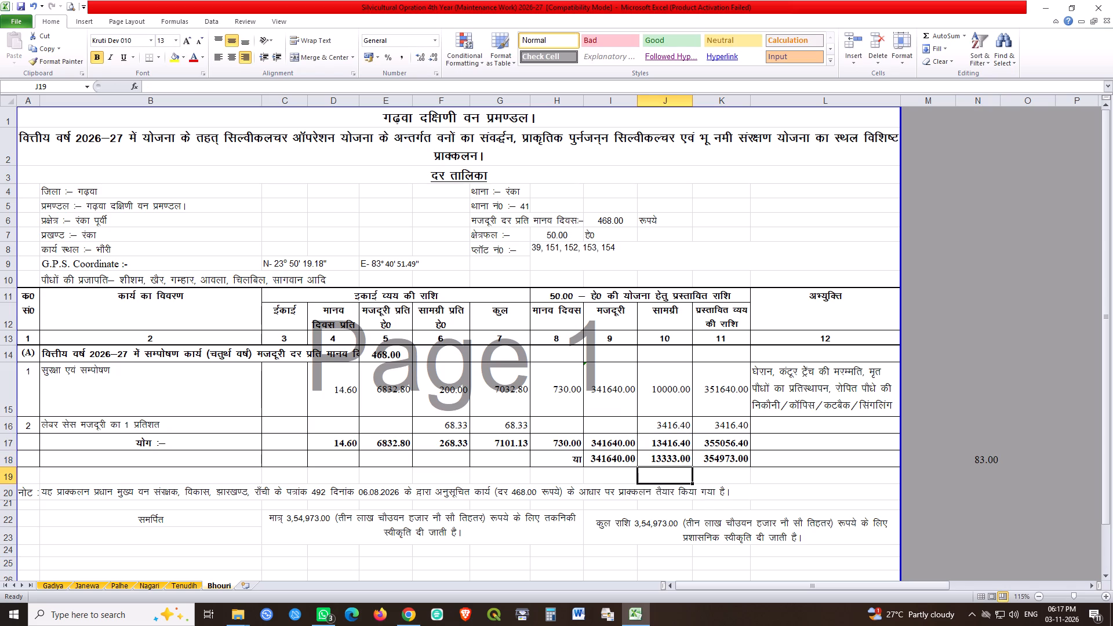
Copy Bhouri's J18 formula into J18 on the Tenudih, Nagari and Palhe sheets.
click(665, 464)
key(ctrl+c)
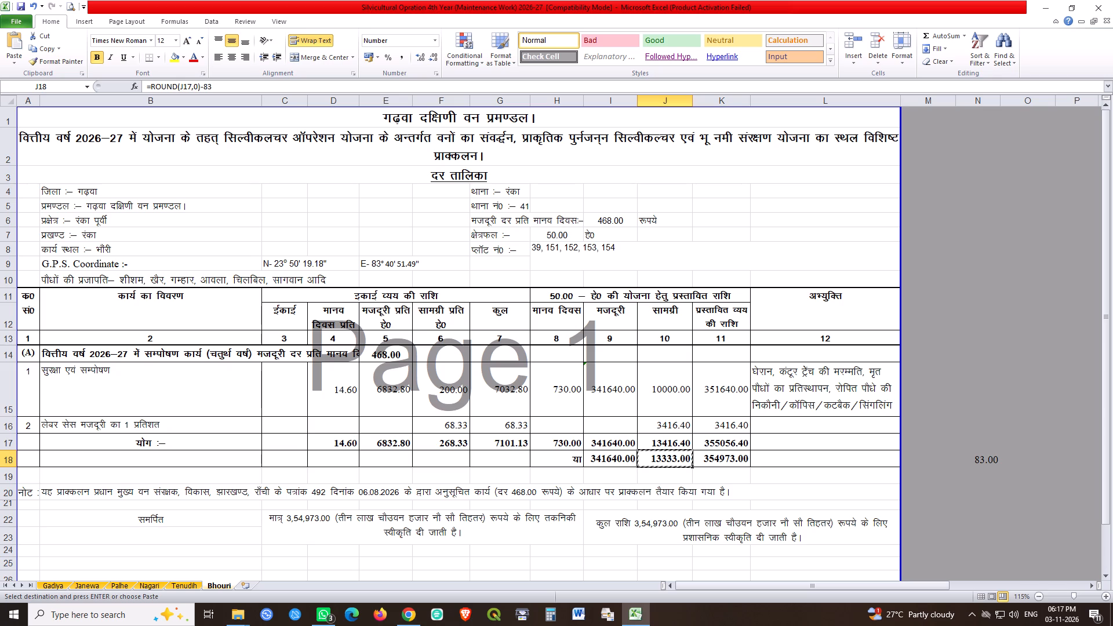
click(184, 584)
click(679, 454)
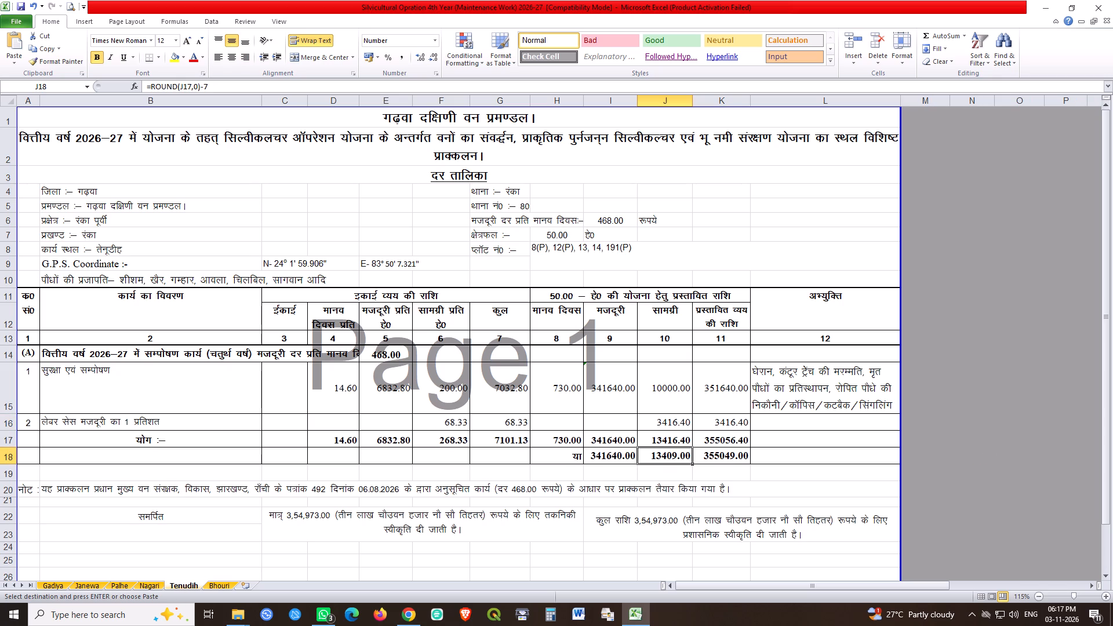
key(ctrl+v)
click(139, 584)
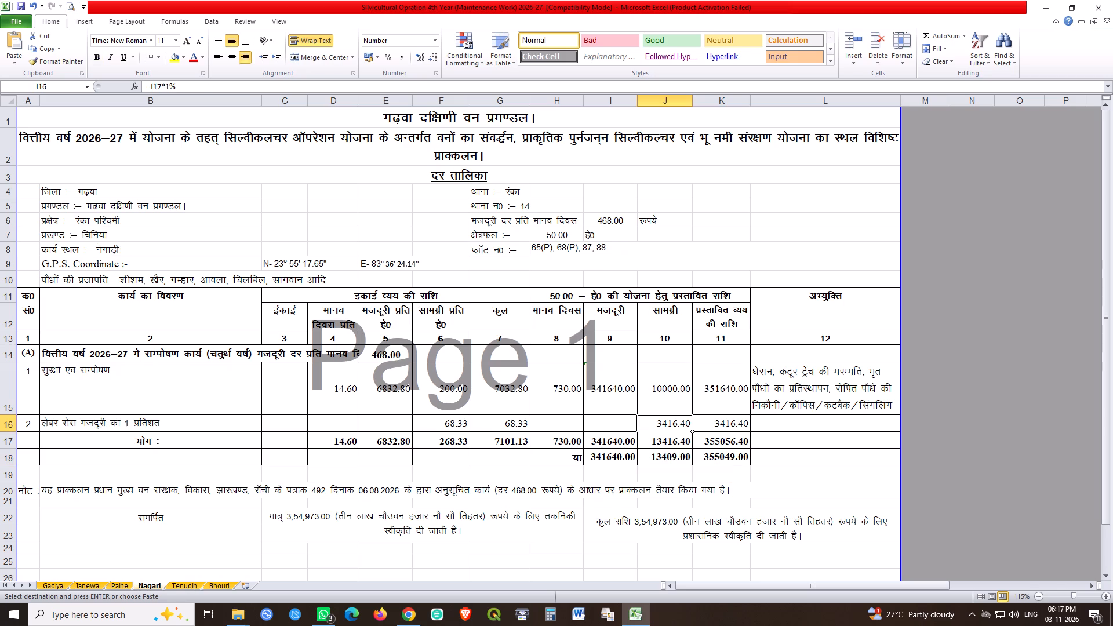
click(654, 456)
key(ctrl+v)
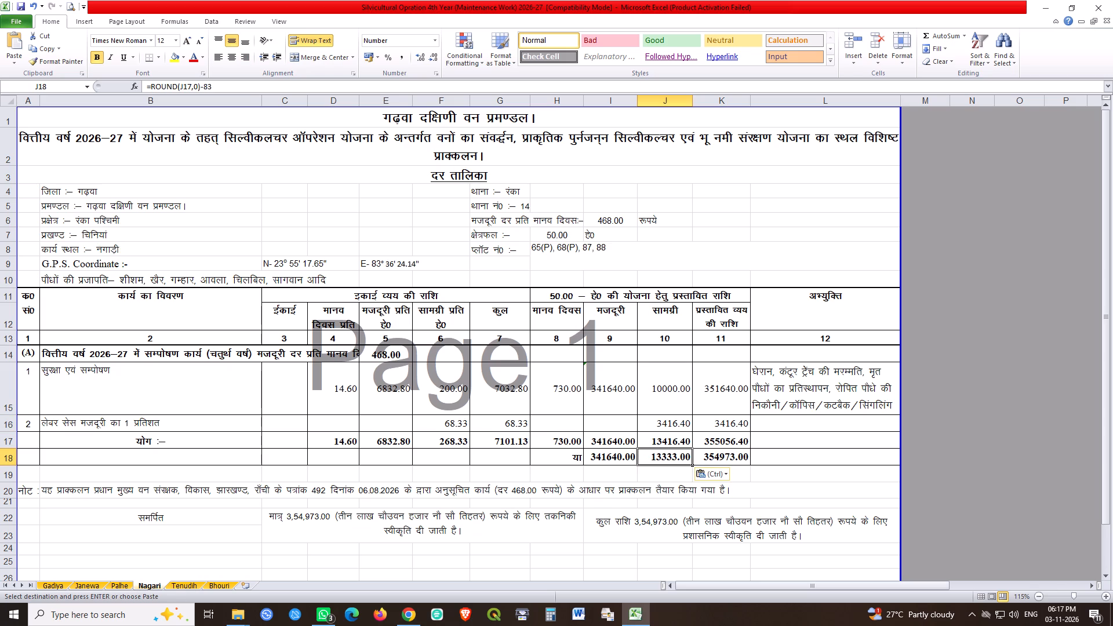
click(123, 584)
click(681, 462)
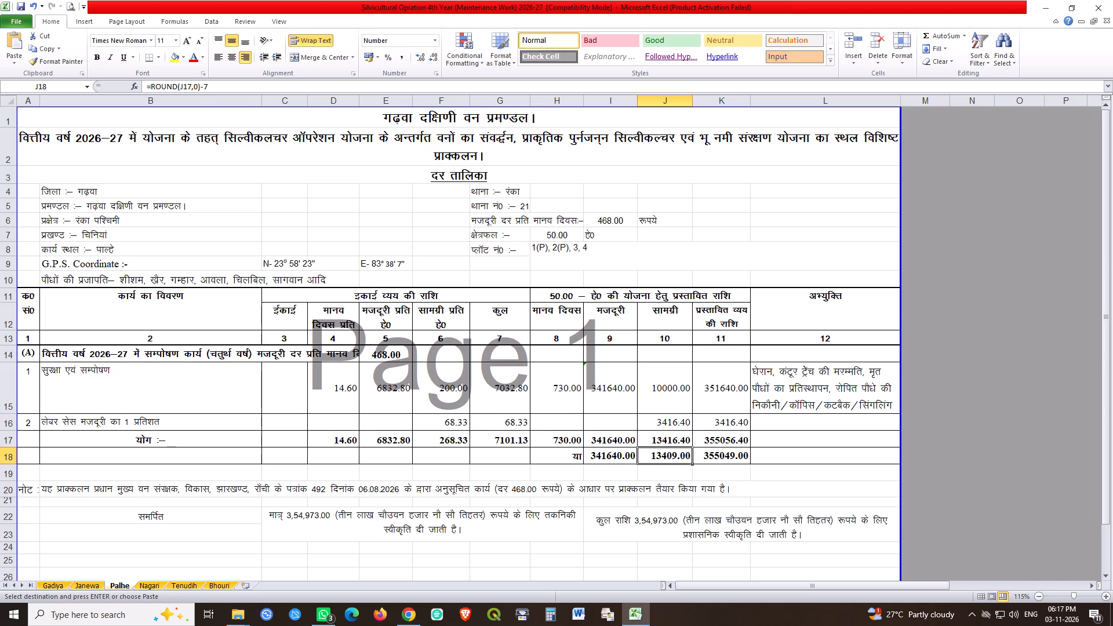
key(ctrl+v)
Paste the same =ROUND(J17,0)-83 formula into J18 on the Janewa and Gadiya sheets.
click(85, 588)
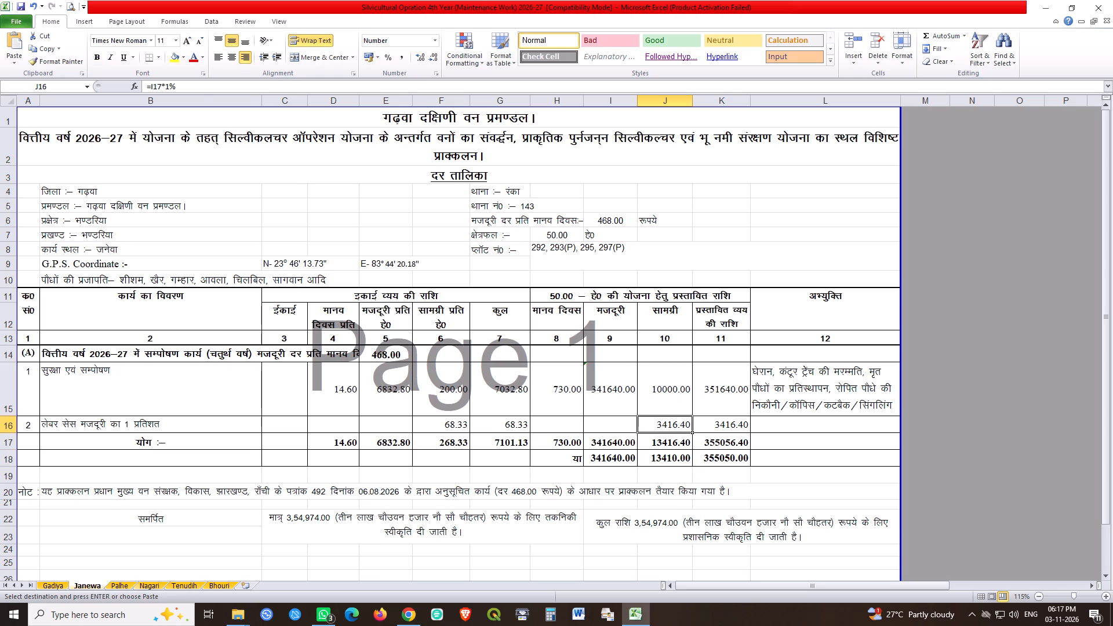
click(651, 454)
key(ctrl+v)
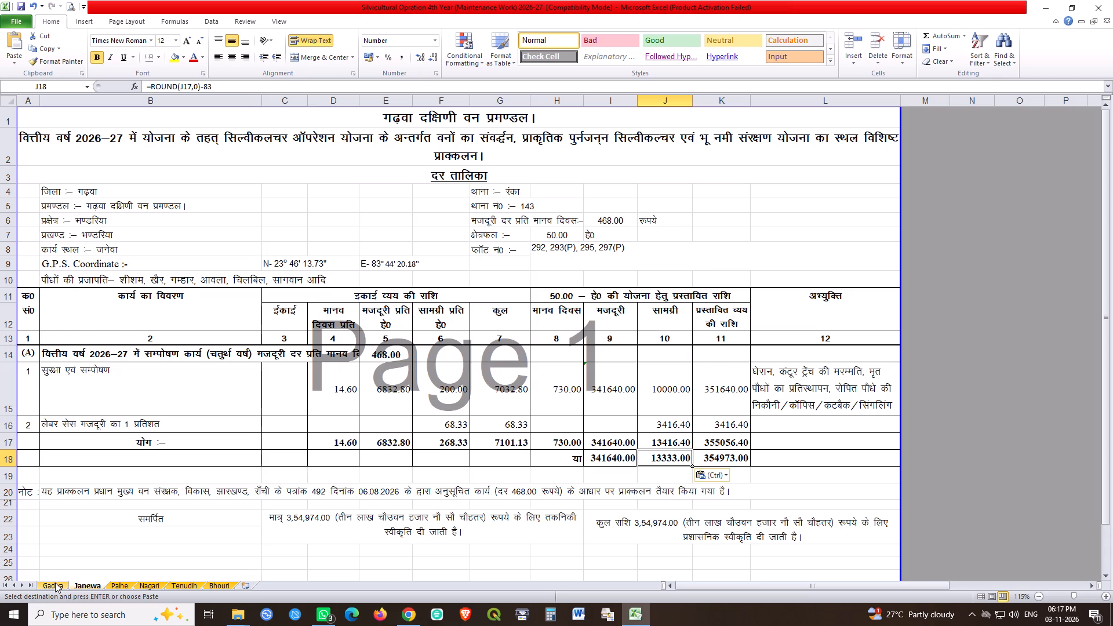
click(55, 583)
click(681, 461)
key(ctrl+v)
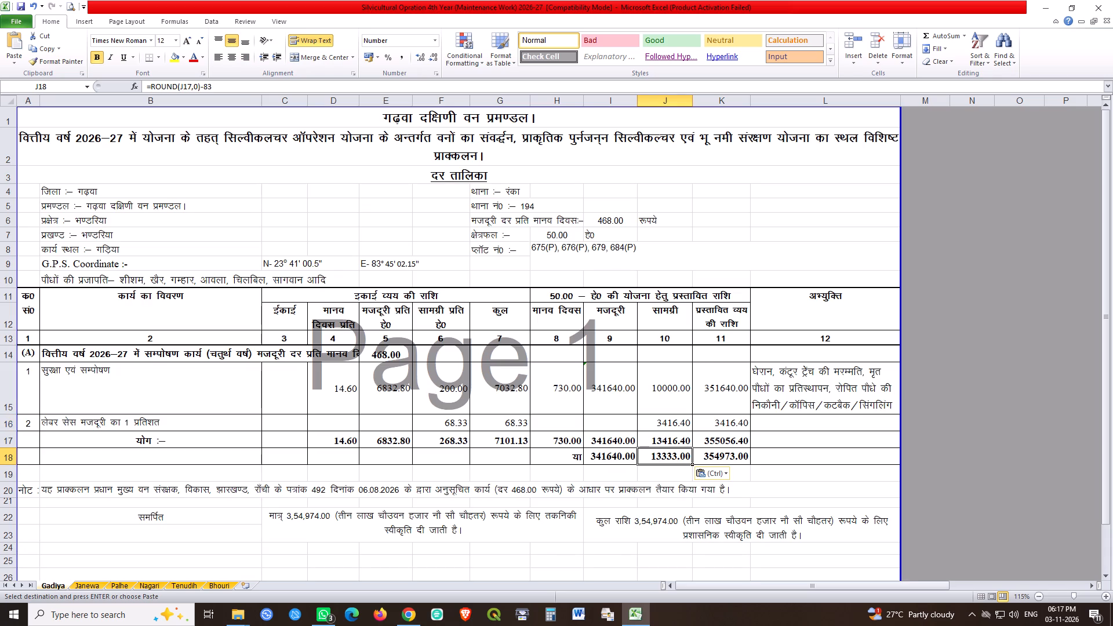
Change the J18 formula on the Janewa sheet to =ROUND(J17,0)-82.
click(88, 587)
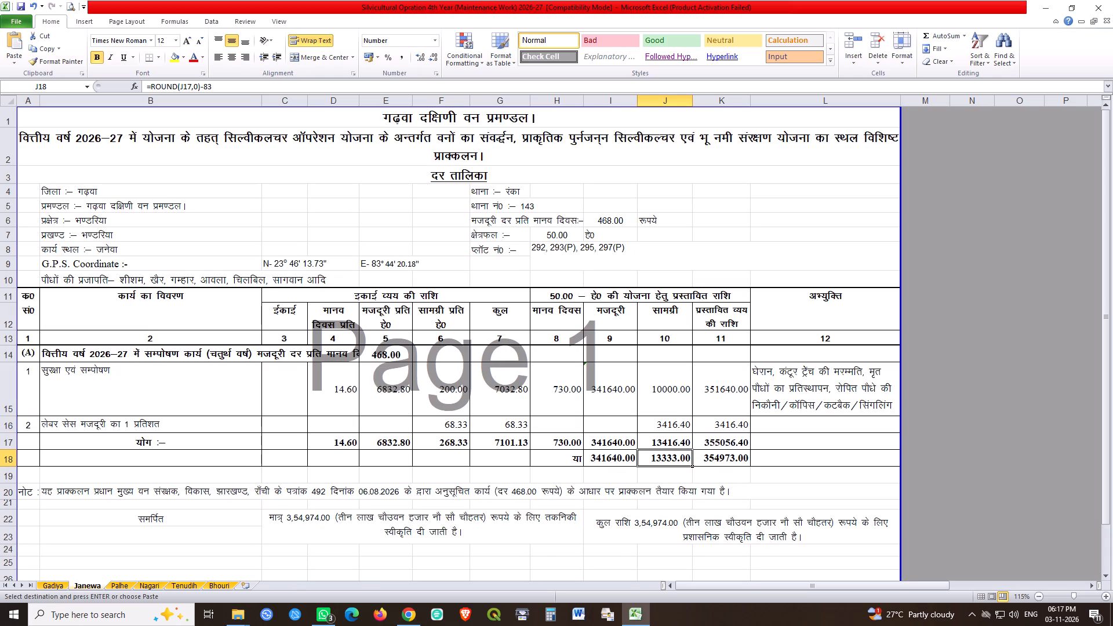
double_click(685, 460)
key(Down)
key(shift+Left)
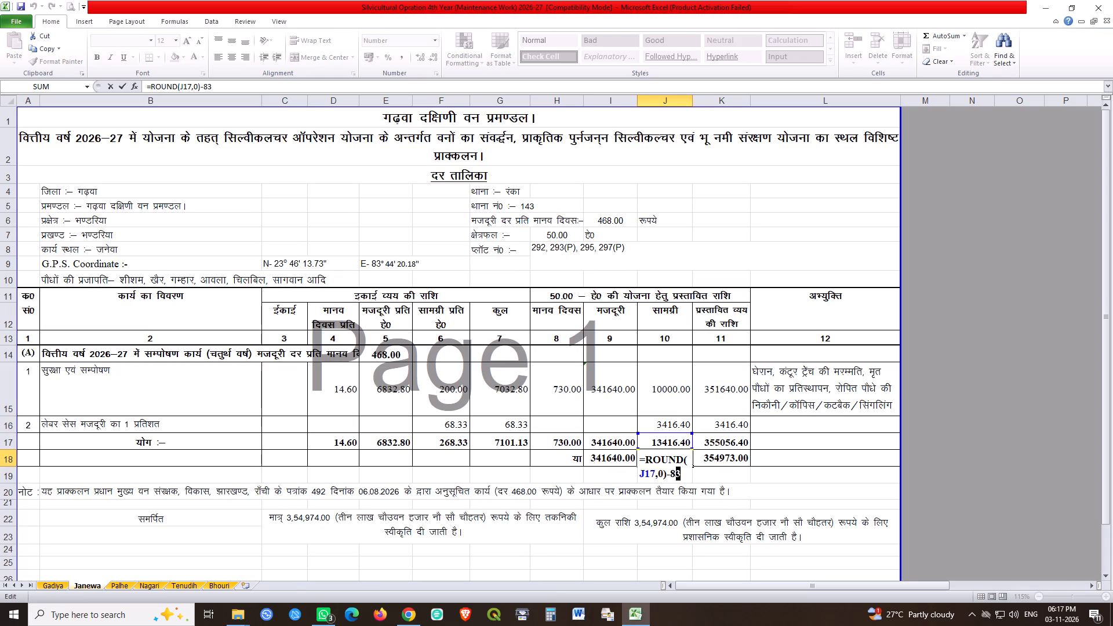
key(2)
key(Return)
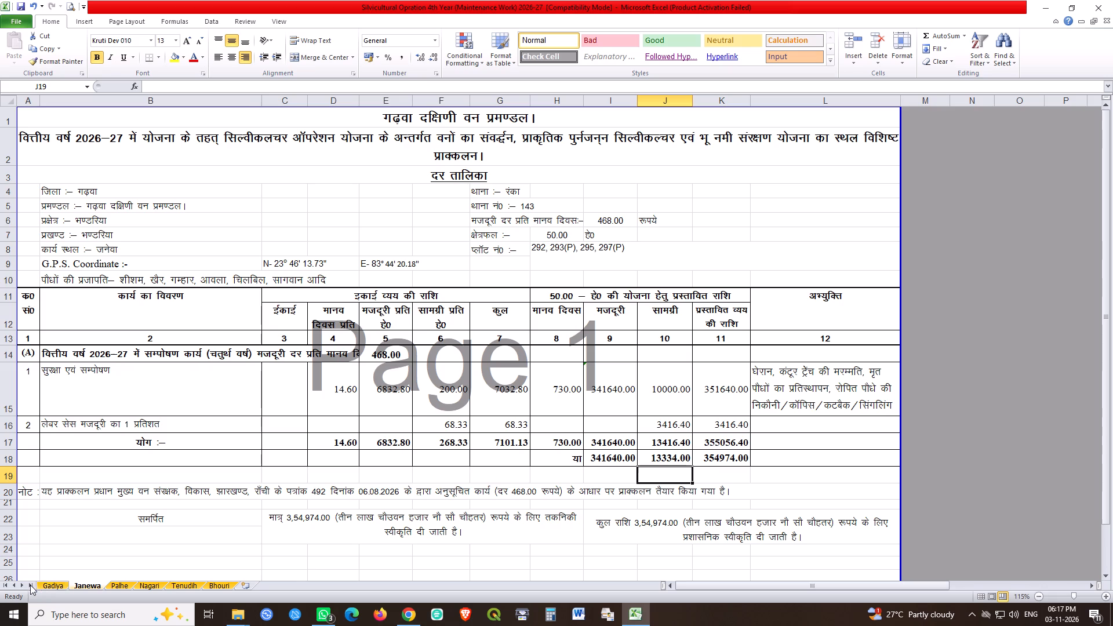
Change the J18 formula on the Gadiya sheet to =ROUND(J17,0)-82 and save the workbook.
click(48, 585)
double_click(684, 455)
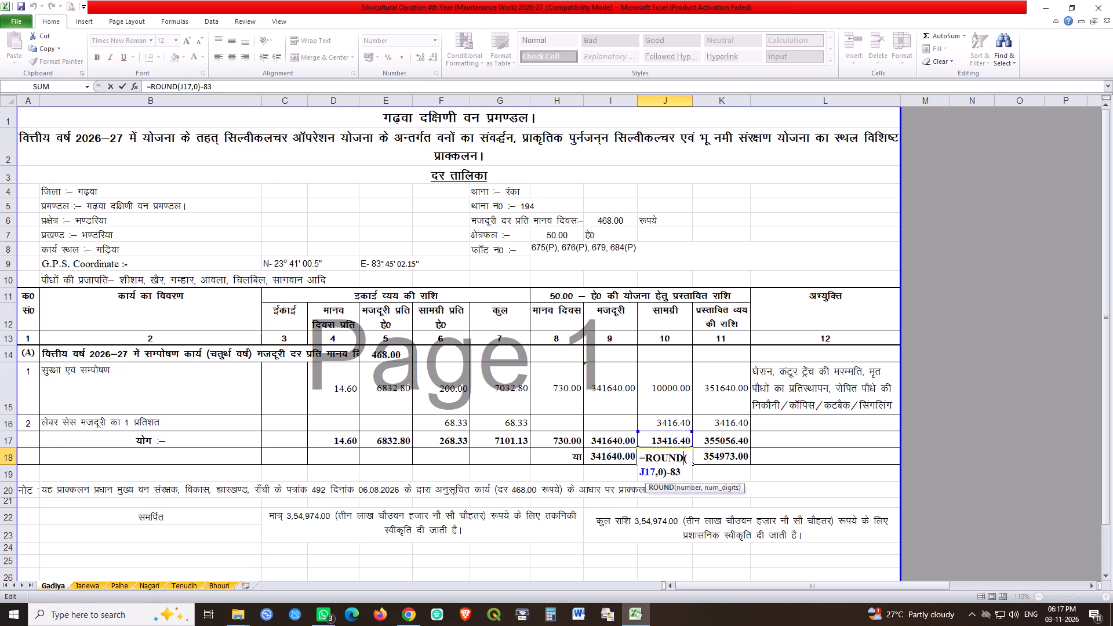
key(Down)
key(shift+Left)
key(2)
key(Return)
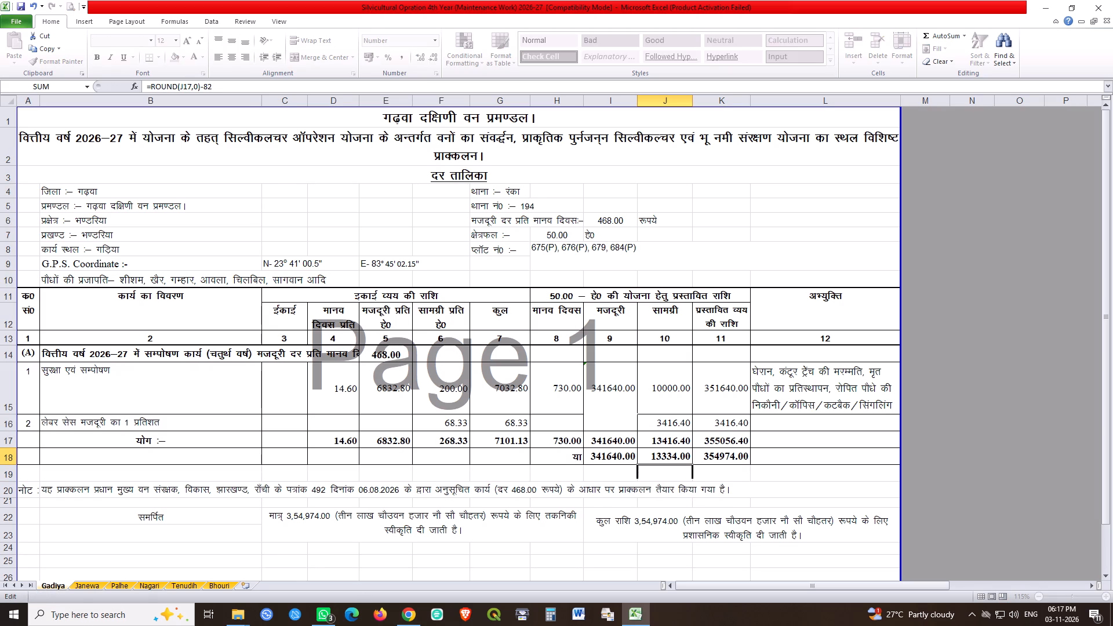
key(ctrl+s)
key(ctrl+s)
key(ctrl+s)
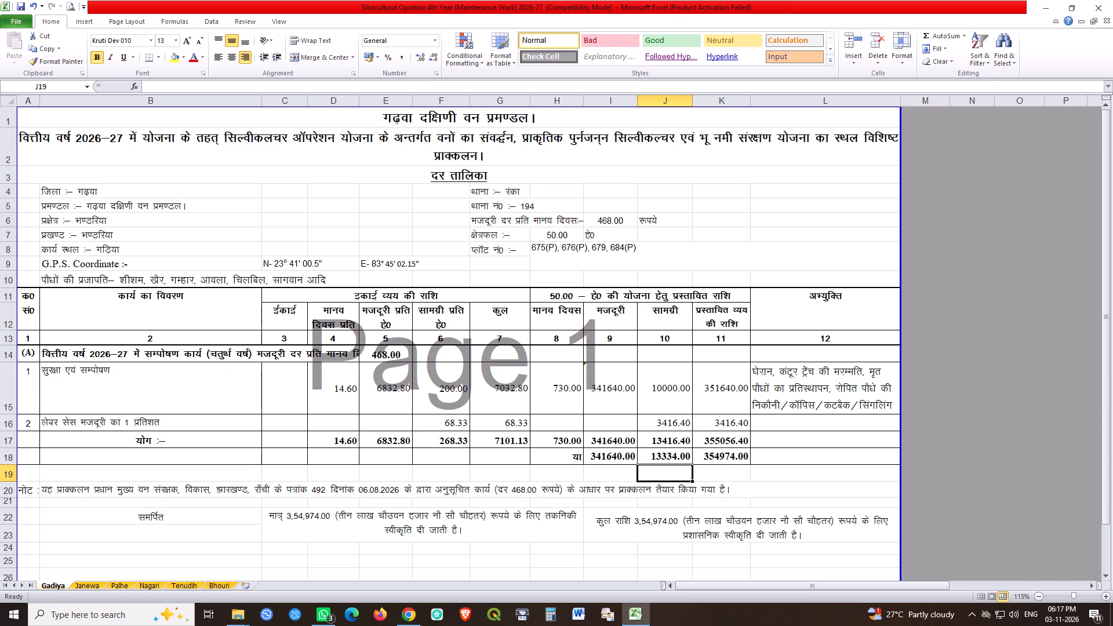
Multiply the per-hectare total 7101.13 by 50 in Calculator to check Gadiya's overall total, and close Calculator.
click(869, 497)
text(ca)
key(Return)
text(32)
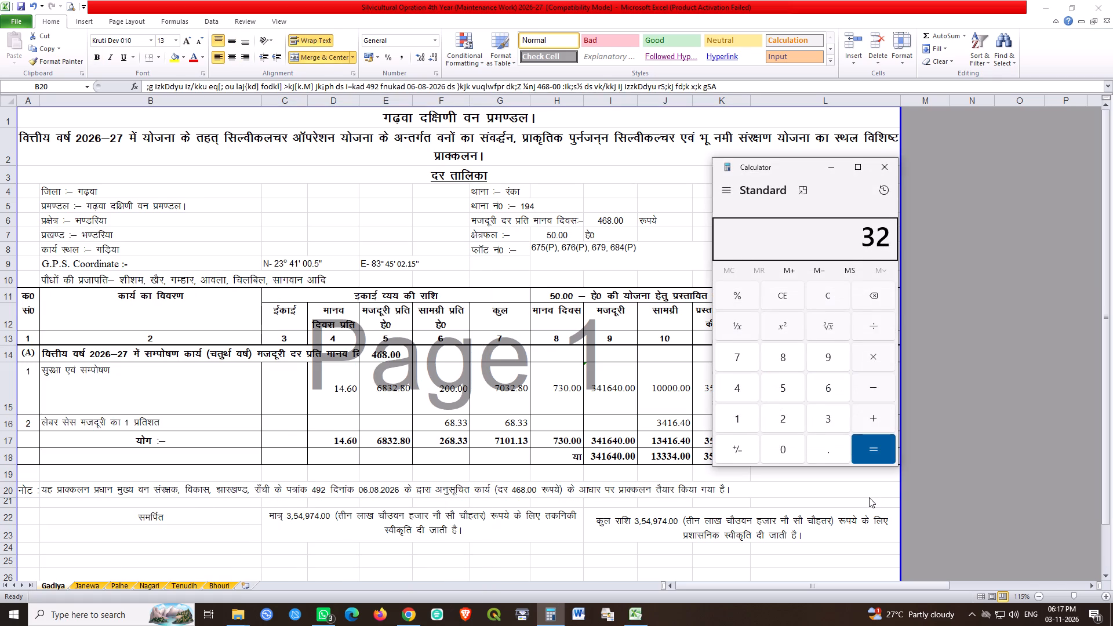
key(Escape)
key(Escape)
text(71)
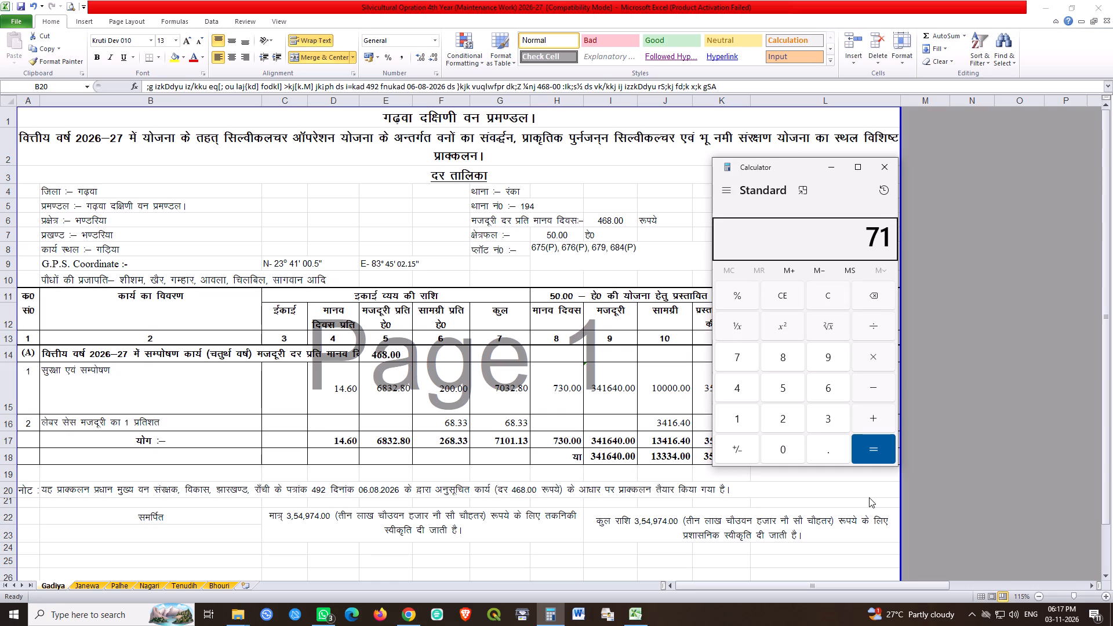
text(01.13)
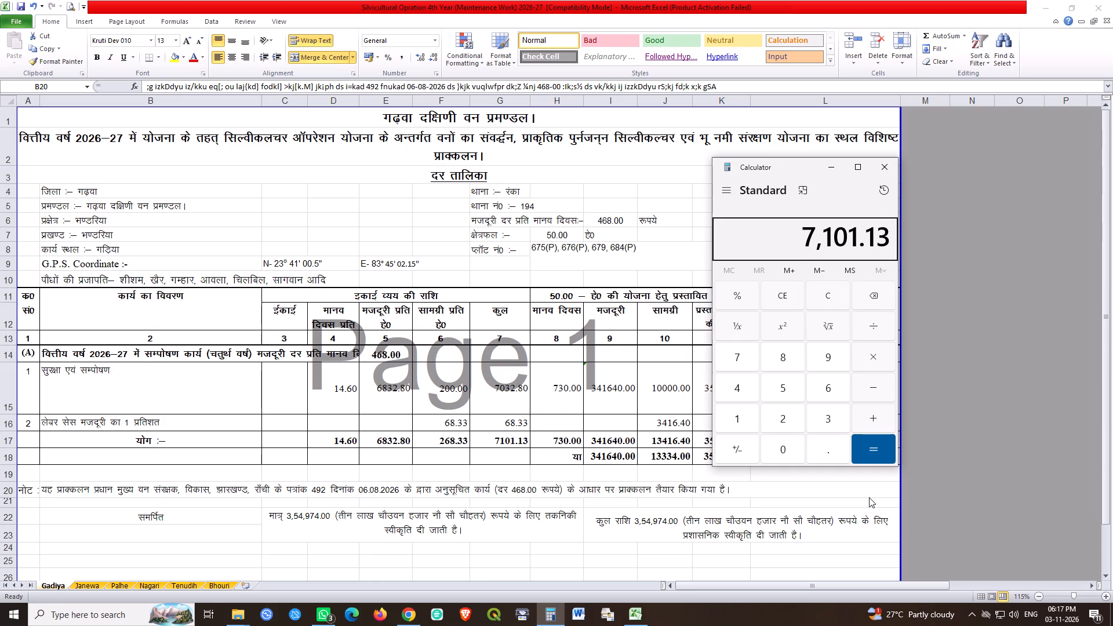
text(*50)
key(Return)
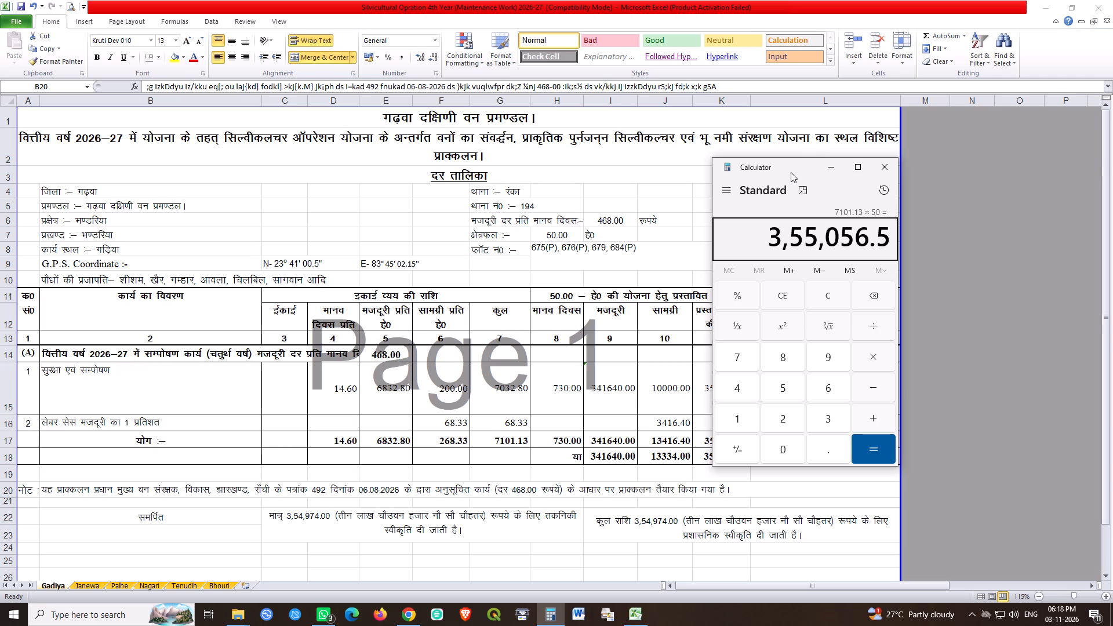
drag(791, 172, 953, 225)
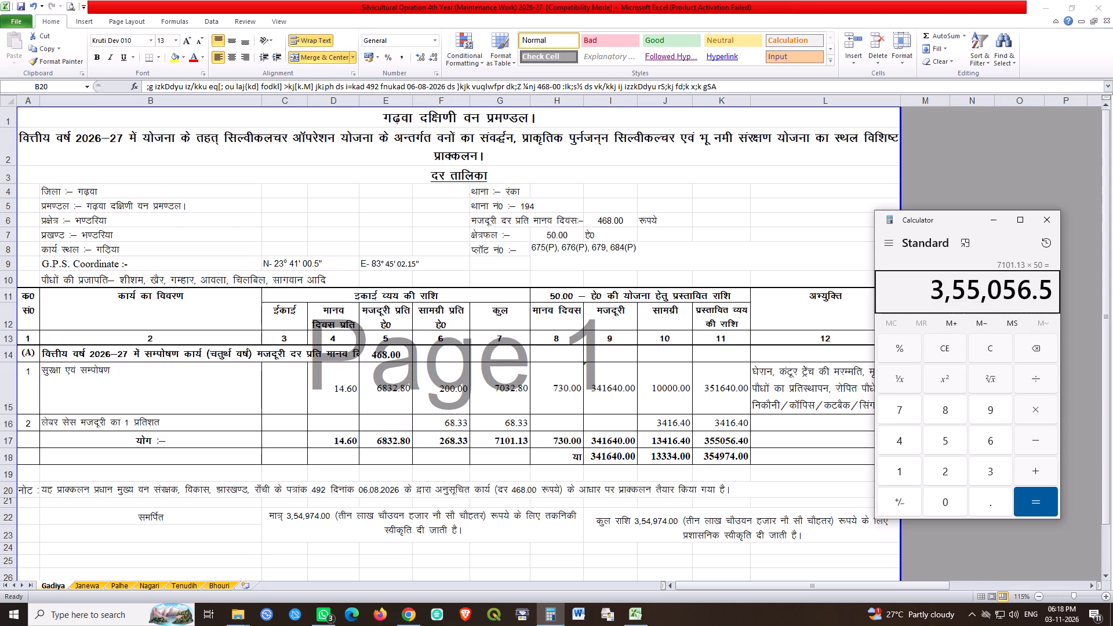
click(1054, 216)
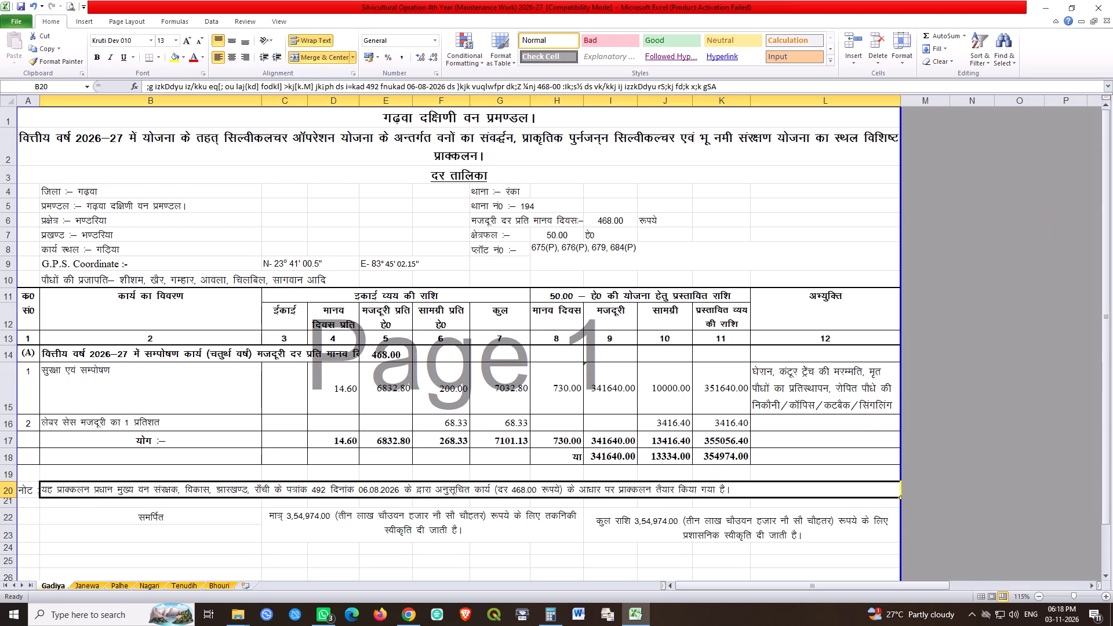
Save the workbook again.
click(814, 453)
key(ctrl+s)
key(ctrl+s)
key(ctrl+s)
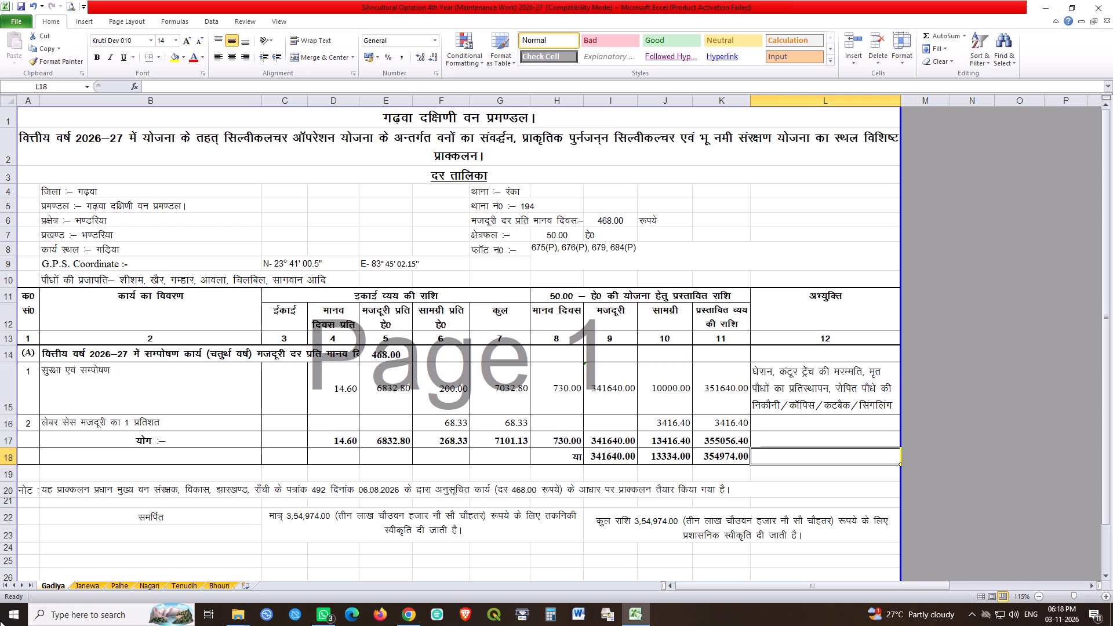
Group all six sheets from Gadiya to Bhouri, look through their print preview, and print one copy.
click(83, 591)
click(85, 590)
click(89, 584)
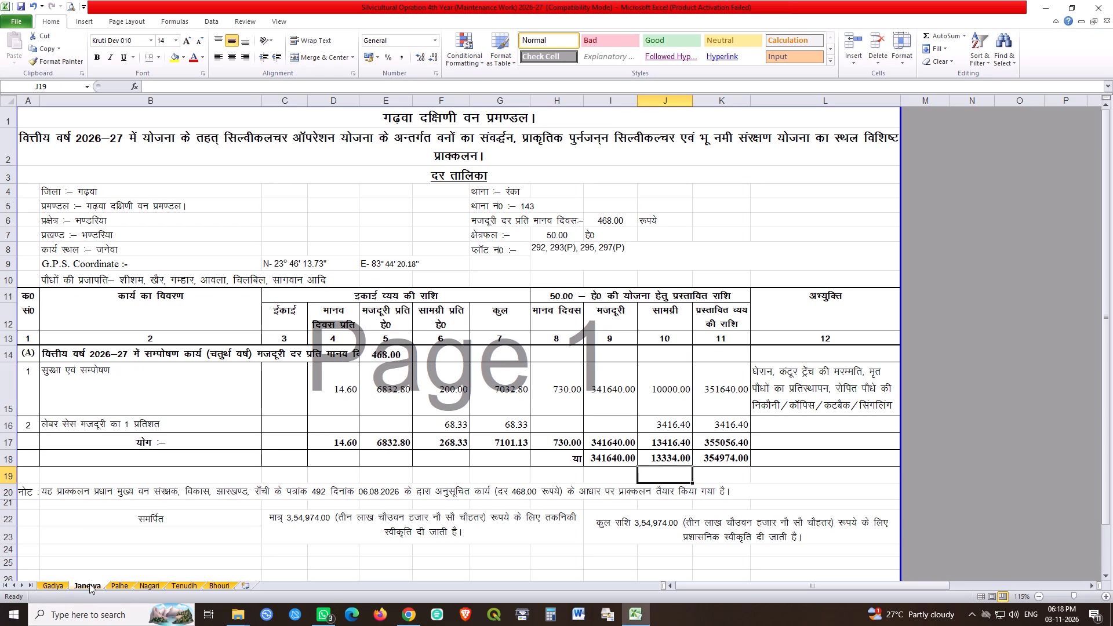
click(785, 481)
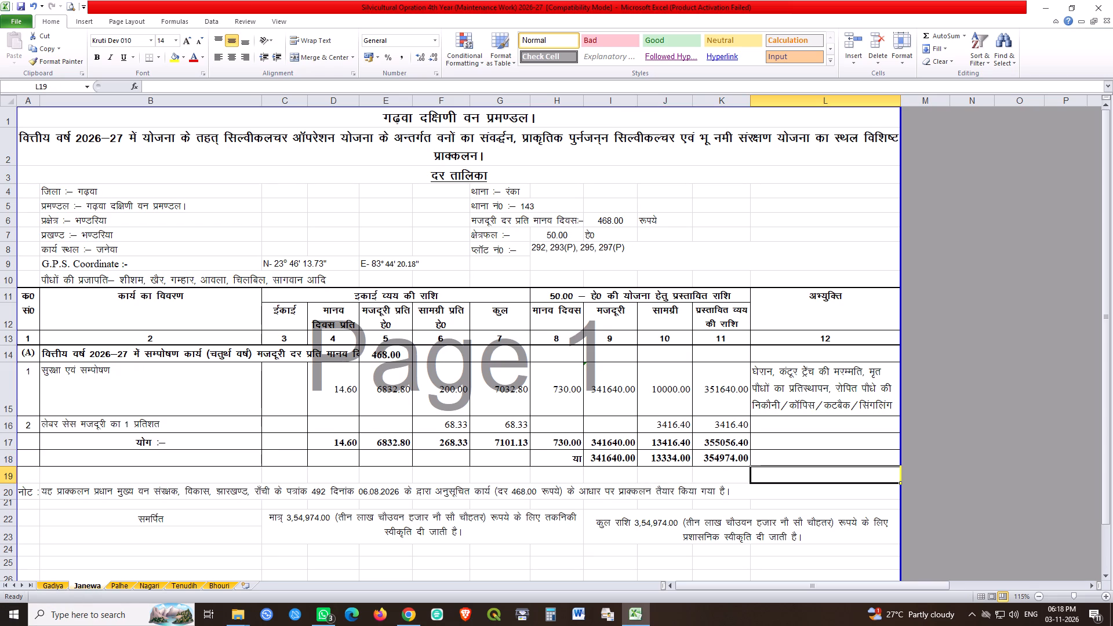
click(112, 585)
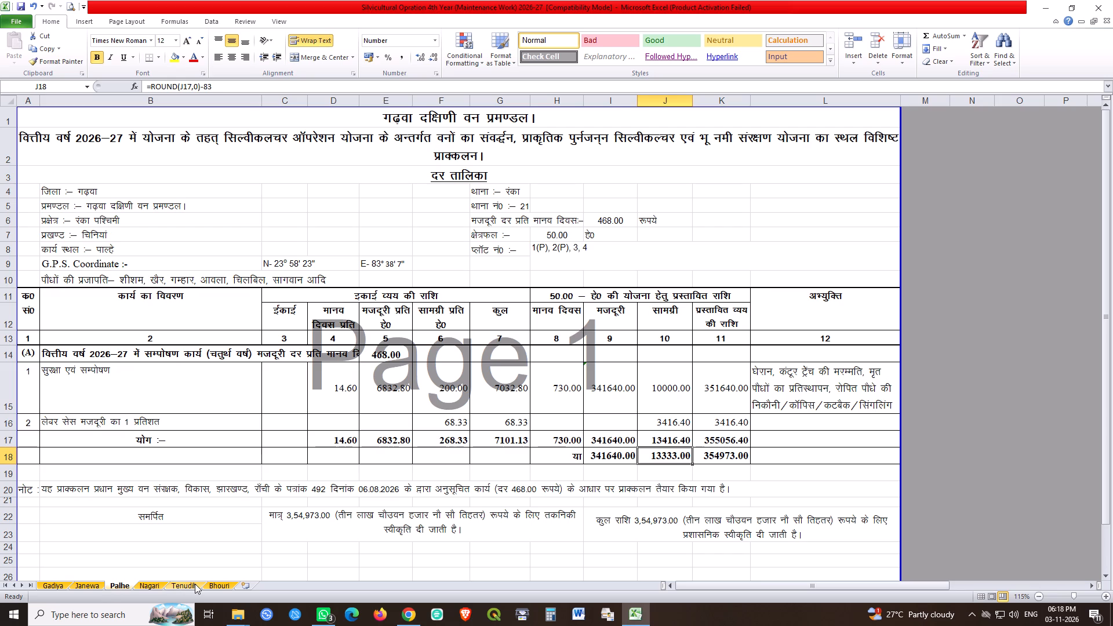
click(217, 584)
click(253, 559)
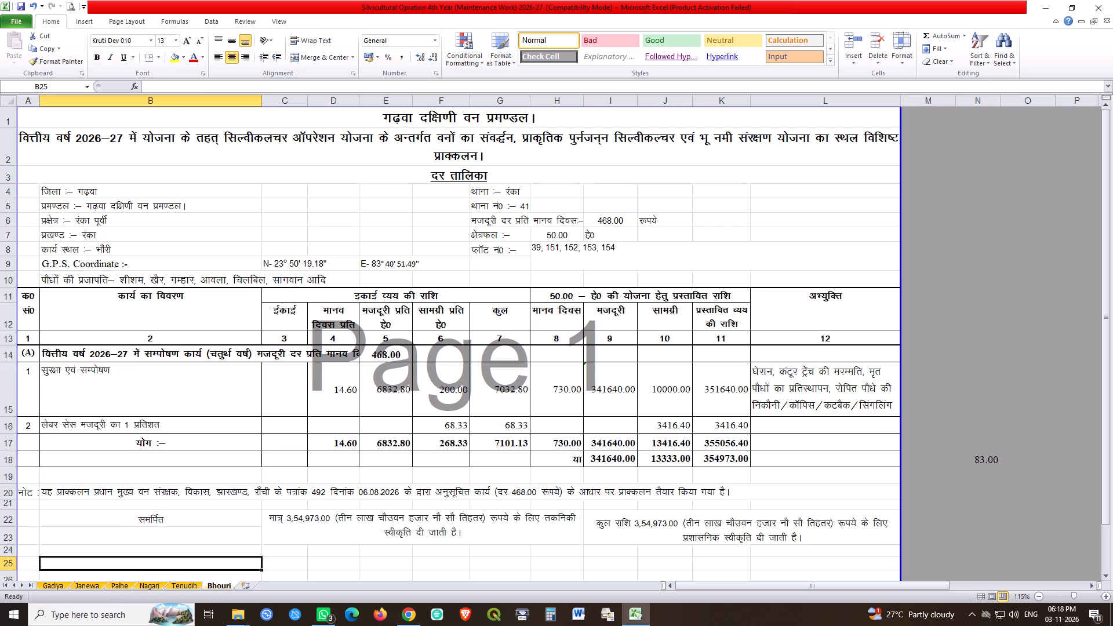
shift+click(54, 587)
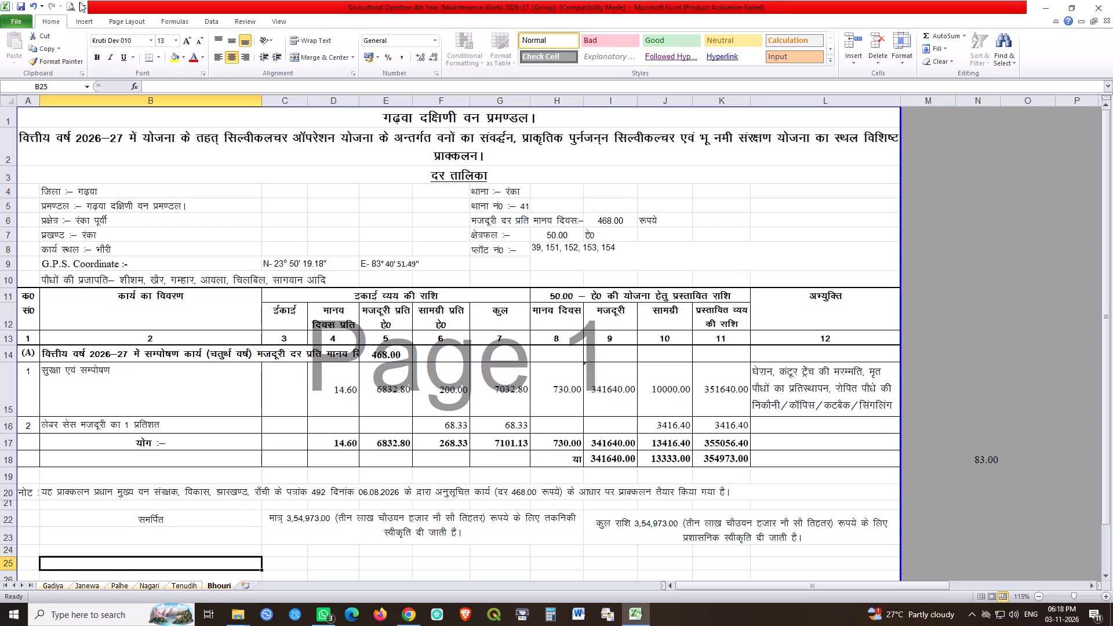
click(65, 8)
scroll(600, 333, down, 7)
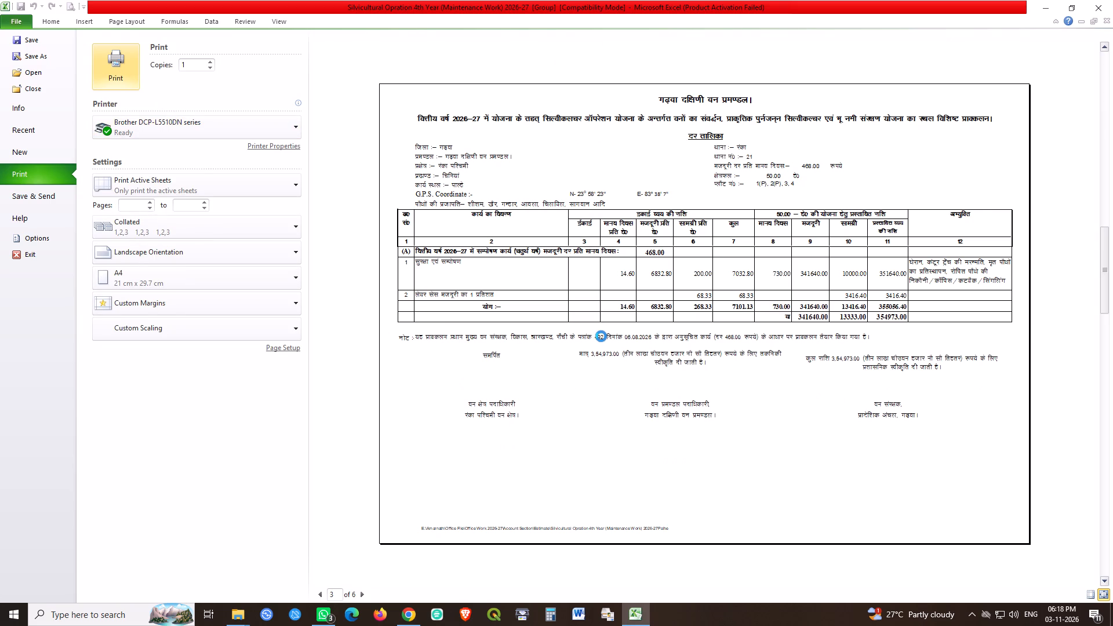
scroll(601, 336, down, 20)
scroll(601, 336, down, 2)
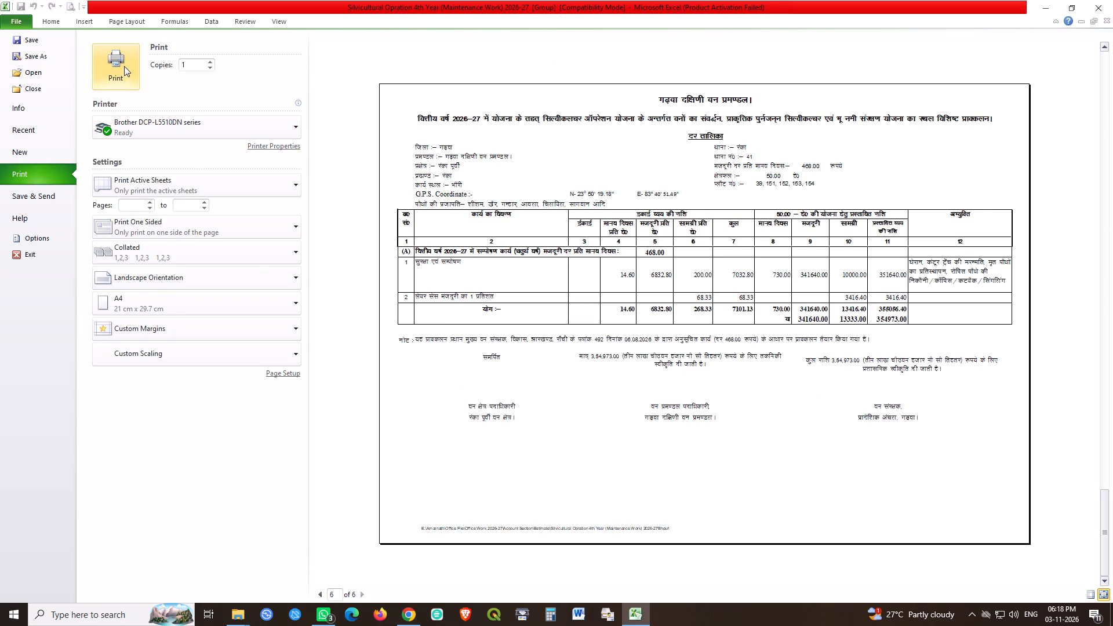
click(124, 65)
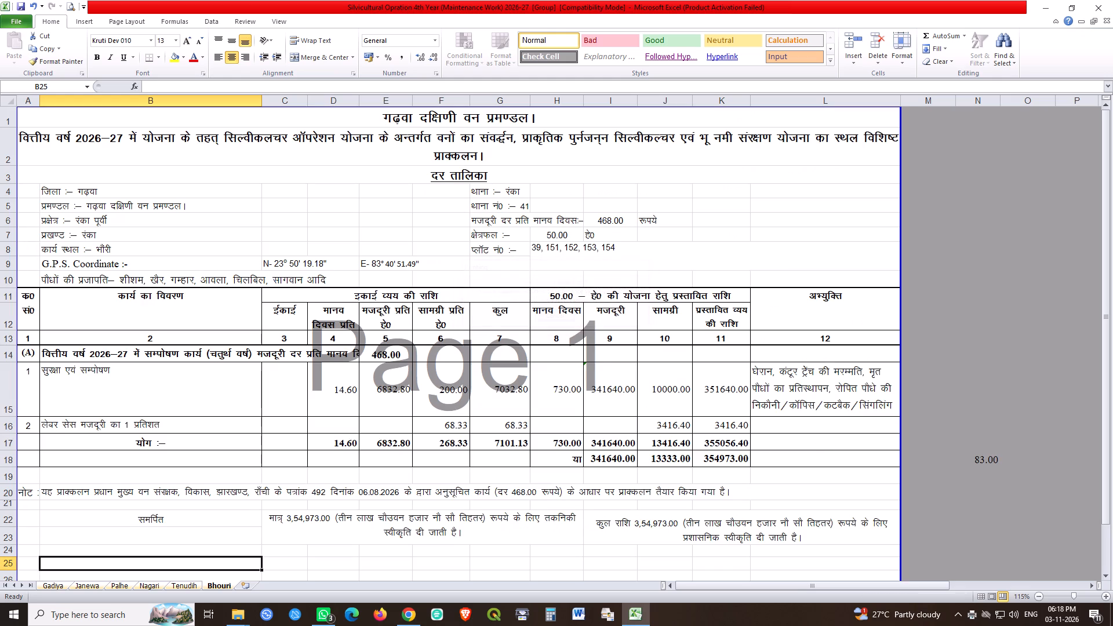
Ungroup the sheets and save the workbook with only the Bhouri sheet selected.
key(ctrl+s)
key(ctrl+s)
key(ctrl+s)
key(ctrl+s)
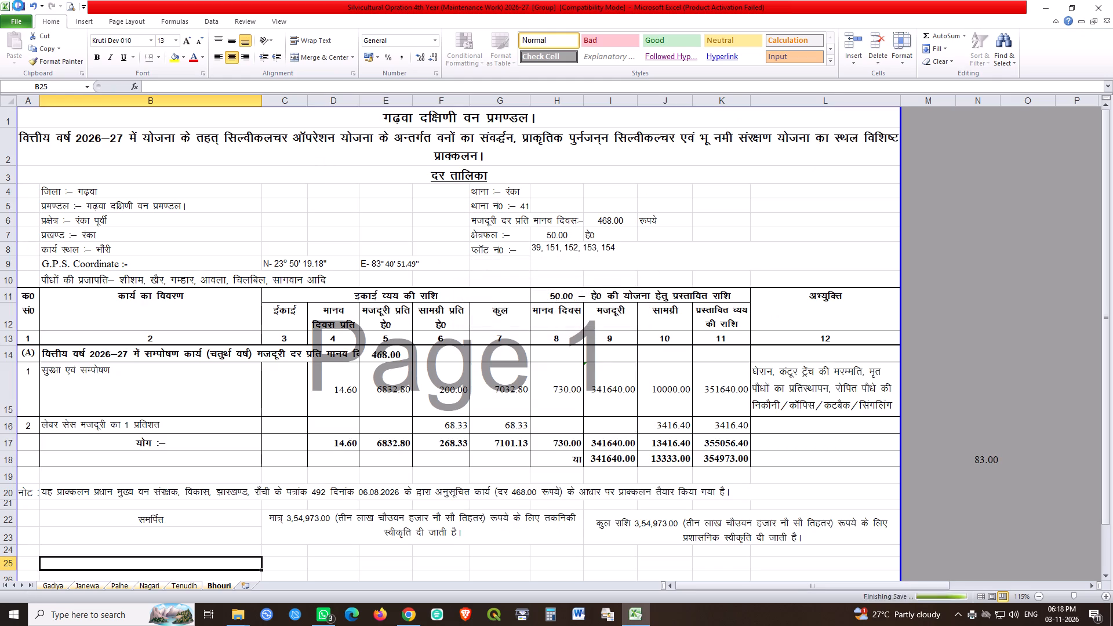
triple_click(20, 3)
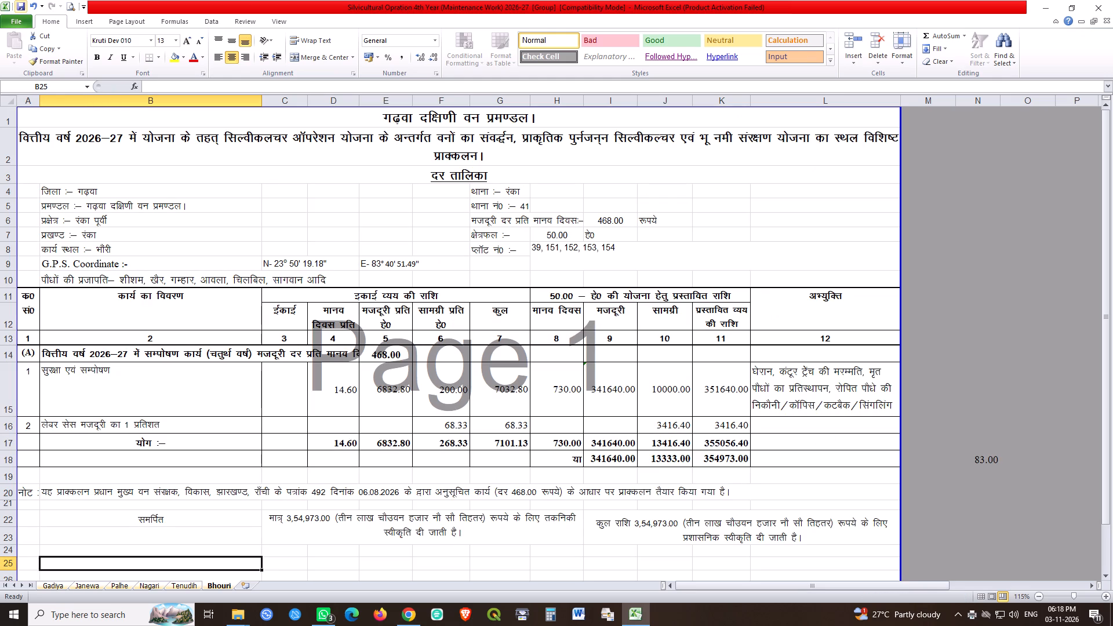
click(192, 586)
click(211, 586)
key(ctrl+s)
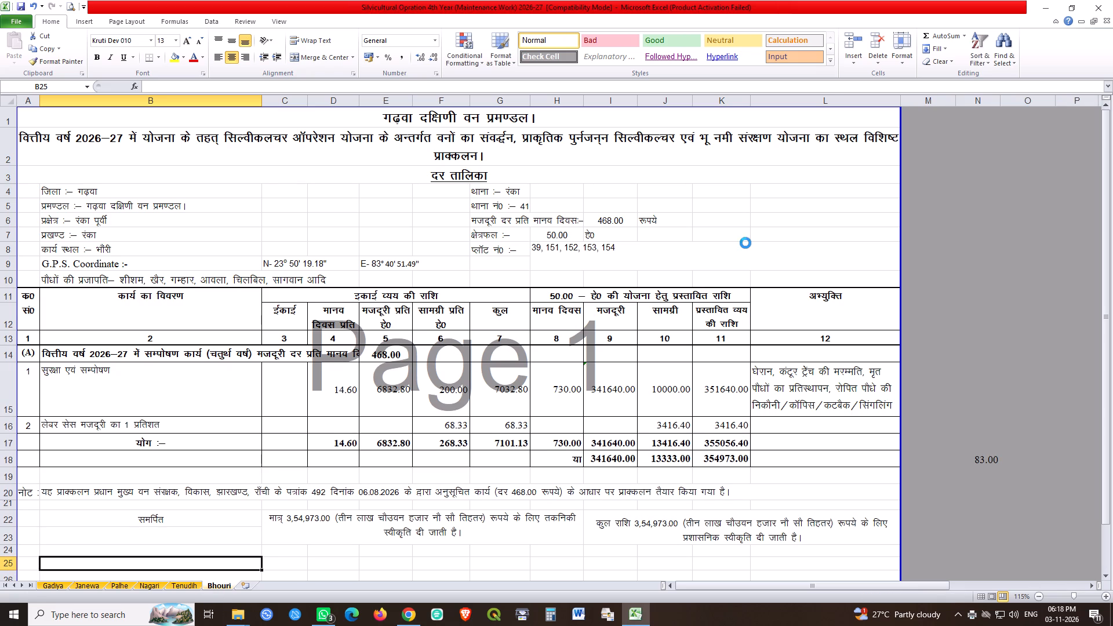
Close the 4th Year workbook and both Estimate folder windows.
click(1112, 0)
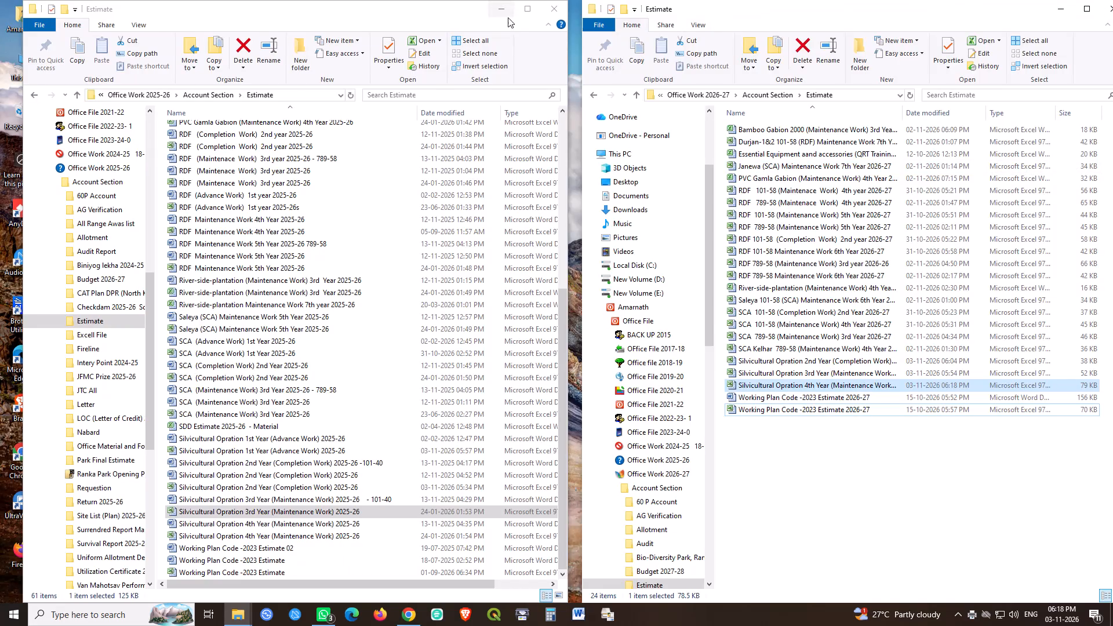
click(529, 10)
click(1112, 0)
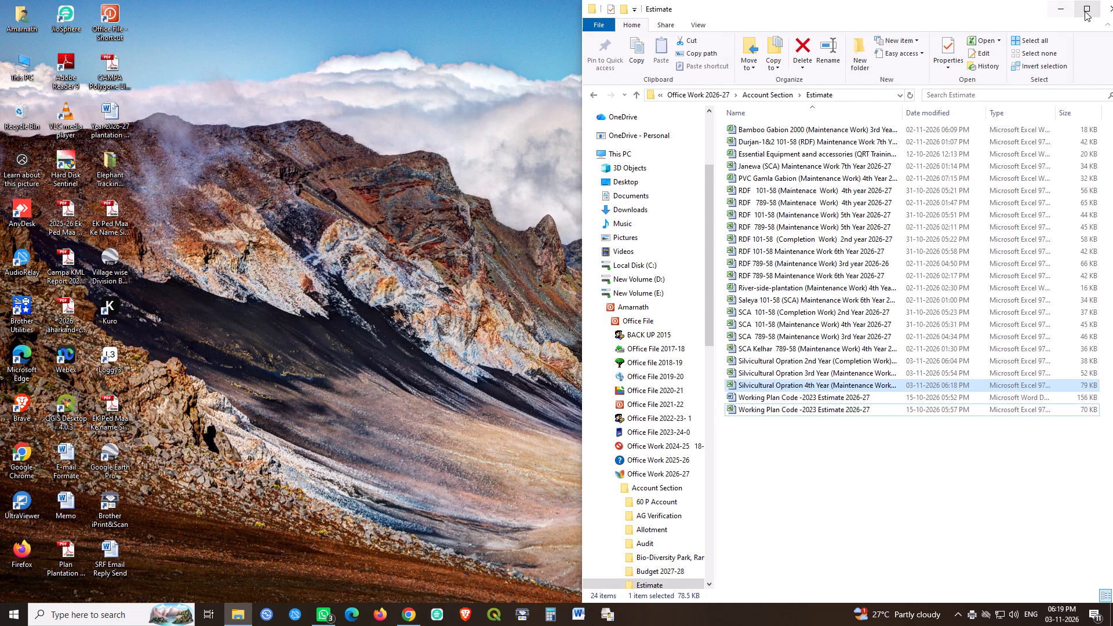
click(1085, 11)
click(784, 233)
click(1112, 0)
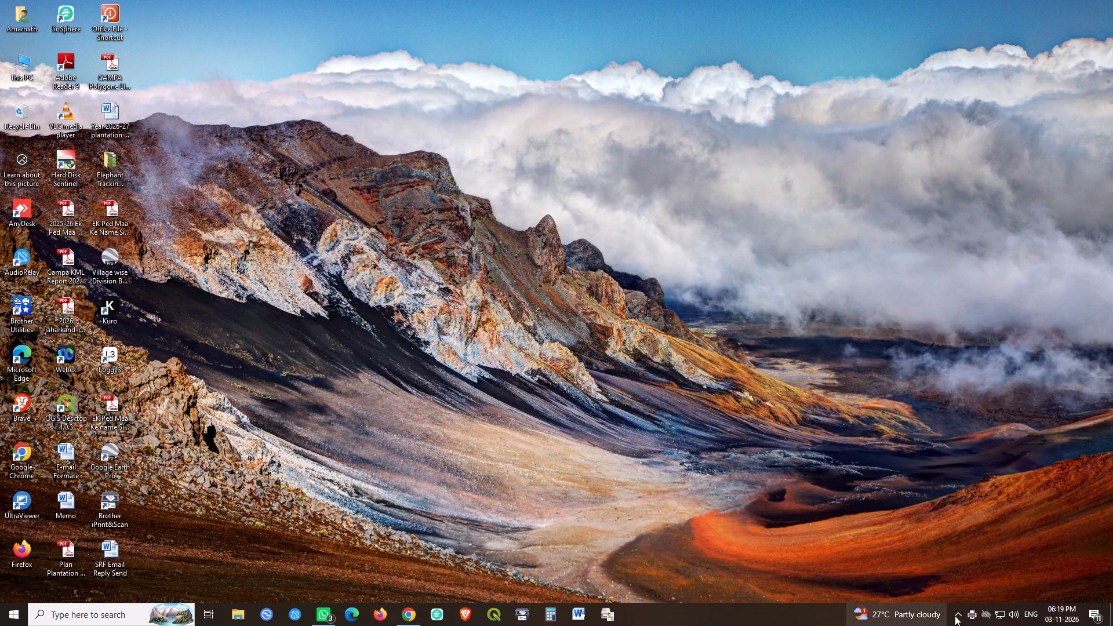
Show the hidden notification-area icons.
click(956, 612)
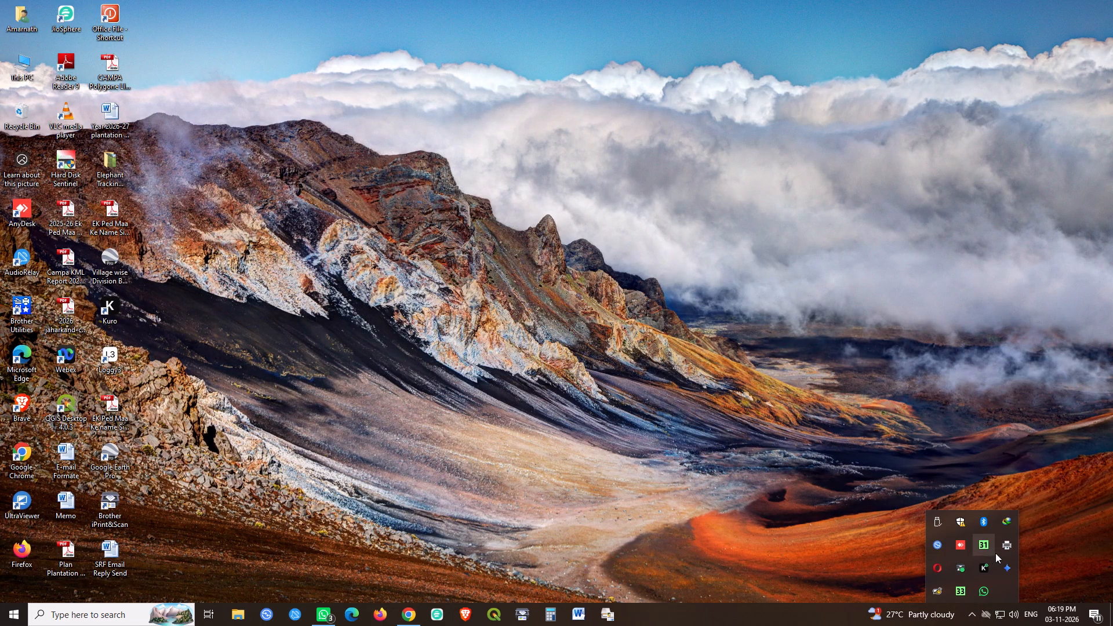